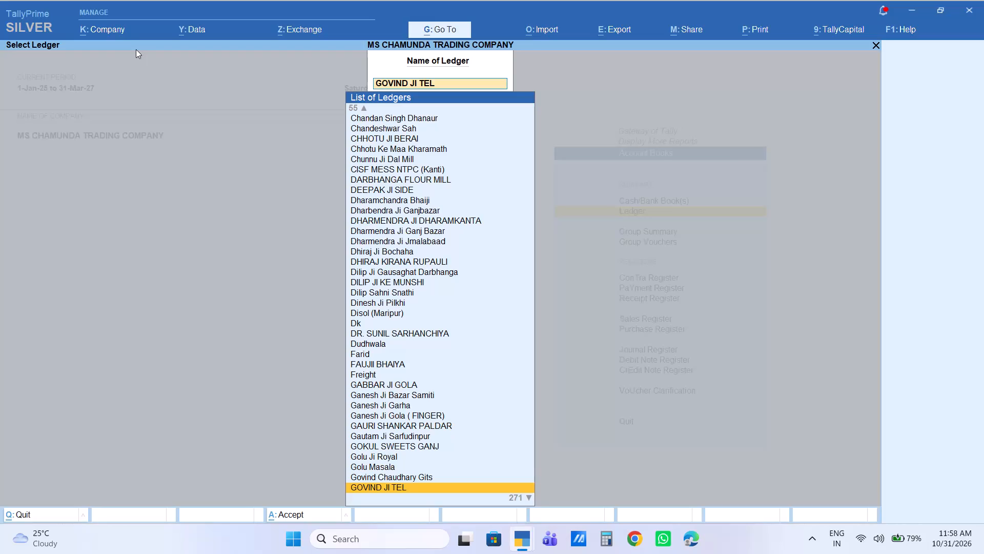
# Open the ledger vouchers report for the NATRAJ Jaljeera ledger.
pyautogui.press('m')
pyautogui.press('BackSpace')
pyautogui.write('natra')
pyautogui.press('Return')
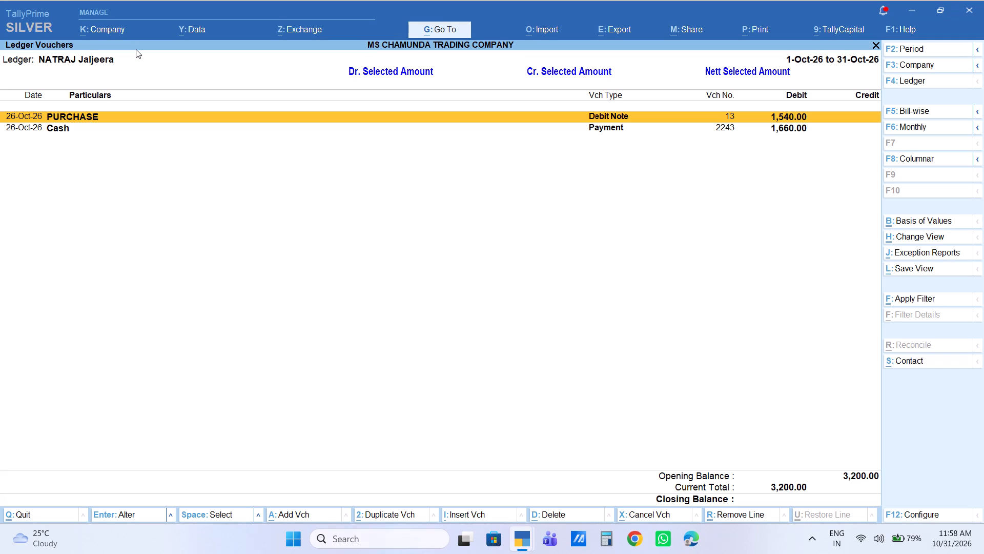
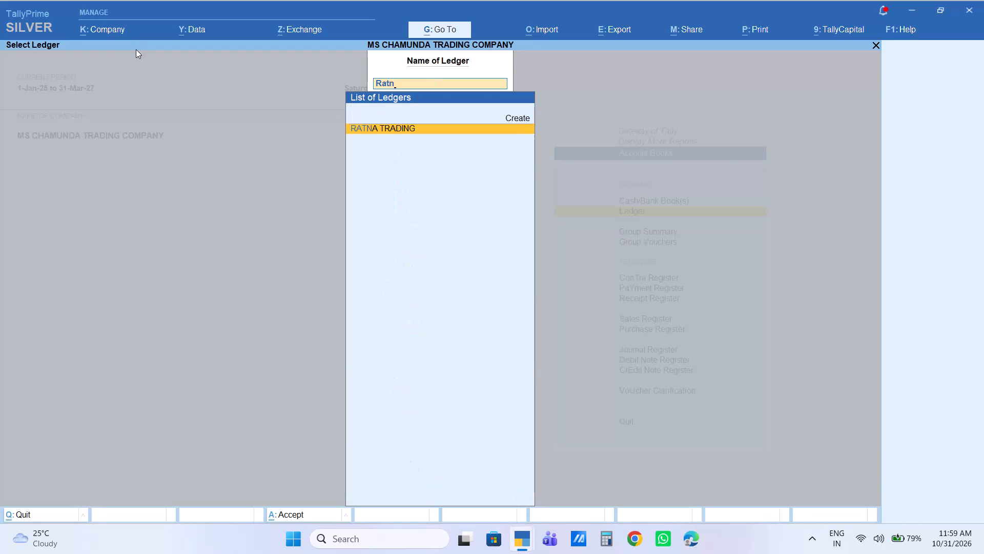
# Open the ledger vouchers report for RATNA TRADING and examine its entries down to the 23-Oct-26 cash payment.
pyautogui.press('Return')
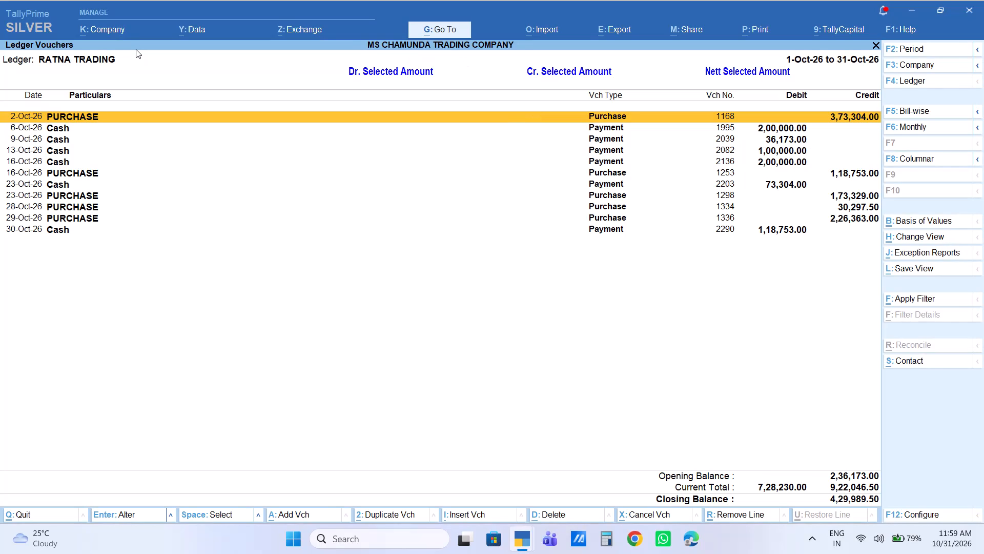
pyautogui.press('Down')
pyautogui.press('Down')
pyautogui.press('Down')
pyautogui.press('Down')
pyautogui.press('Down')
pyautogui.press('Down')
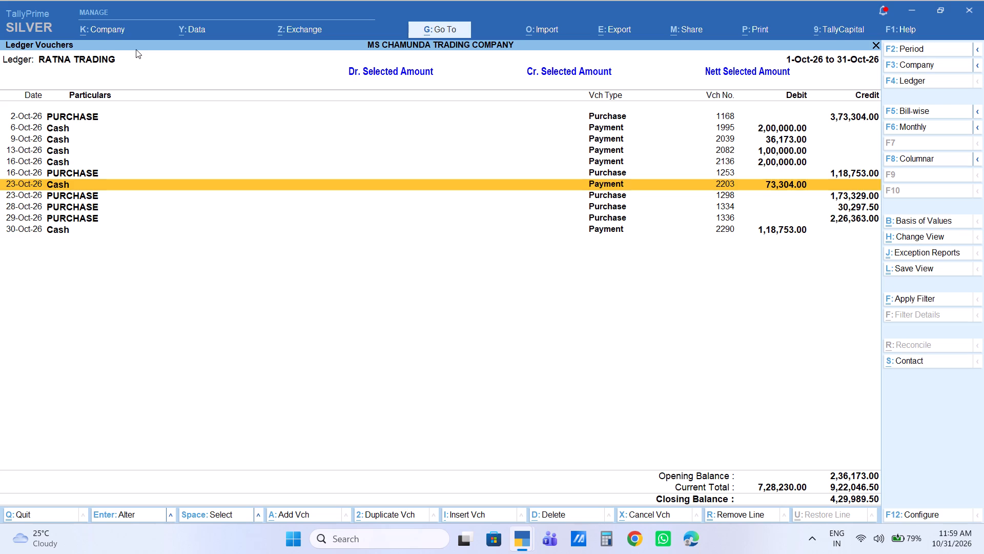
pyautogui.press('Escape')
pyautogui.write('bho')
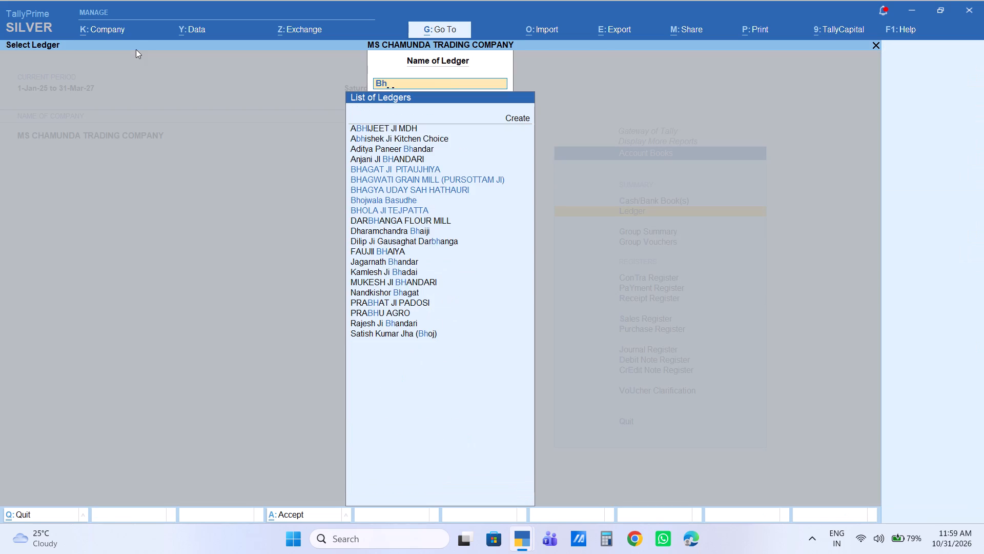
pyautogui.press('Down')
pyautogui.press('Down')
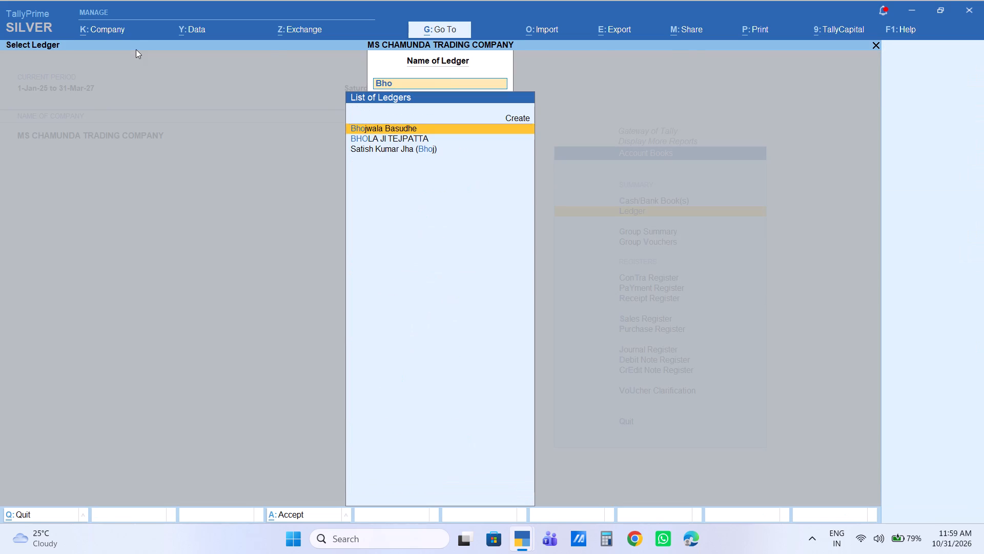
pyautogui.press('Return')
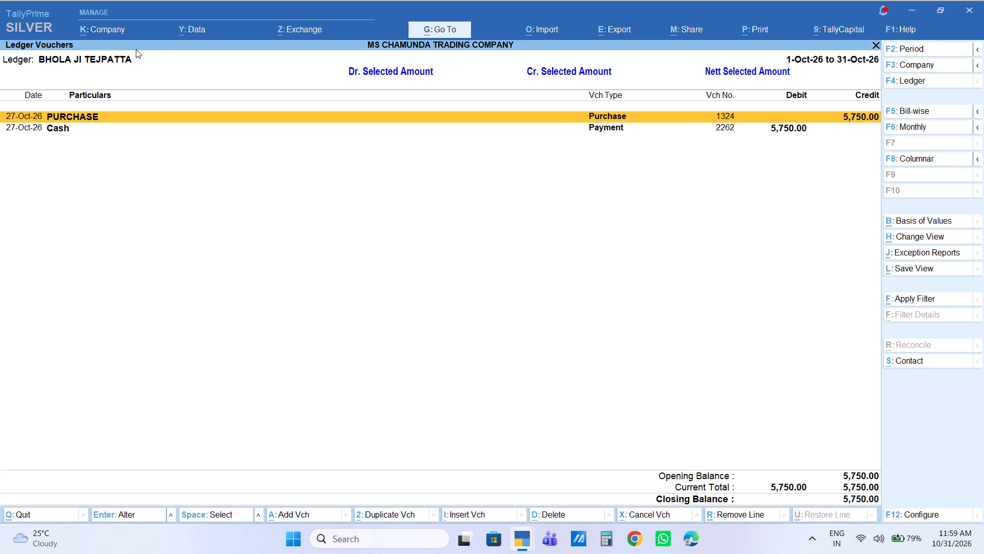
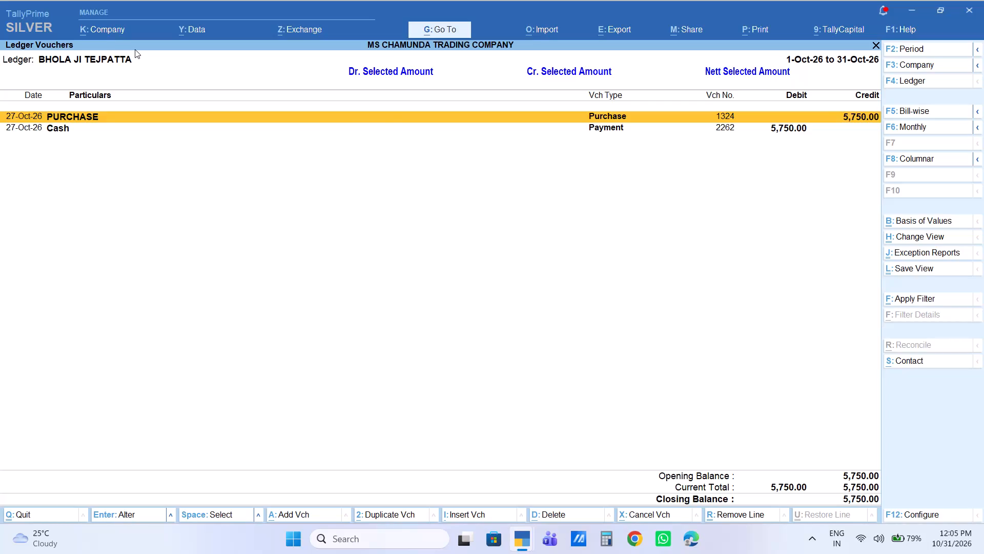
# Close the ledger vouchers report for BHOLA JI TEJPATTA and return to the choice of additional reports.
pyautogui.press('Escape')
pyautogui.press('Escape')
pyautogui.press('Escape')
pyautogui.press('Escape')
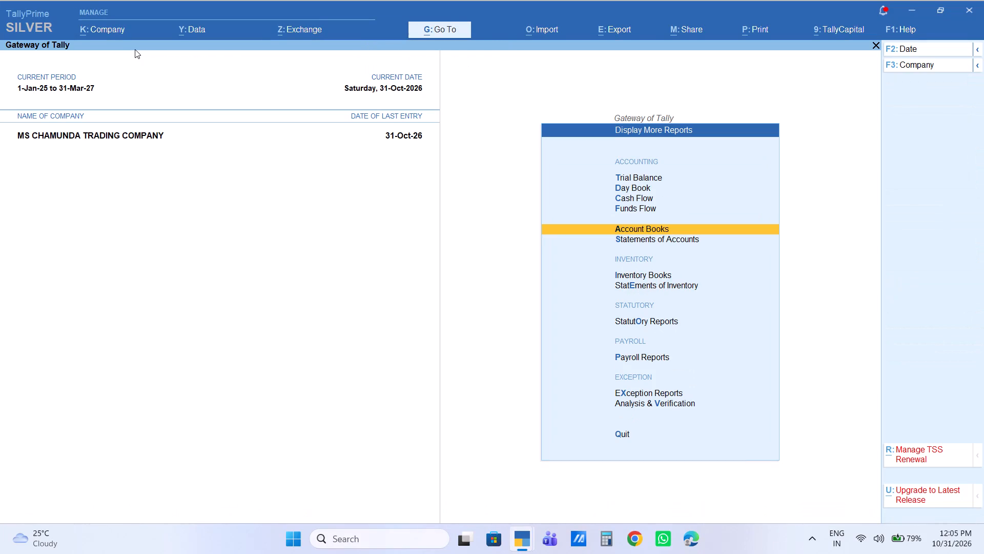
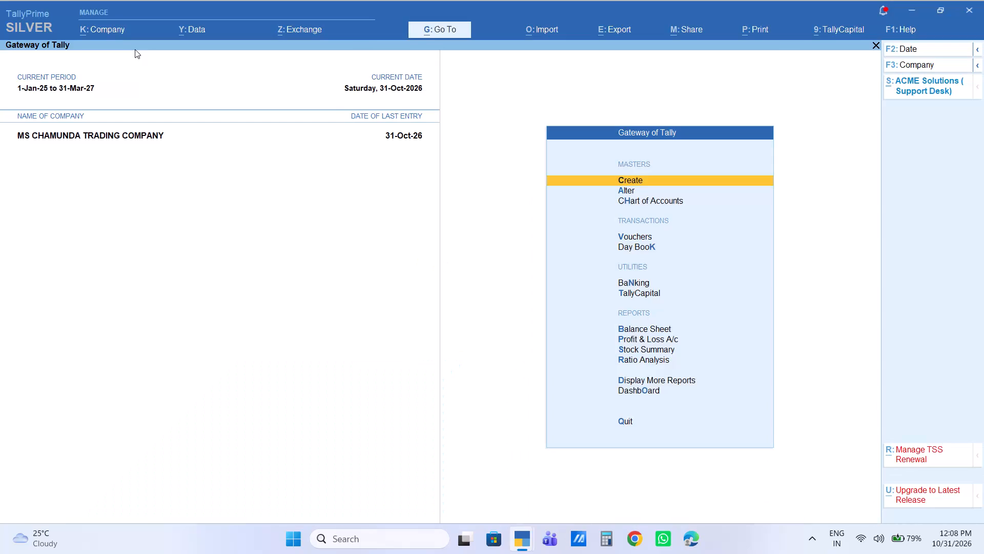
pyautogui.write('da')
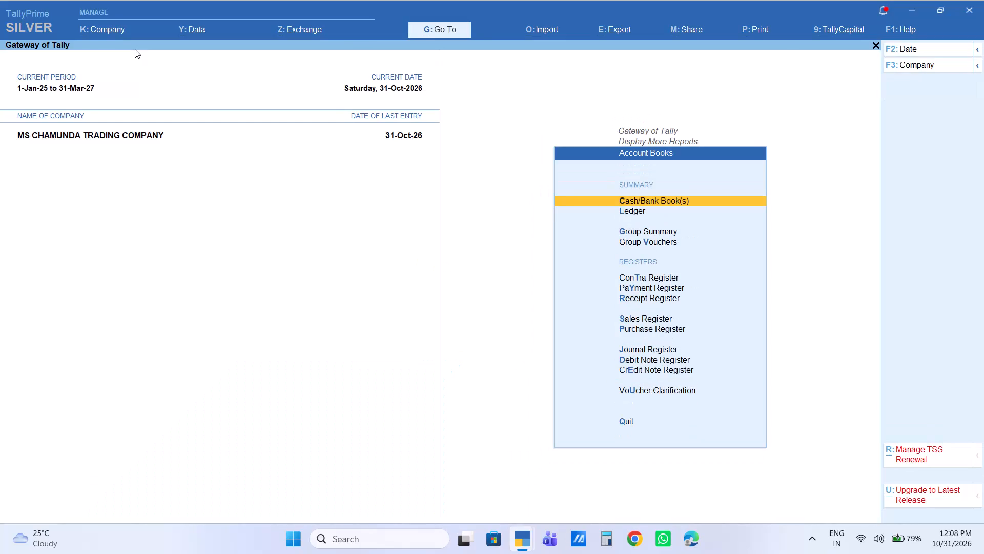
pyautogui.press('l')
pyautogui.write('nage')
pyautogui.press('Down')
pyautogui.press('Down')
pyautogui.press('Down')
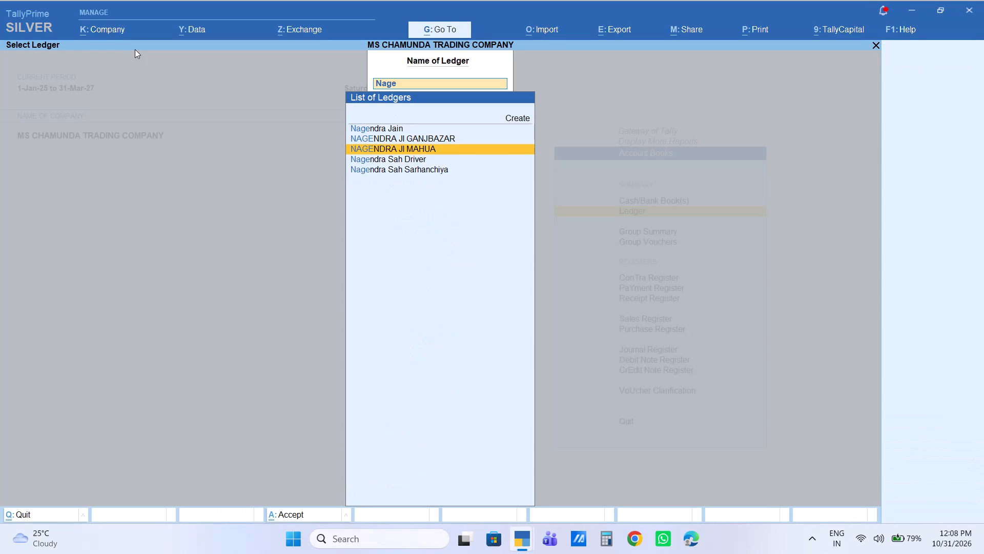
pyautogui.press('Return')
# Change the ledger report's period to run from 1-Apr-25 to 31-Oct-26.
pyautogui.press('F2')
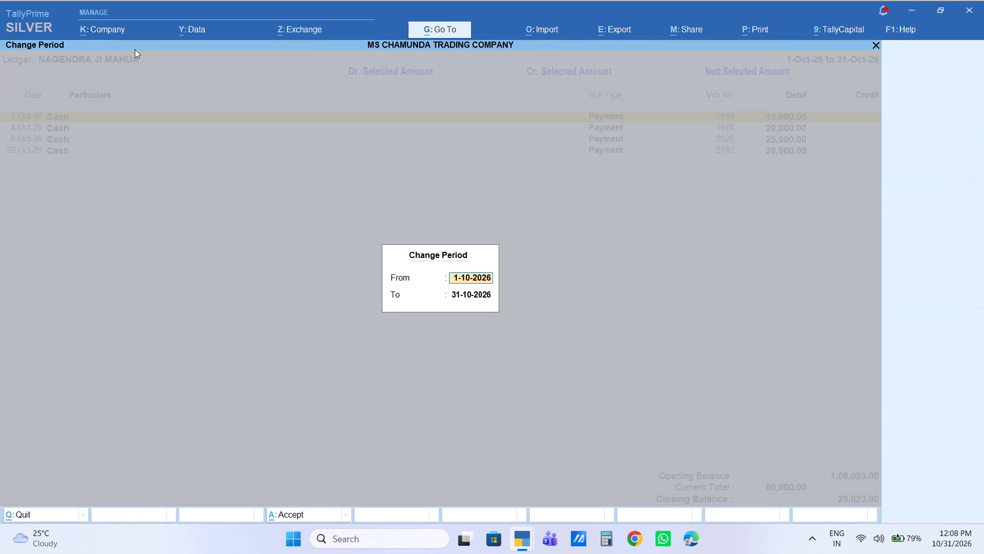
pyautogui.press('space')
pyautogui.press('Return')
pyautogui.press('Return')
# Examine the account's payment, purchase and debit note entries, going through the later vouchers and back to the 30-Aug-26 debit note.
pyautogui.press('Down')
pyautogui.press('Down')
pyautogui.press('Down')
pyautogui.press('Down')
pyautogui.press('Down')
pyautogui.press('Down')
pyautogui.press('Down')
pyautogui.press('Down')
pyautogui.press('Down')
pyautogui.press('Down')
pyautogui.press('Down')
pyautogui.press('Down')
pyautogui.press('Down')
pyautogui.press('Down')
pyautogui.press('Down')
pyautogui.press('Down')
pyautogui.press('Down')
pyautogui.press('Down')
pyautogui.press('Down')
pyautogui.press('Down')
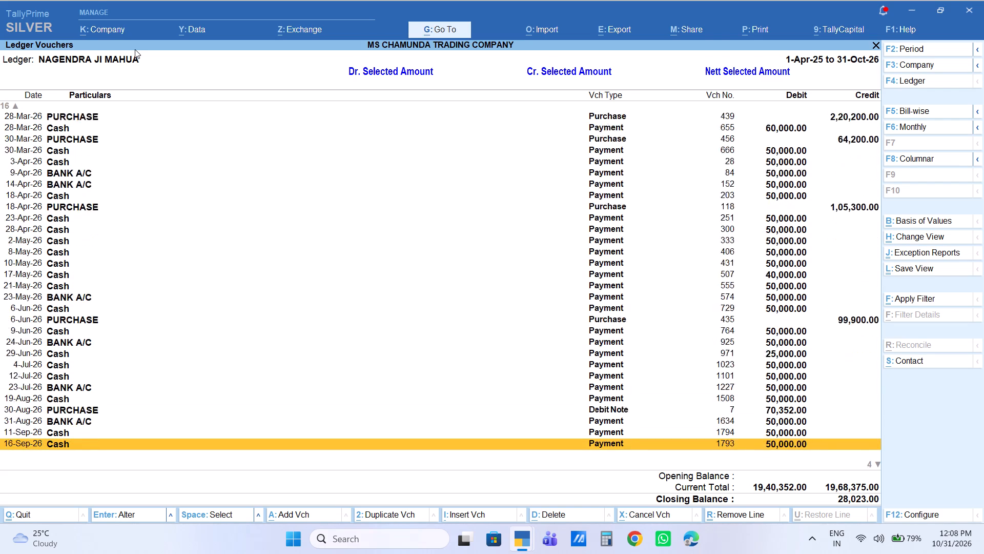
pyautogui.press('Up')
pyautogui.press('Up')
pyautogui.press('Up')
pyautogui.press('Up')
pyautogui.press('Up')
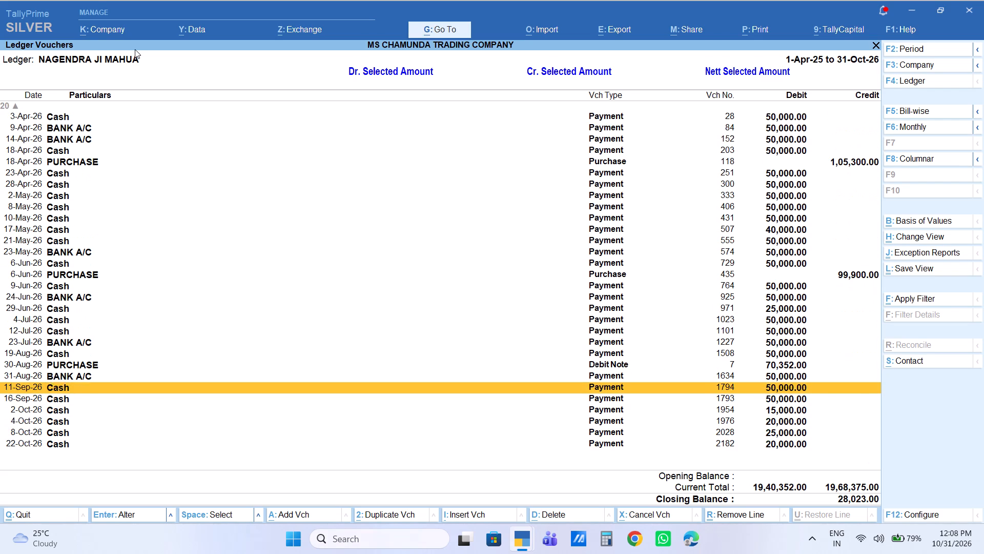
pyautogui.press('Up')
pyautogui.press('Up')
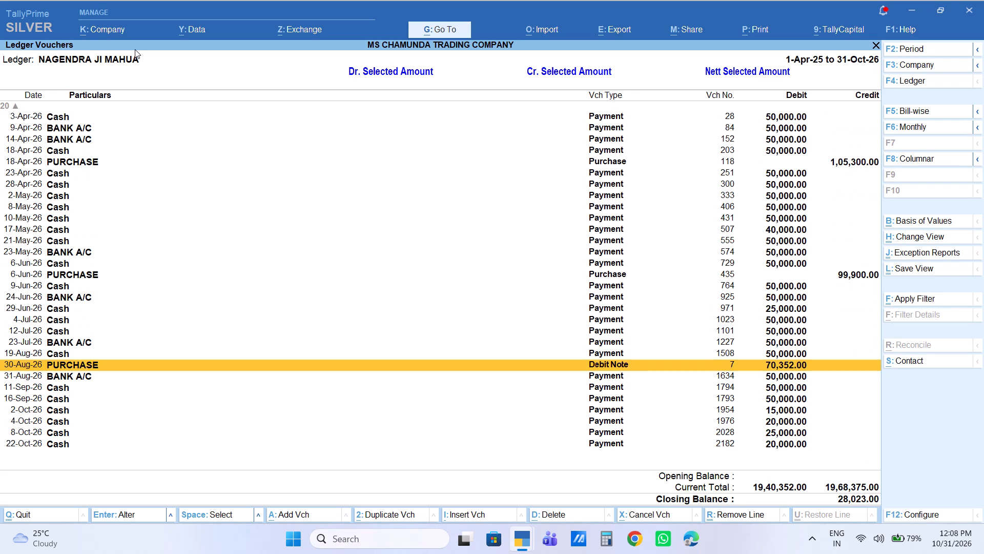
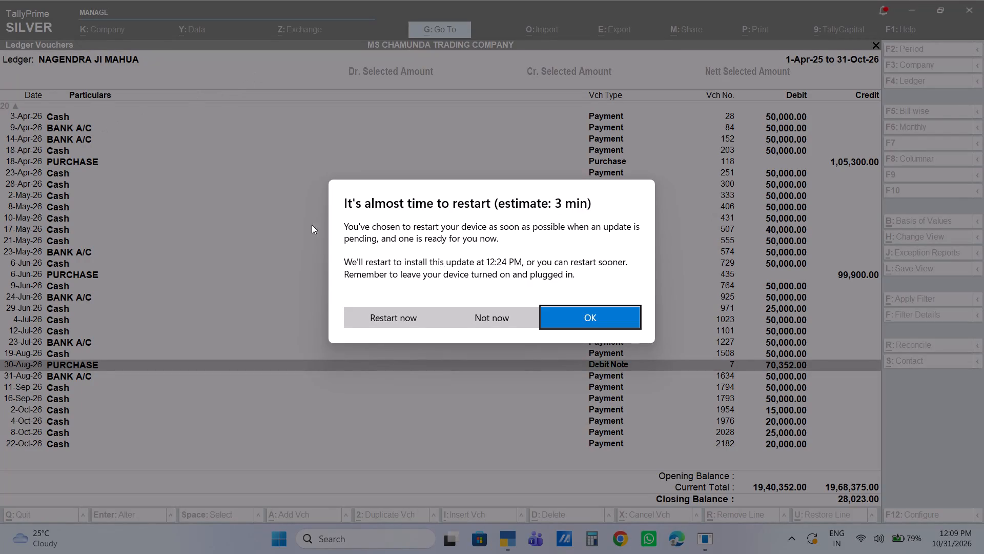
# Postpone the pending Windows update restart to get back to the ledger report.
pyautogui.doubleClick(475, 318)
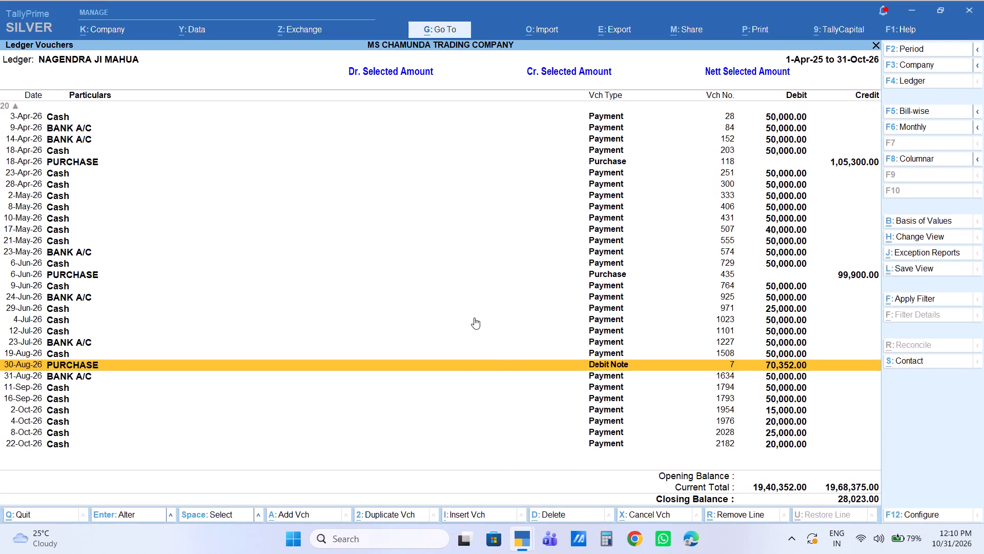
pyautogui.press('Escape')
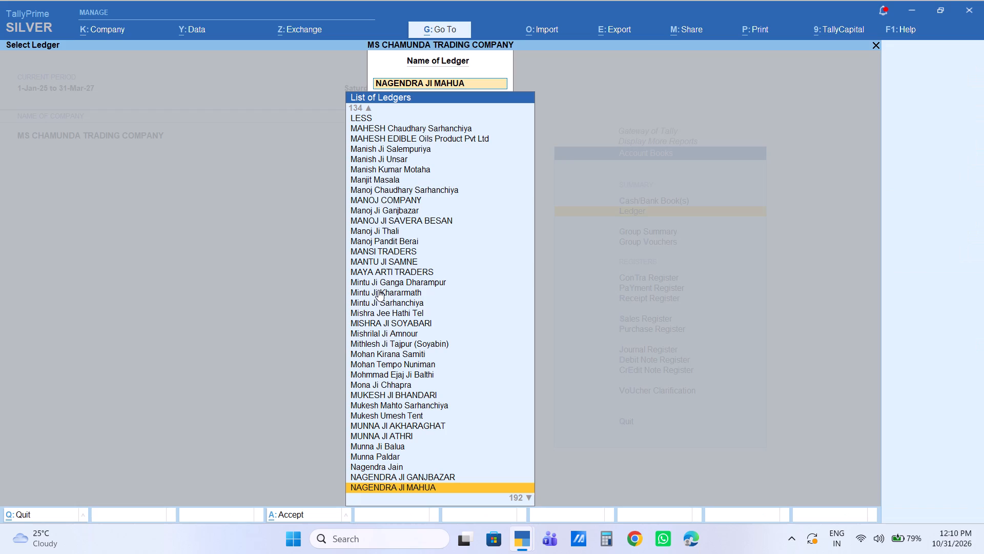
pyautogui.press('Escape')
pyautogui.press('Escape')
pyautogui.press('Escape')
pyautogui.press('Escape')
pyautogui.press('Escape')
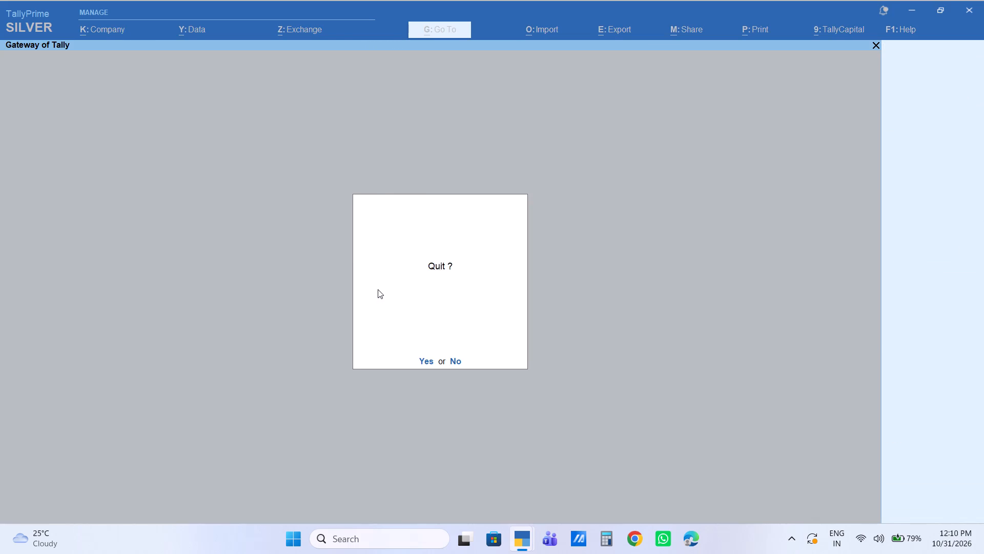
pyautogui.press('Escape')
pyautogui.press('Escape')
pyautogui.press('Escape')
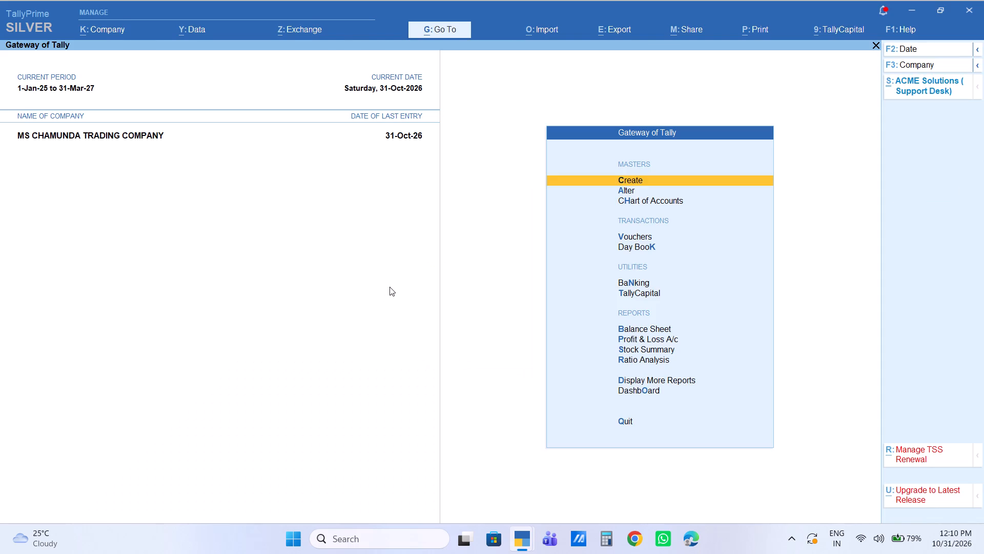
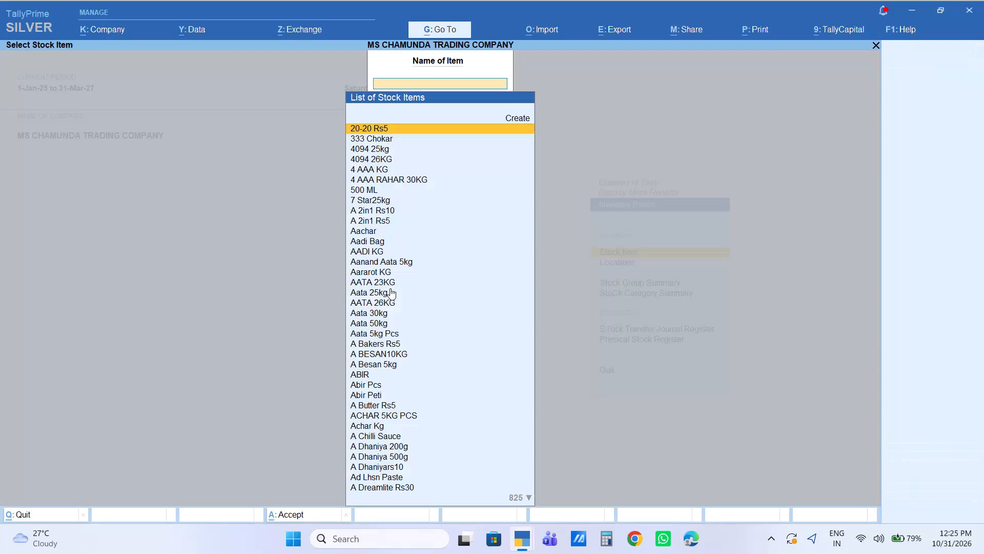
# Open the stock item vouchers of Dhuman for October 2026 from its monthly summary.
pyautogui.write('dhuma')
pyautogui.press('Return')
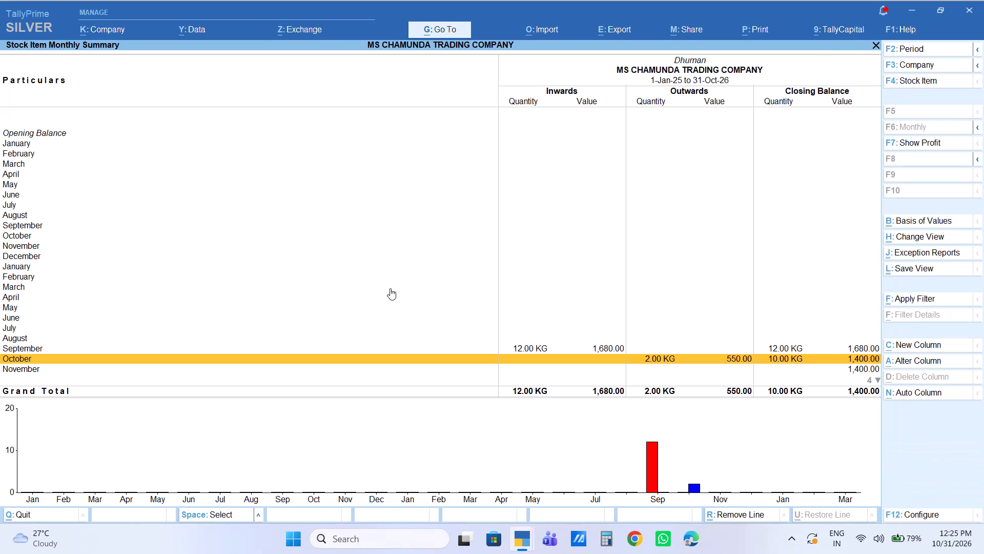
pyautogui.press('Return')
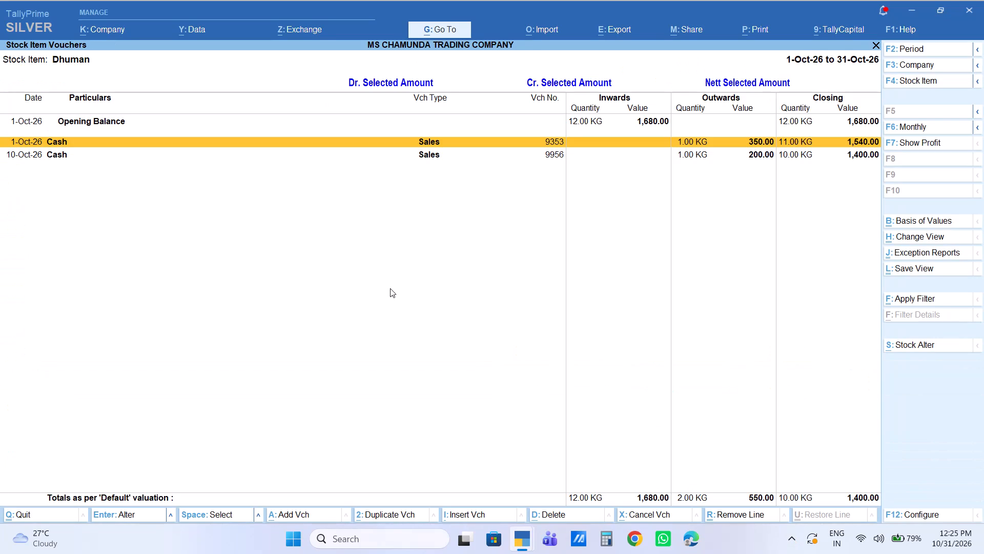
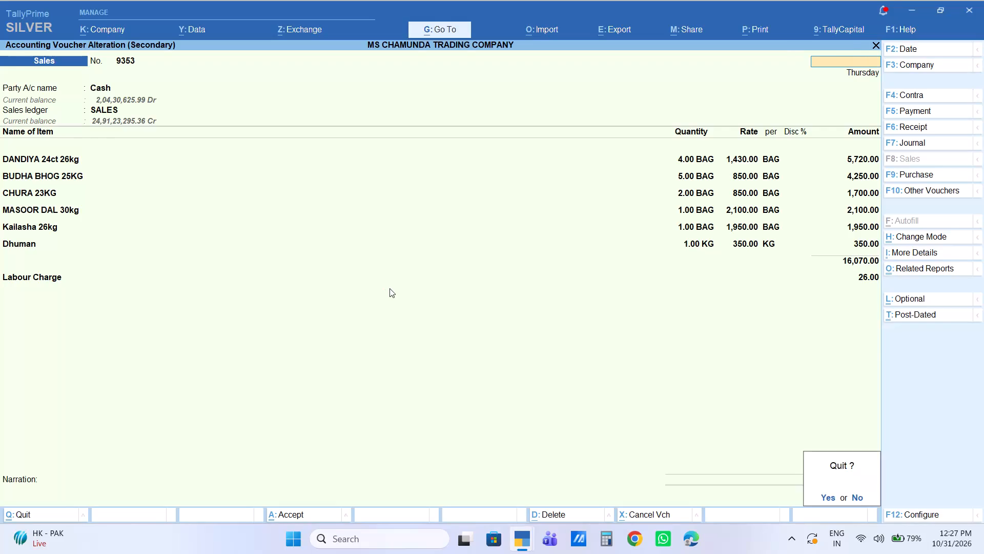
# Close the open sales voucher and the Dhuman stock item reports, returning to the Gateway of Tally.
pyautogui.press('Escape')
pyautogui.press('Escape')
pyautogui.press('Escape')
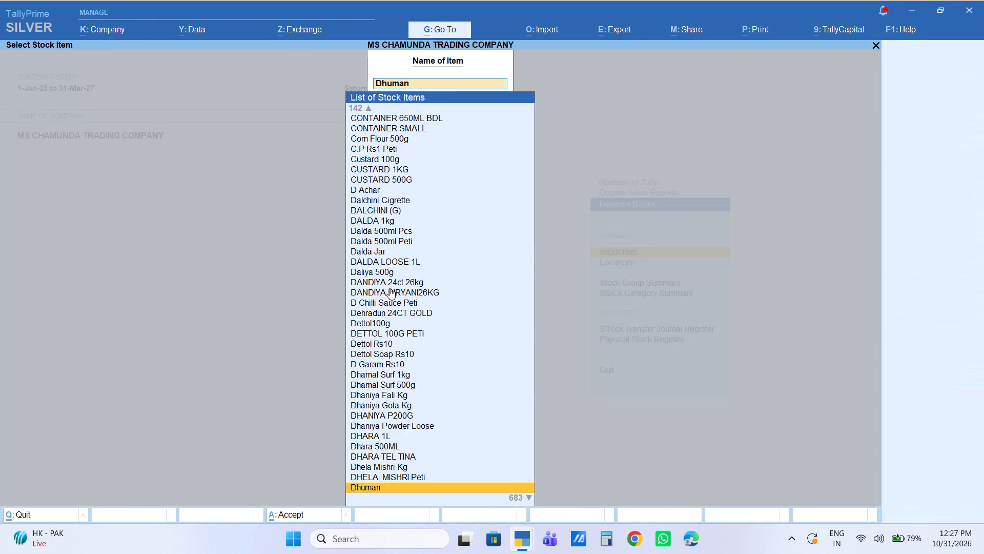
pyautogui.press('Escape')
pyautogui.press('Escape')
pyautogui.press('Escape')
pyautogui.press('Escape')
# Start a new sales voucher with Cash as the party account and bring up its party details.
pyautogui.press('Up')
pyautogui.press('Up')
pyautogui.press('Up')
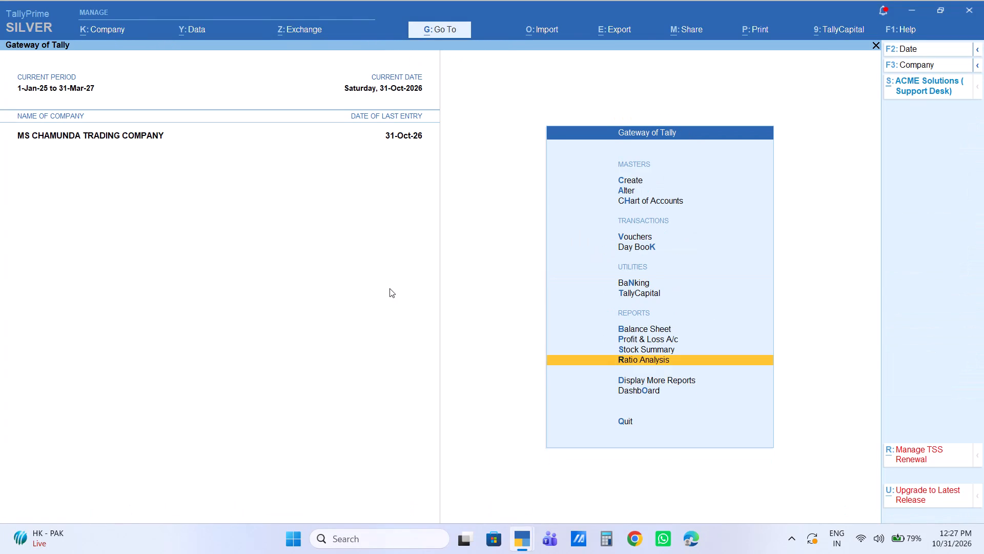
pyautogui.press('Up')
pyautogui.press('Up')
pyautogui.press('Up')
pyautogui.press('Up')
pyautogui.press('Up')
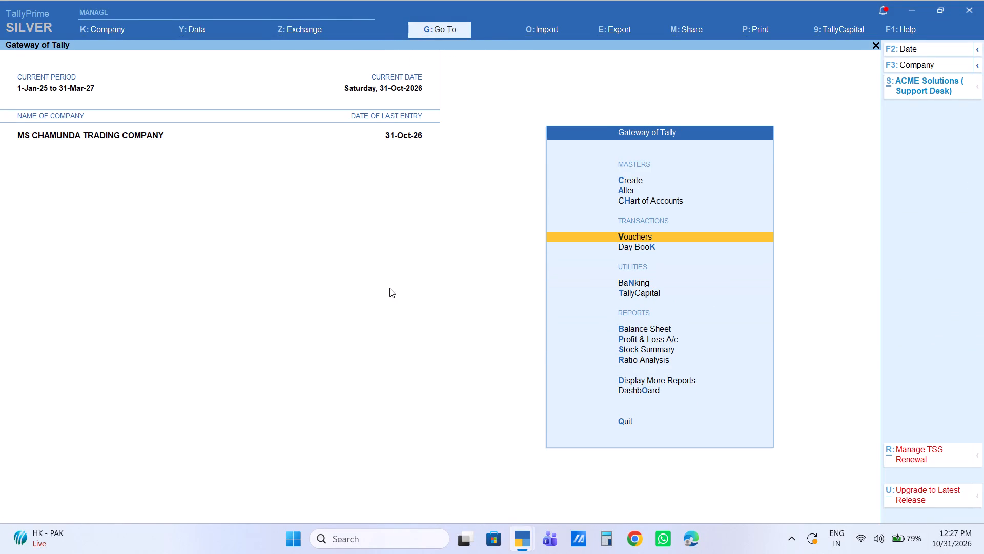
pyautogui.press('Return')
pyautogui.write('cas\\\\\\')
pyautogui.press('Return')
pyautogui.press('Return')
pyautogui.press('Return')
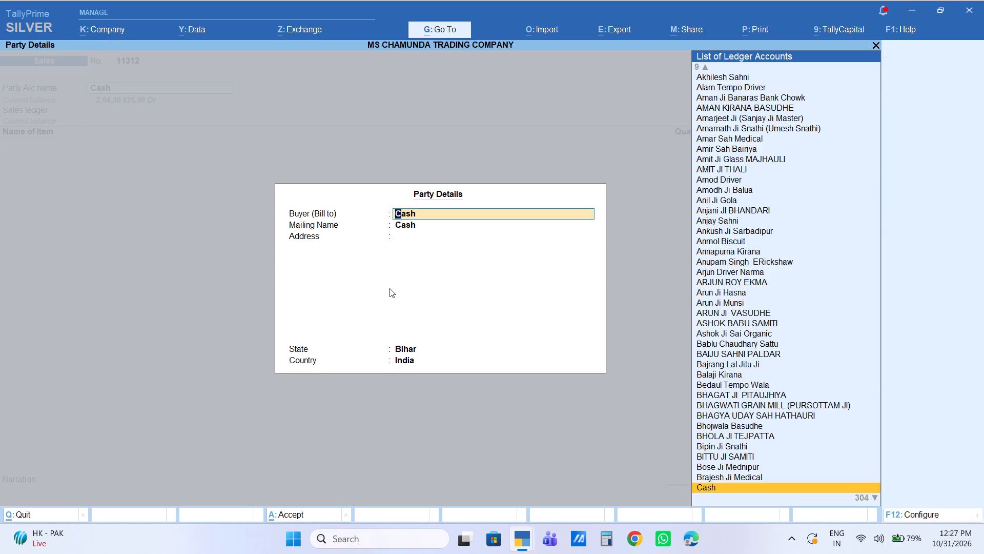
# Enter the buyer's name in the party details and select SALES as the sales ledger.
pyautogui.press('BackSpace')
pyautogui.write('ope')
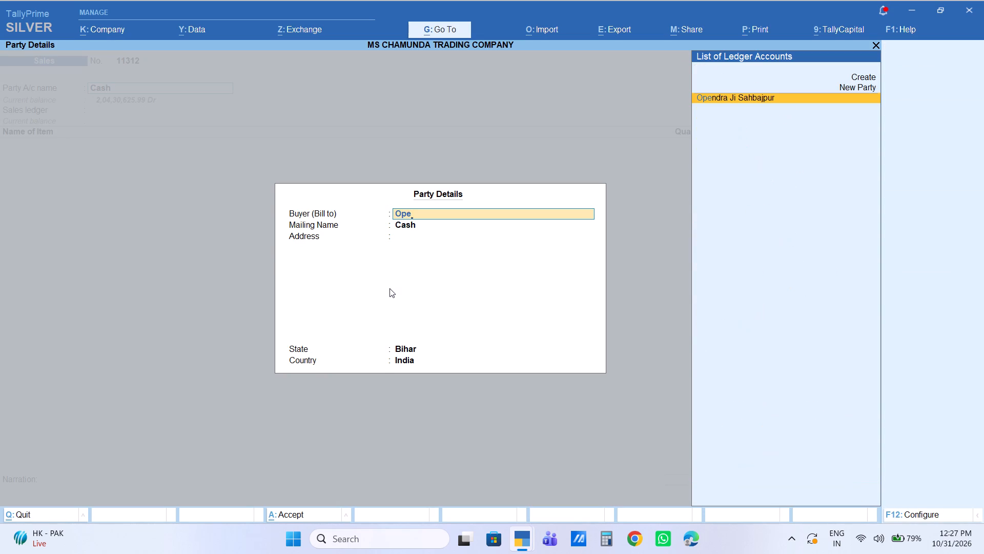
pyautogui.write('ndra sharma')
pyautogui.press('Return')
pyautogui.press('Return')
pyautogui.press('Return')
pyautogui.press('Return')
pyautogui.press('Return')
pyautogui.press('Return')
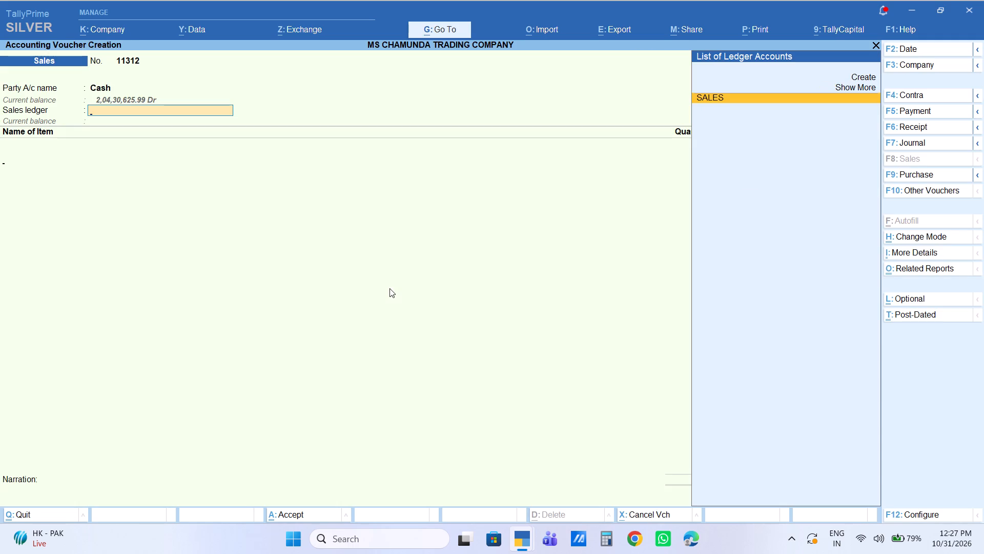
# Add the item R Chai100g to the voucher with a quantity of 2 KG at a rate of 440.00.
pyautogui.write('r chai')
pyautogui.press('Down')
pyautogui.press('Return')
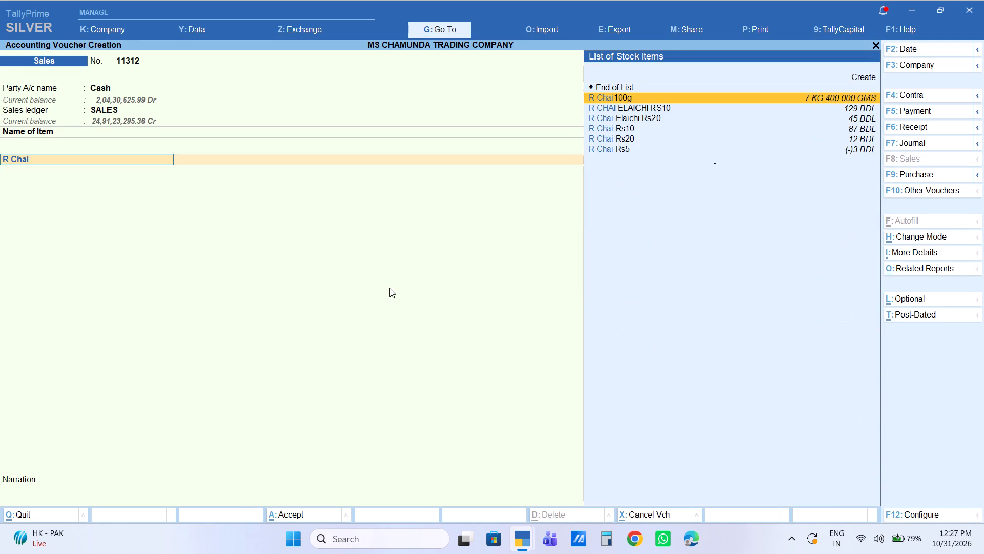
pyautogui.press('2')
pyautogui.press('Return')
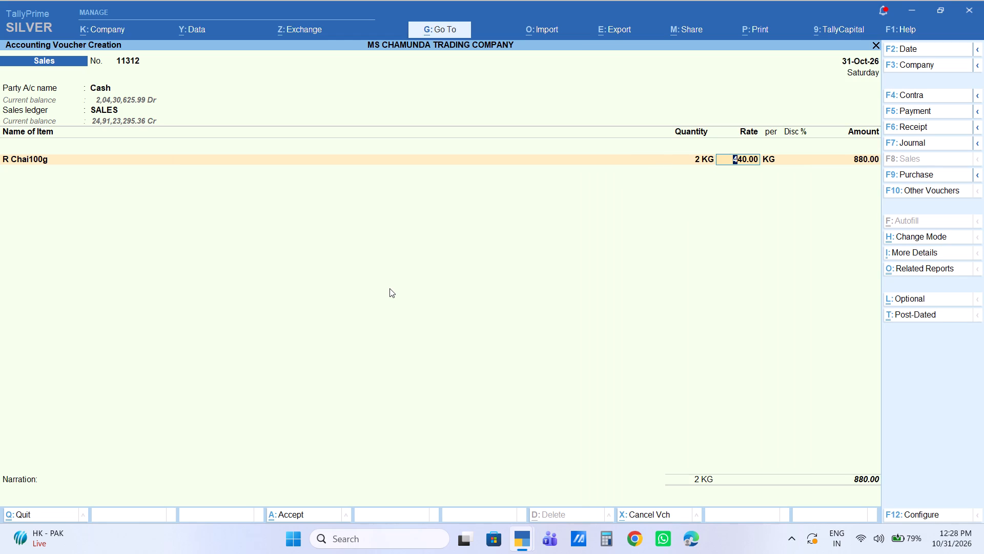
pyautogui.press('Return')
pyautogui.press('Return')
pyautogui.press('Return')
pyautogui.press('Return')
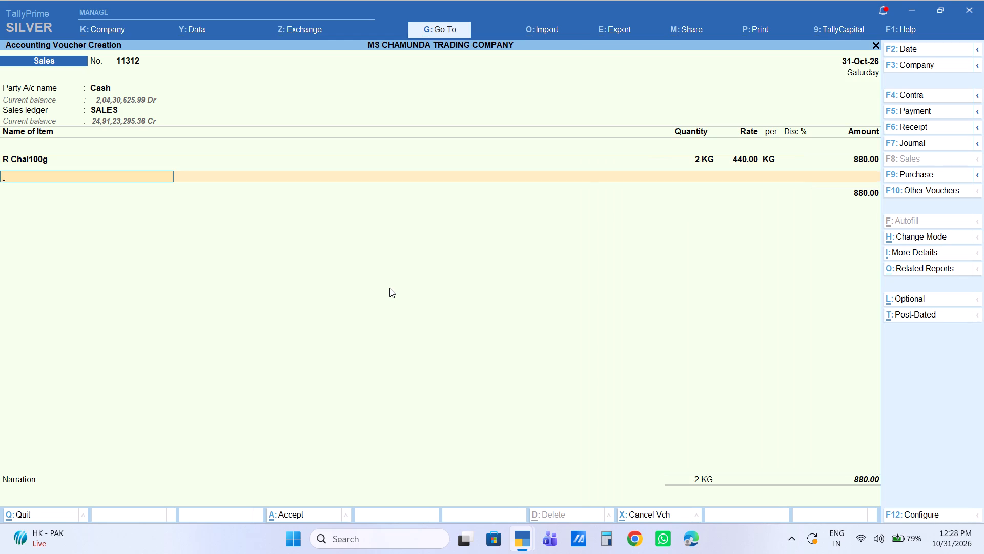
# Add the item LAUNG RS5 with a quantity of 1 BDL for 120.00.
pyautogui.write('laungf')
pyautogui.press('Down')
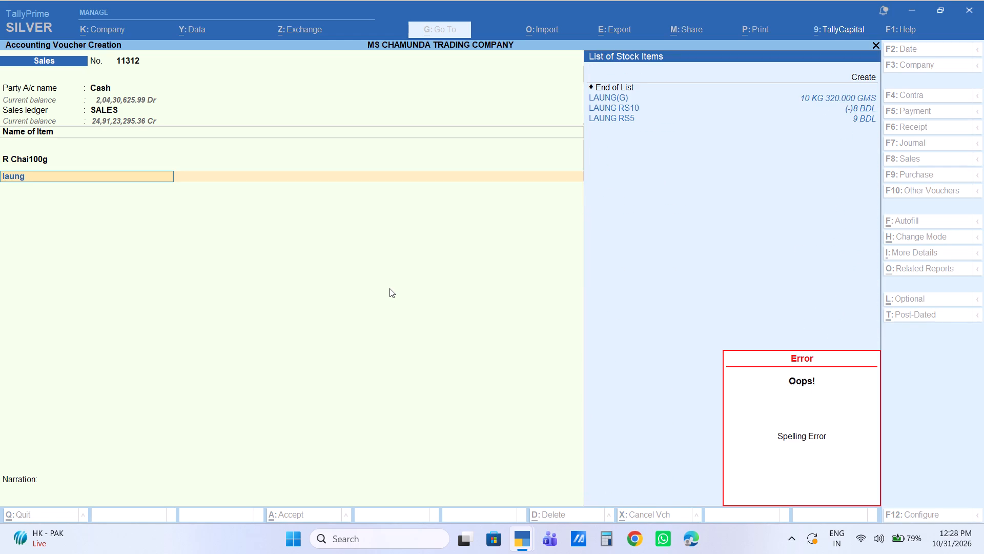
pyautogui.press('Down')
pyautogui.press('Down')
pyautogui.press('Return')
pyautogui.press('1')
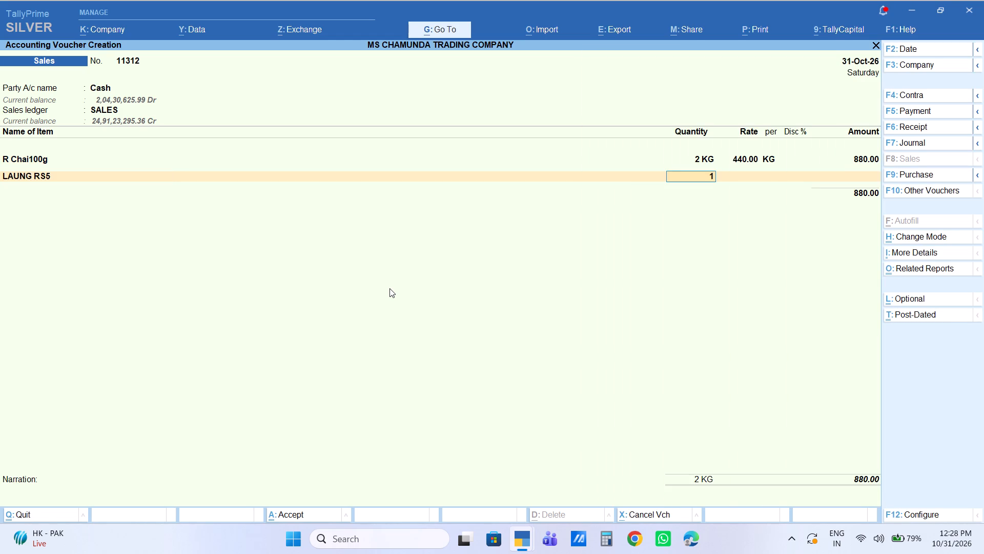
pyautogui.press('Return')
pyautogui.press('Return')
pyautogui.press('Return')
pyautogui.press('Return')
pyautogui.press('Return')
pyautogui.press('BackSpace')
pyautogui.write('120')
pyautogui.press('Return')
# Add the item Khara Garam Rs10 with a quantity of 2 BDL at a rate of 120.00.
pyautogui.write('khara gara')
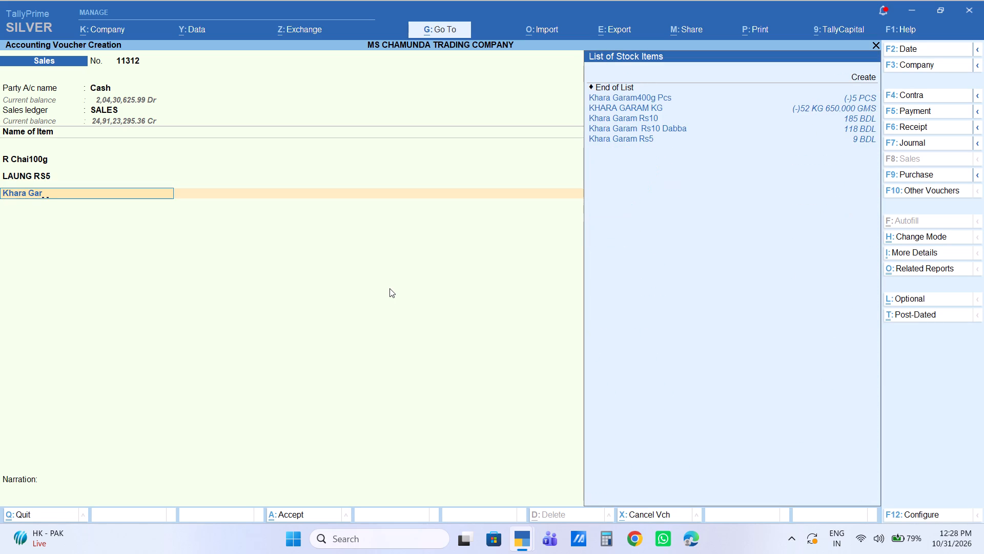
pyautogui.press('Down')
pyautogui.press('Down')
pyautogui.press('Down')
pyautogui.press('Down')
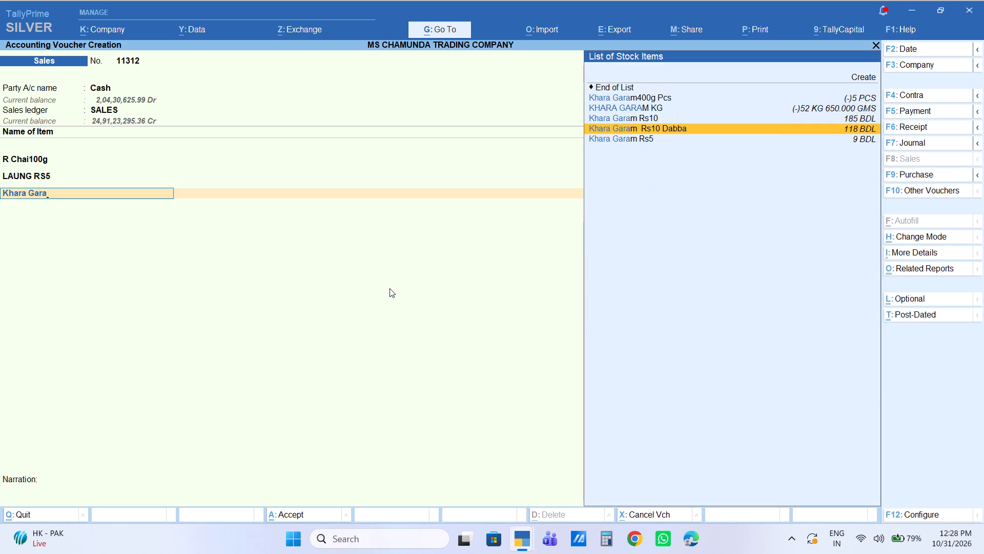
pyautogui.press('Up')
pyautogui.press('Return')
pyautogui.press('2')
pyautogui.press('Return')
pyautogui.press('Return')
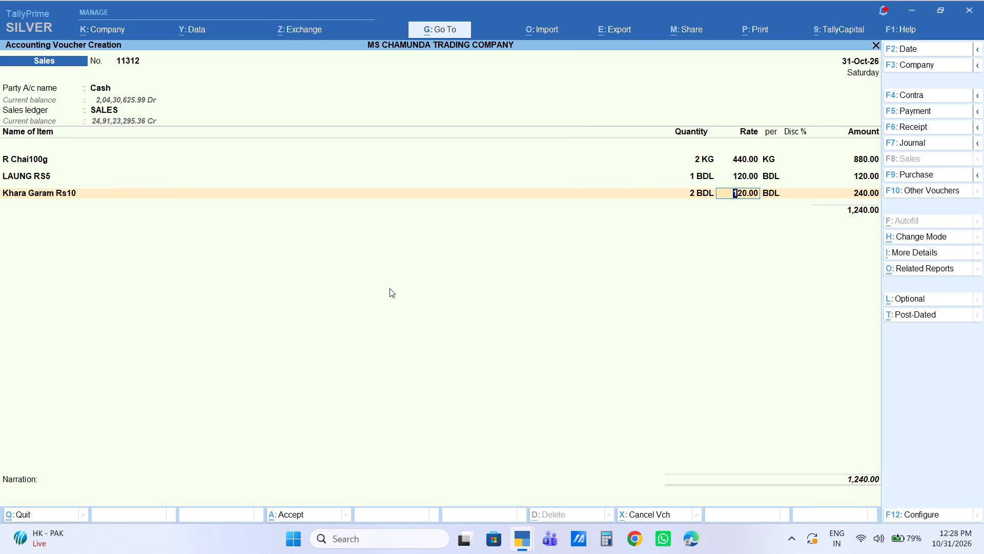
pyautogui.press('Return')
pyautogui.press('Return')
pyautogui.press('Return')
# Add the item M Methi 50g Pcs with a quantity of 10 PCS at a rate of 56.00.
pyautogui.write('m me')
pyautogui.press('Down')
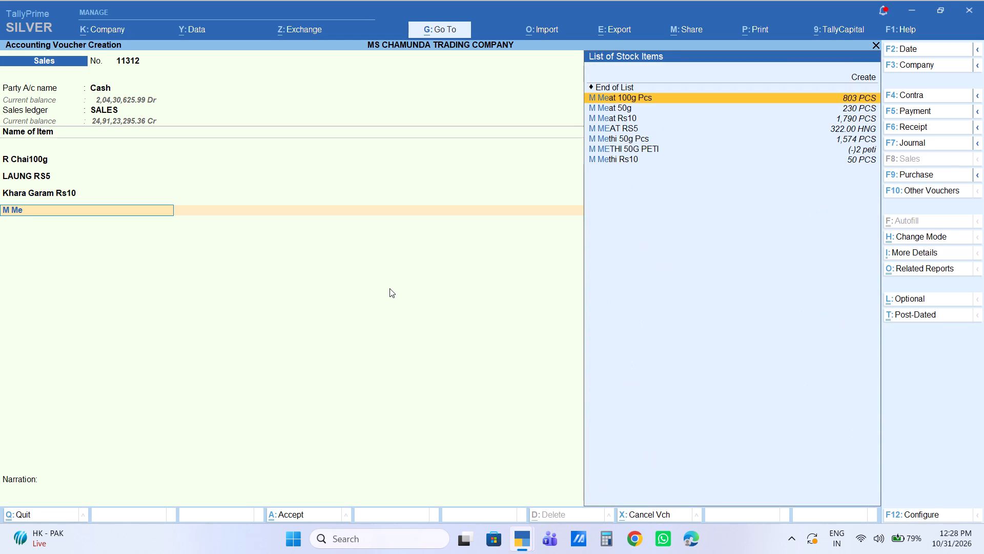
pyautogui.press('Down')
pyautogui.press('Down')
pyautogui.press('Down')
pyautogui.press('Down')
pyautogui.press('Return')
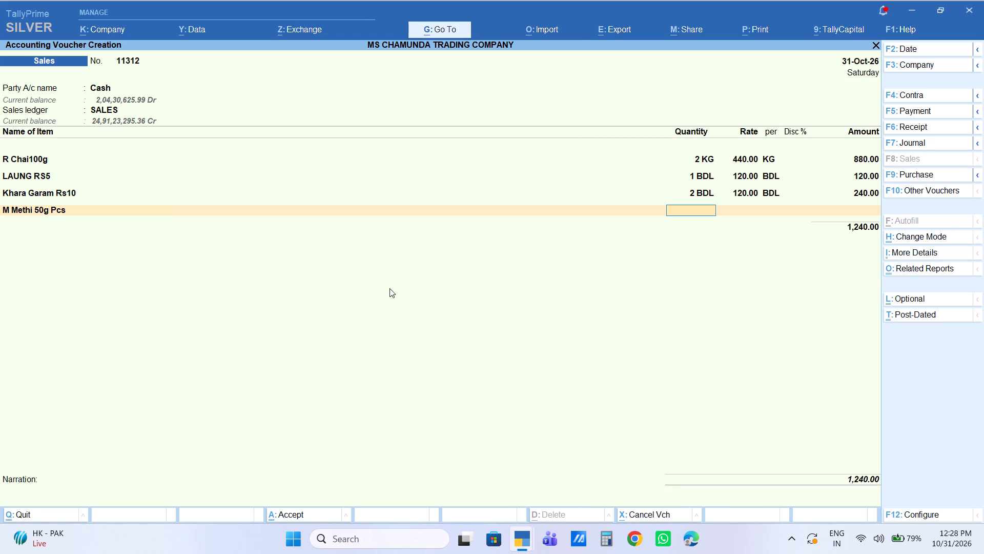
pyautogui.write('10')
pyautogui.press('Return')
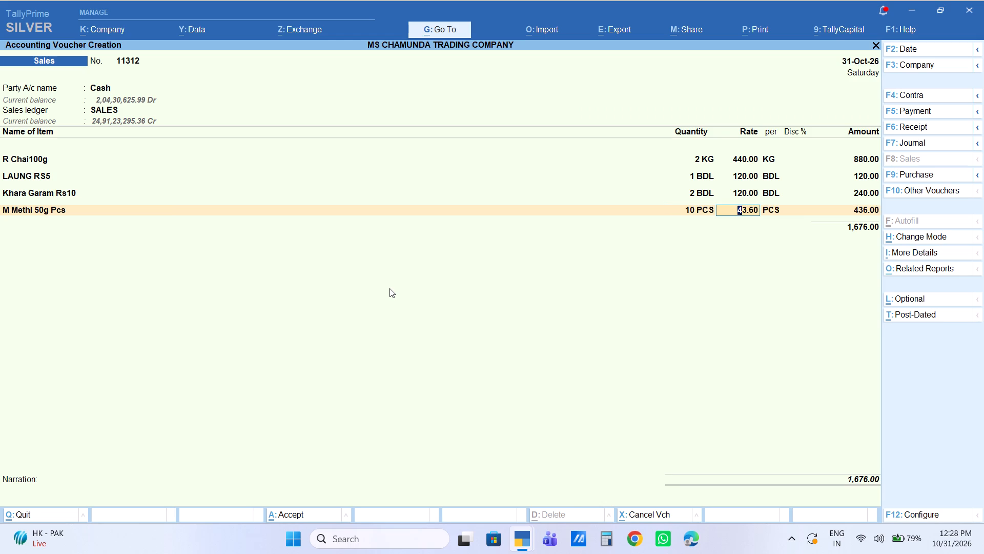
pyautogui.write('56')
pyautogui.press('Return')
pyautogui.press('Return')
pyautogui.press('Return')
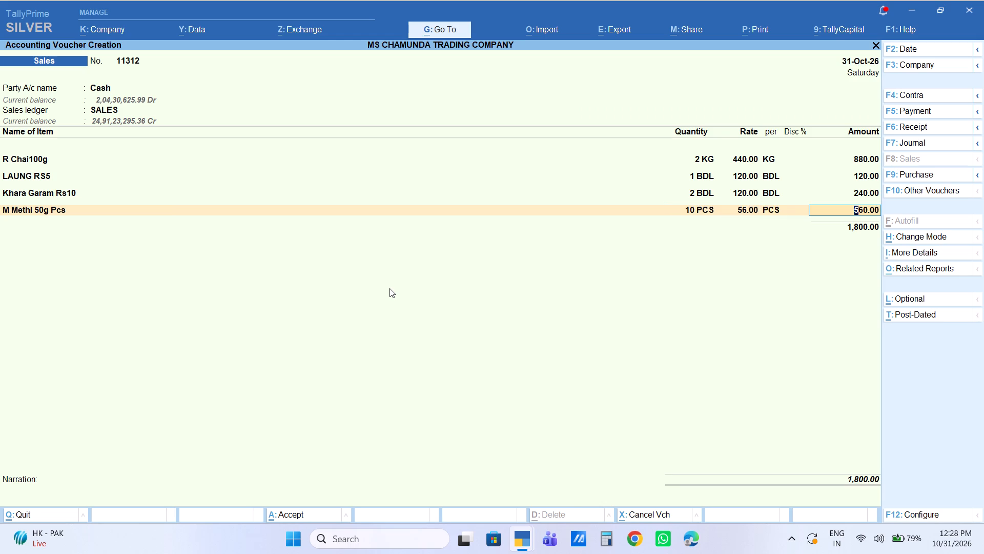
# Apply a 24% discount to the M Methi 50g Pcs line.
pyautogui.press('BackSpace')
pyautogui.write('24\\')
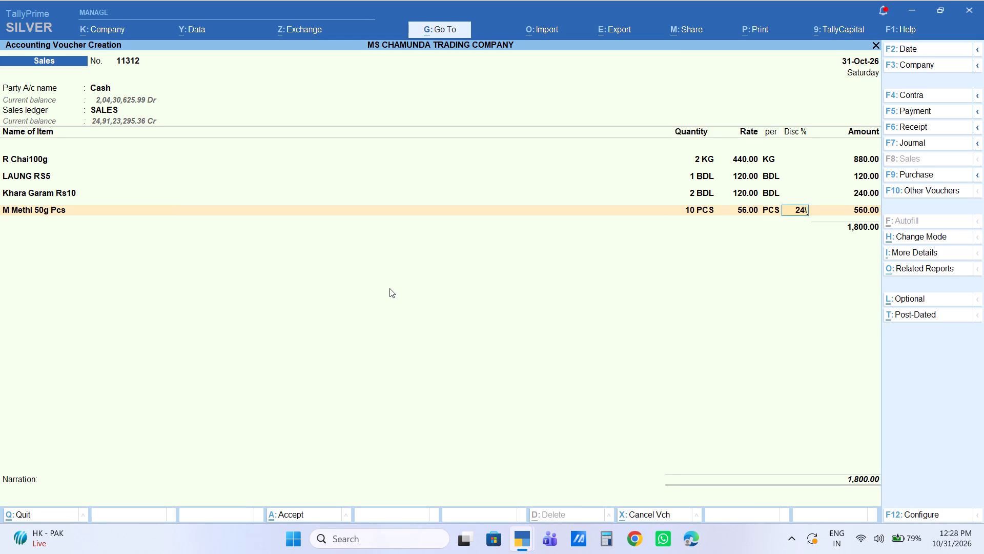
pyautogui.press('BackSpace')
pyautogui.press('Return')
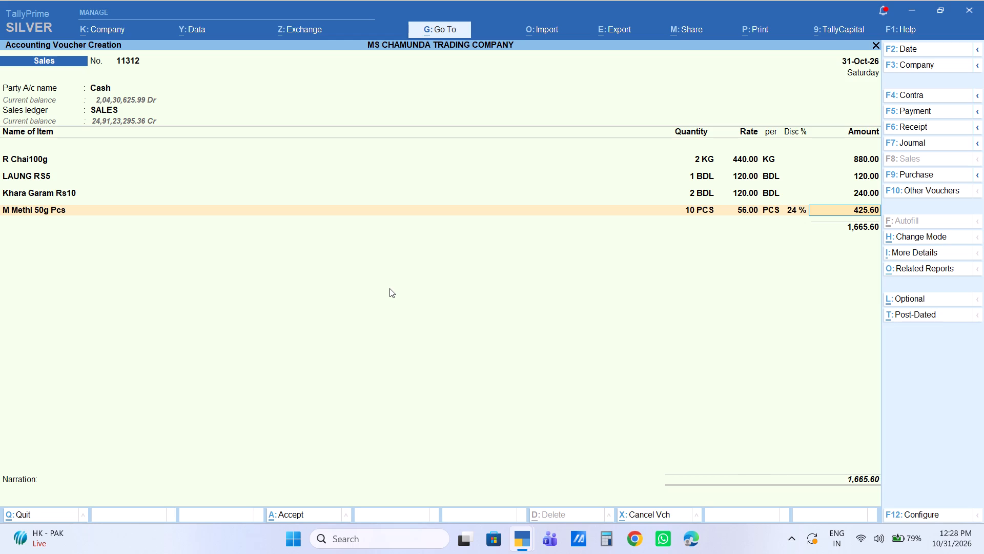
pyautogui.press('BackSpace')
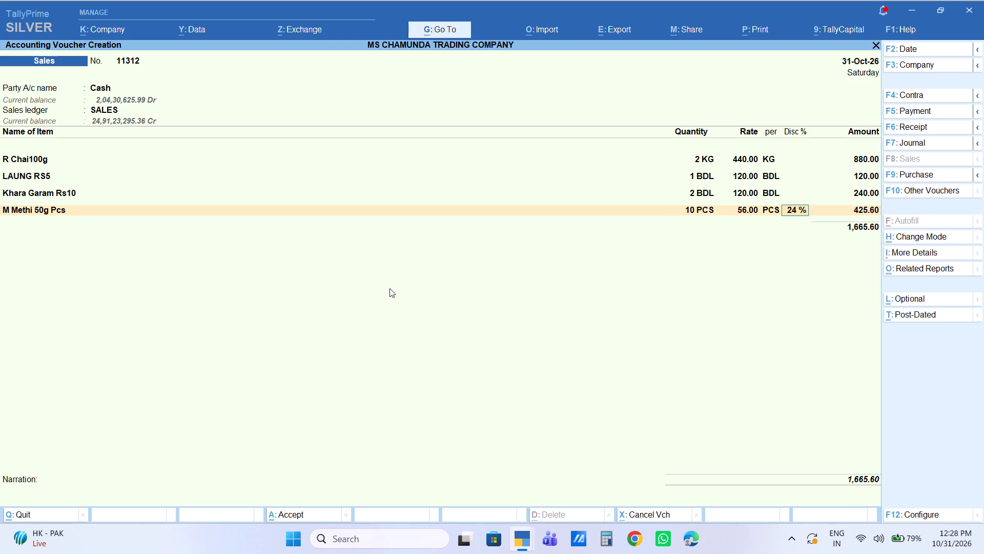
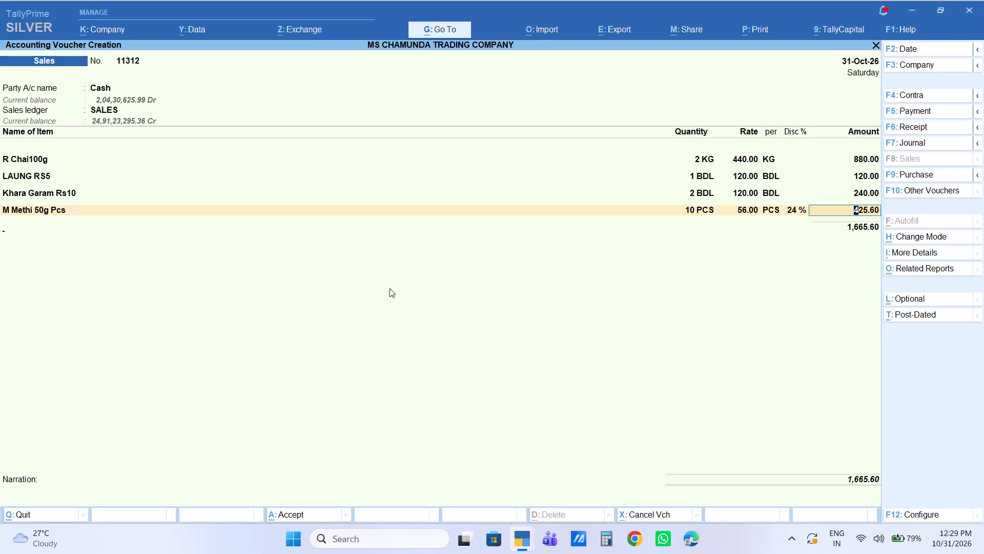
# Set the discount on the M Methi 50g Pcs line to 0.
pyautogui.press('BackSpace')
pyautogui.press('BackSpace')
pyautogui.press('BackSpace')
pyautogui.press('Return')
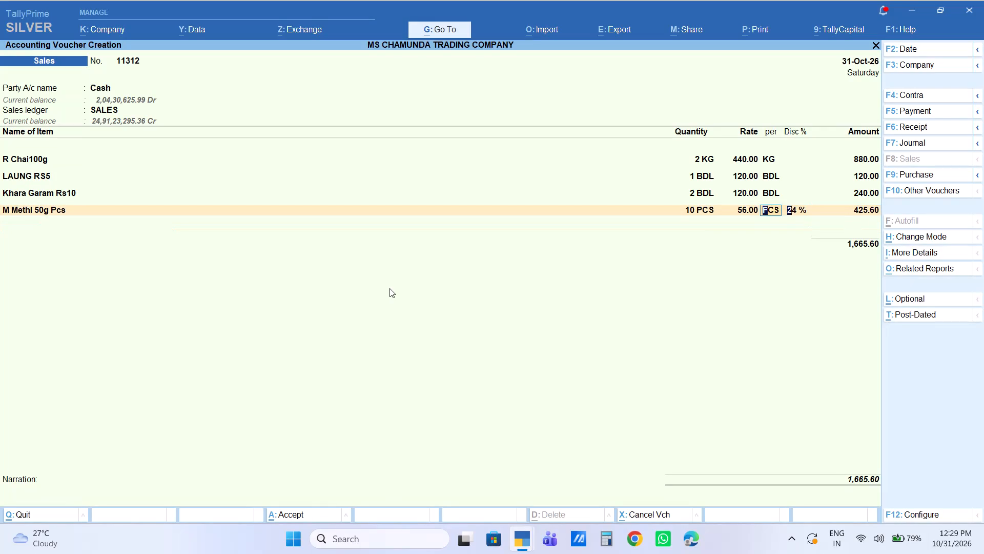
pyautogui.press('0')
pyautogui.press('Return')
pyautogui.press('Return')
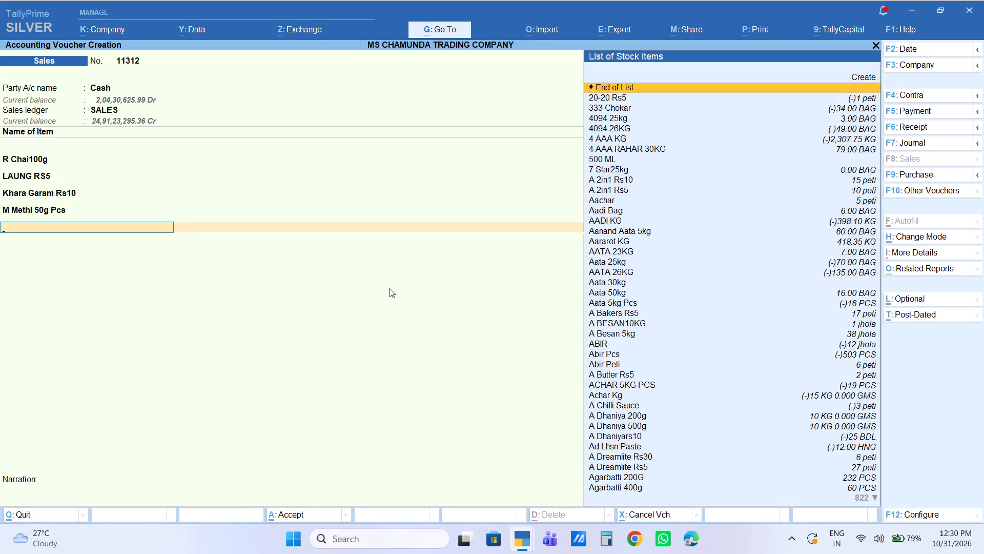
# Add the item M Kashmiri 100g Pcs with a quantity of 10 PCS at a rate of 125.00.
pyautogui.write('m kas')
pyautogui.press('Down')
pyautogui.press('Return')
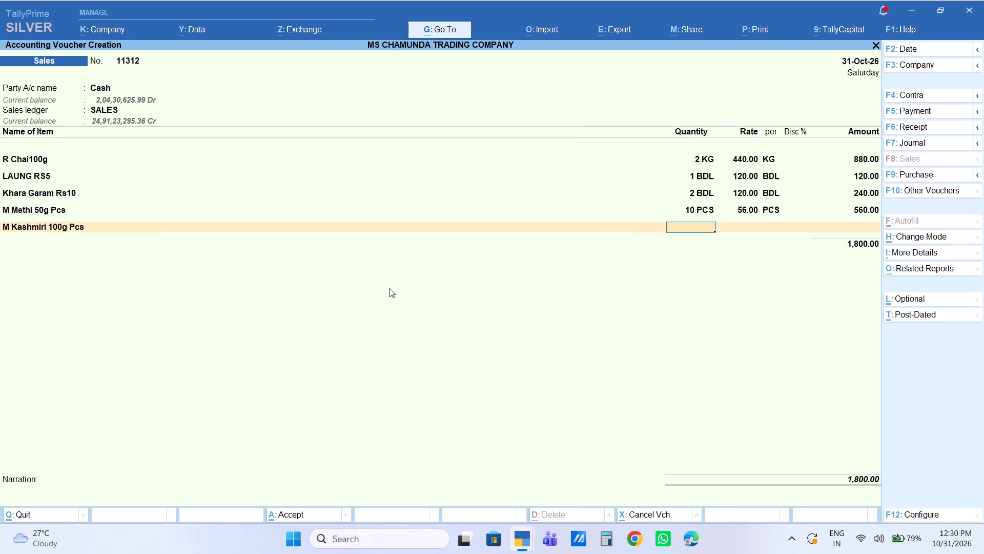
pyautogui.write('10')
pyautogui.press('Return')
pyautogui.press('Return')
pyautogui.press('Return')
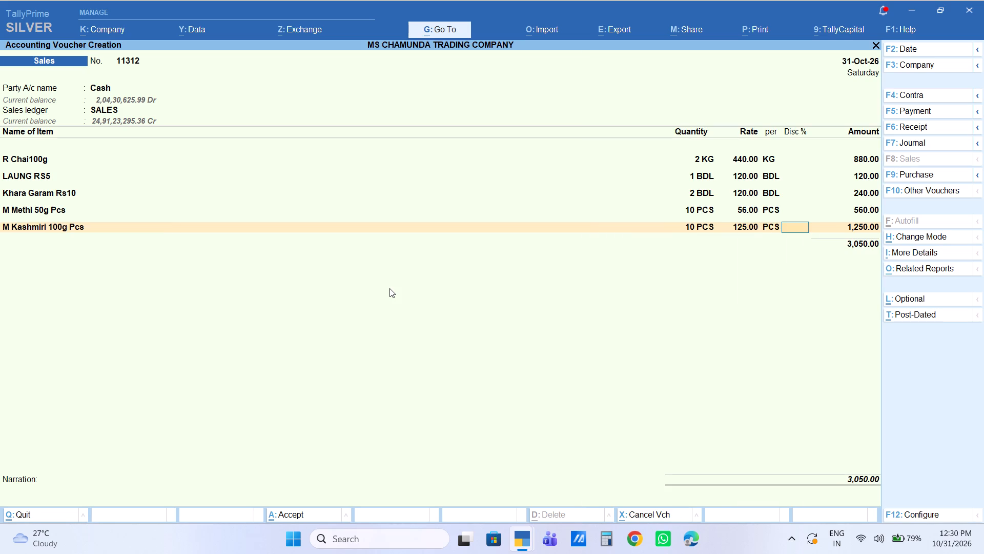
pyautogui.press('Return')
pyautogui.press('Return')
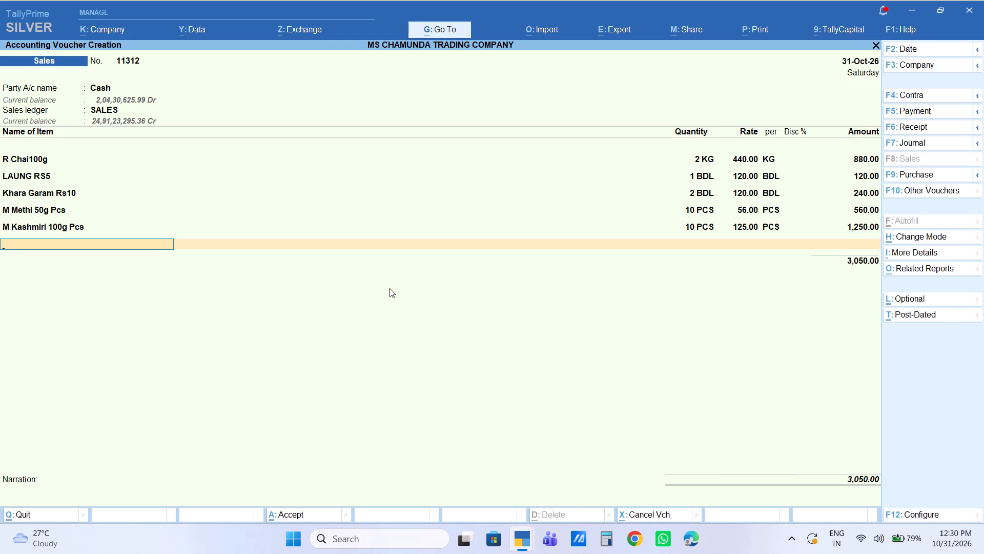
# Add the item M CHICKEN 100G with a quantity of 10 PCS at a rate of 84.00.
pyautogui.write('m')
pyautogui.press('space')
pyautogui.write('chi')
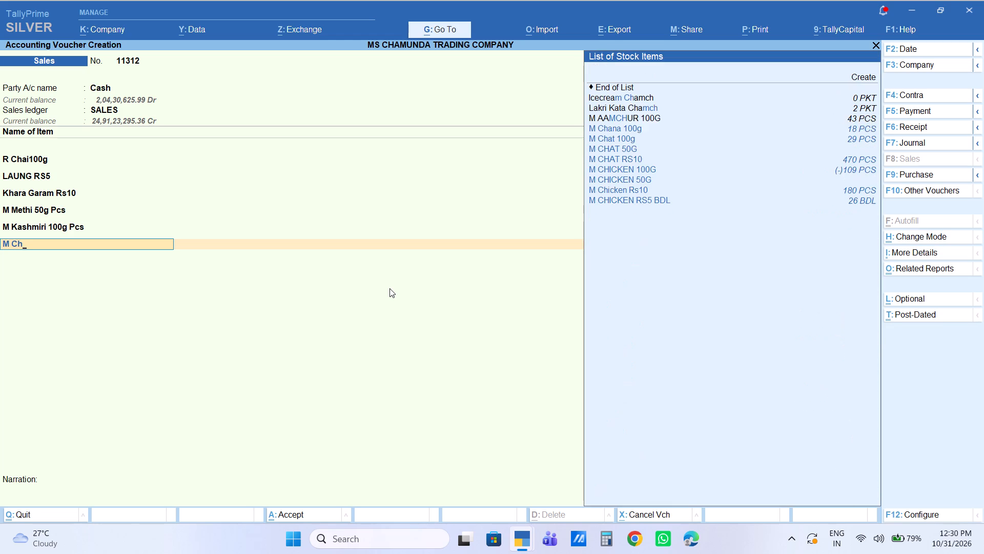
pyautogui.press('Down')
pyautogui.press('Return')
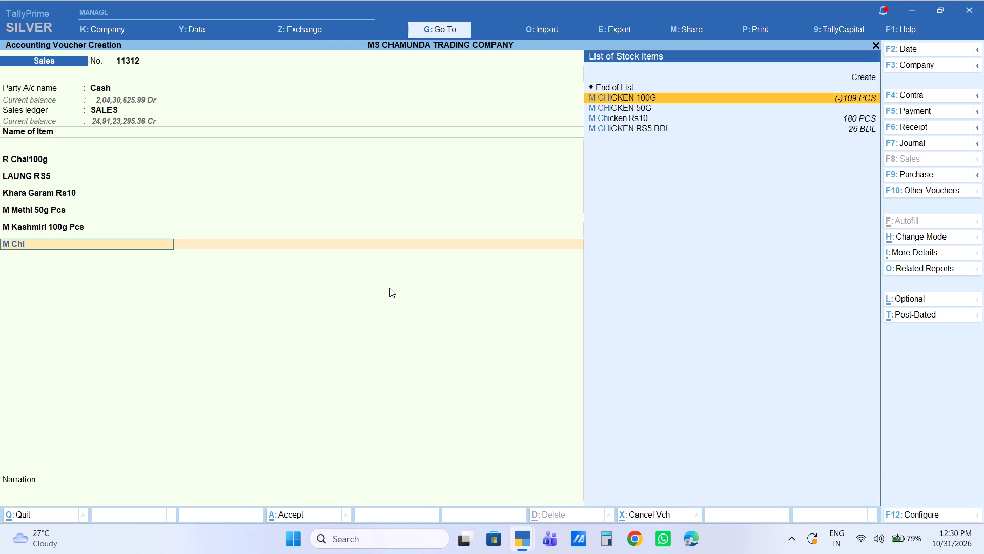
pyautogui.write('10')
pyautogui.press('Return')
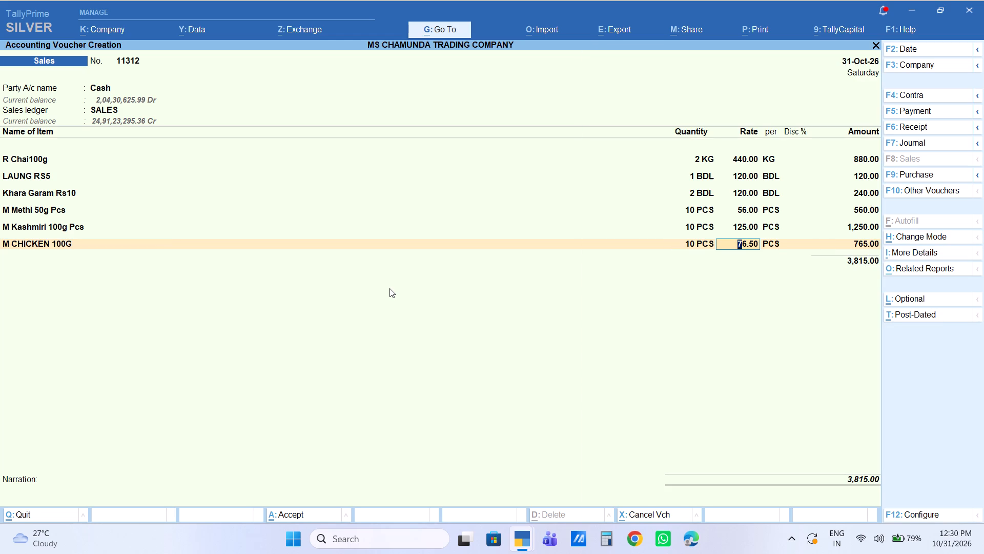
pyautogui.write('84')
pyautogui.press('Return')
pyautogui.press('Return')
pyautogui.press('Return')
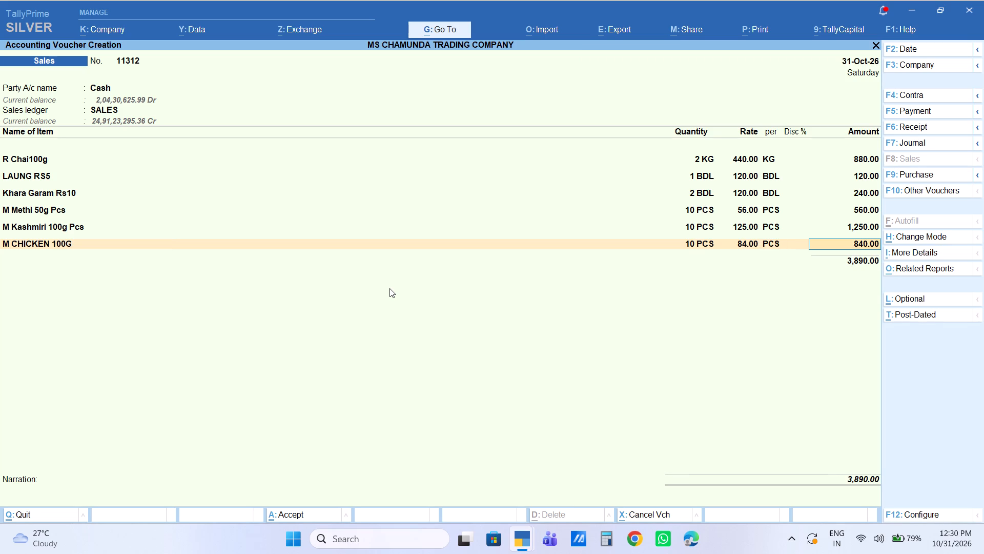
pyautogui.press('Return')
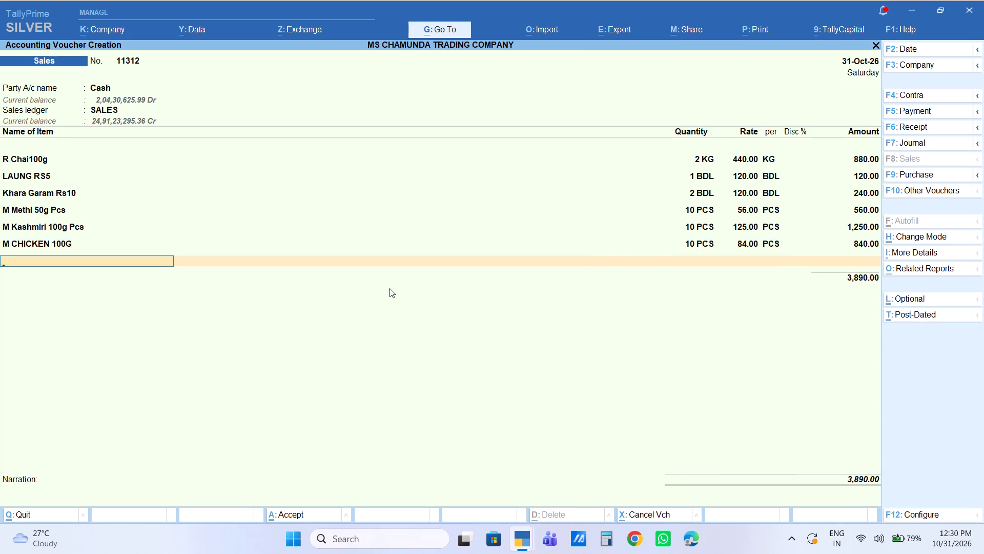
# Add the item M Fish 100g with a quantity of 10 PCS at a rate of 70.00.
pyautogui.write('m fis')
pyautogui.press('Return')
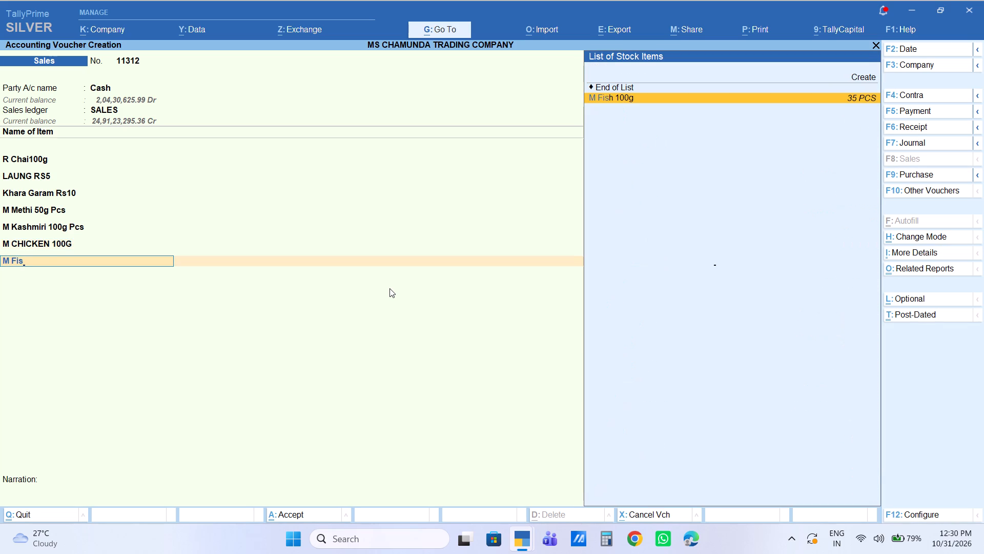
pyautogui.write('10')
pyautogui.press('Return')
pyautogui.press('Return')
pyautogui.press('Return')
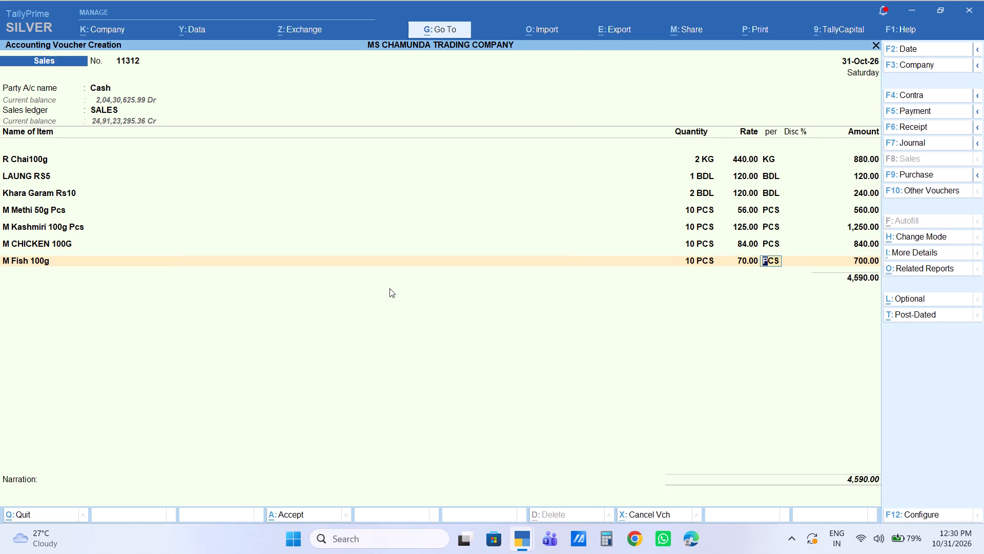
pyautogui.press('Return')
pyautogui.press('Return')
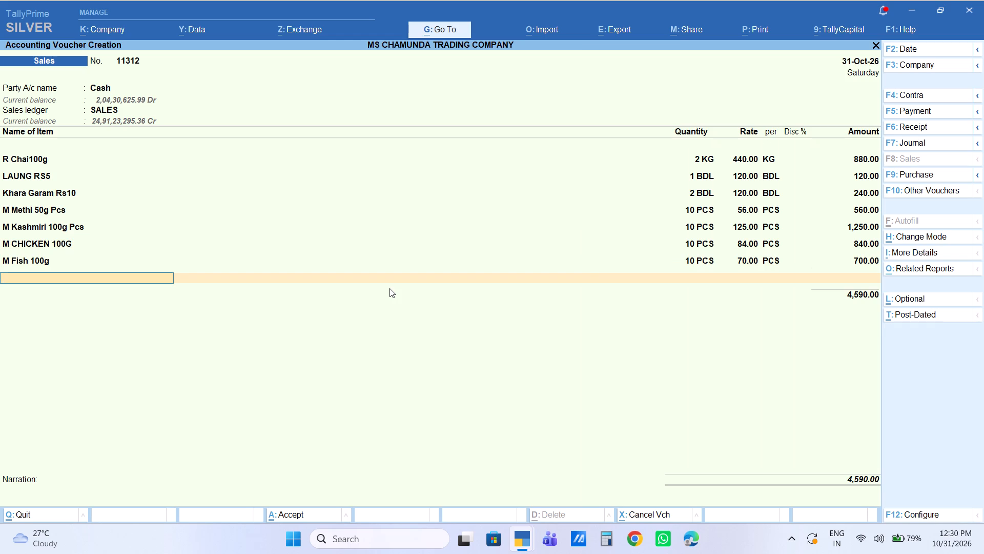
# Add the item M White Pepper100g with a quantity of 10 PCS at a rate of 232.00.
pyautogui.write('m wh')
pyautogui.press('Return')
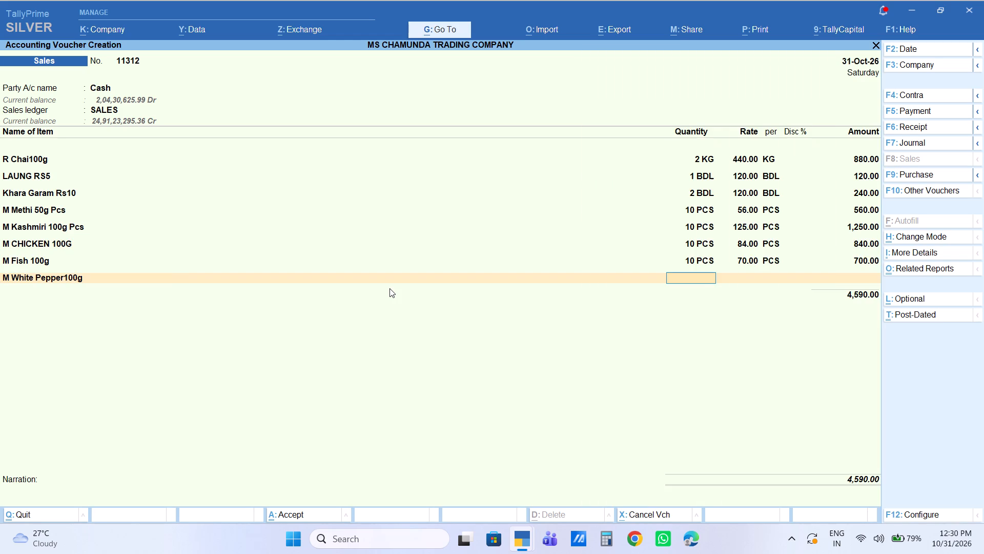
pyautogui.write('10')
pyautogui.press('Return')
pyautogui.press('Return')
pyautogui.press('Return')
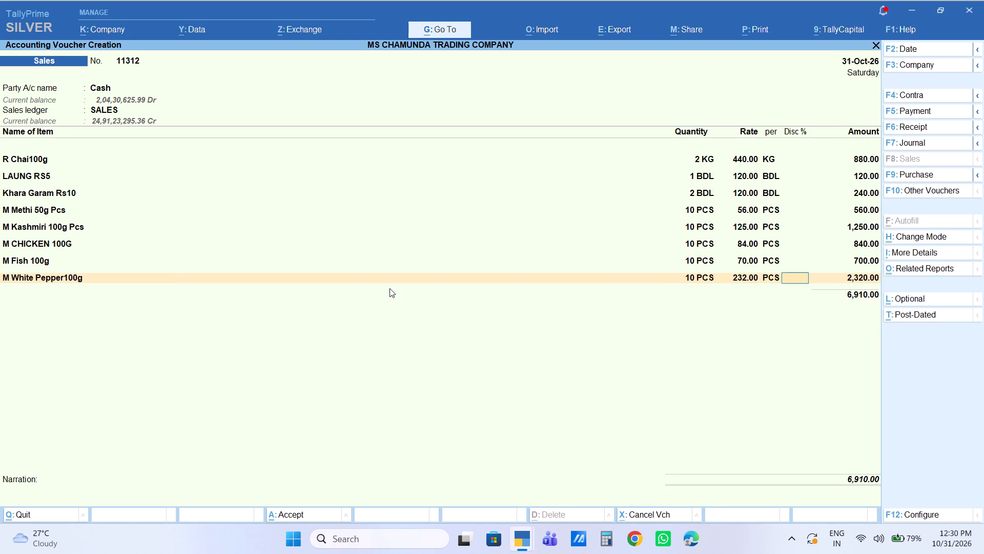
pyautogui.press('Return')
pyautogui.press('Return')
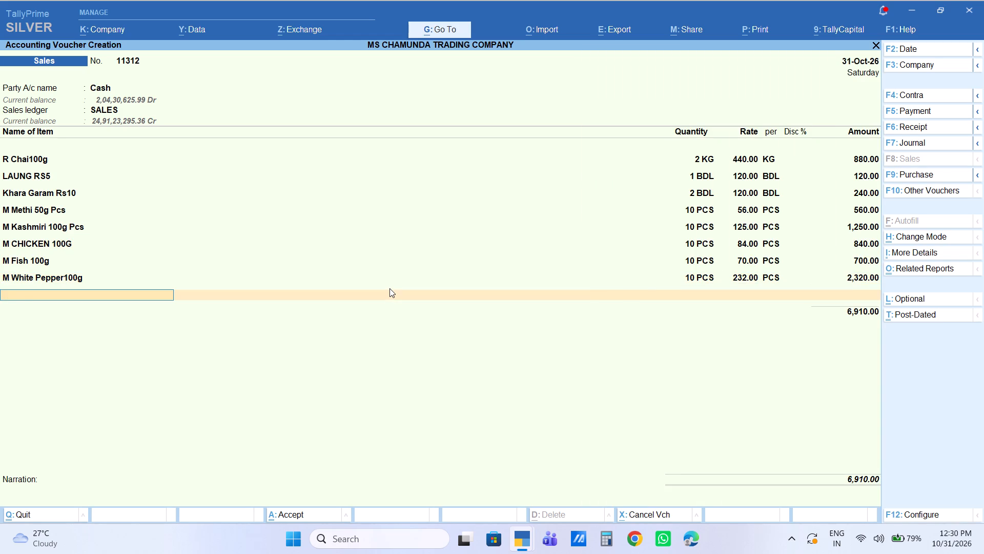
# Add the item M AAMCHUR 100G with a quantity of 10 PCS at a rate of 90.00.
pyautogui.write('m aa,m')
pyautogui.press('Return')
pyautogui.write('10')
pyautogui.press('Return')
pyautogui.press('Return')
pyautogui.press('Return')
pyautogui.press('Return')
pyautogui.press('Return')
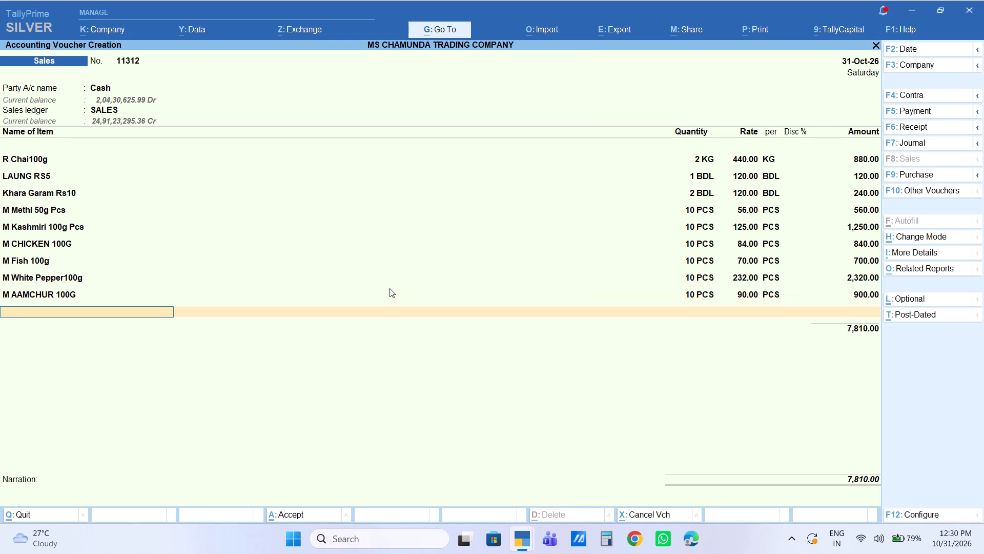
# Add the item Surf Excel 1kg with a quantity of 1 BAG at a rate of 1,580.00.
pyautogui.write('exce')
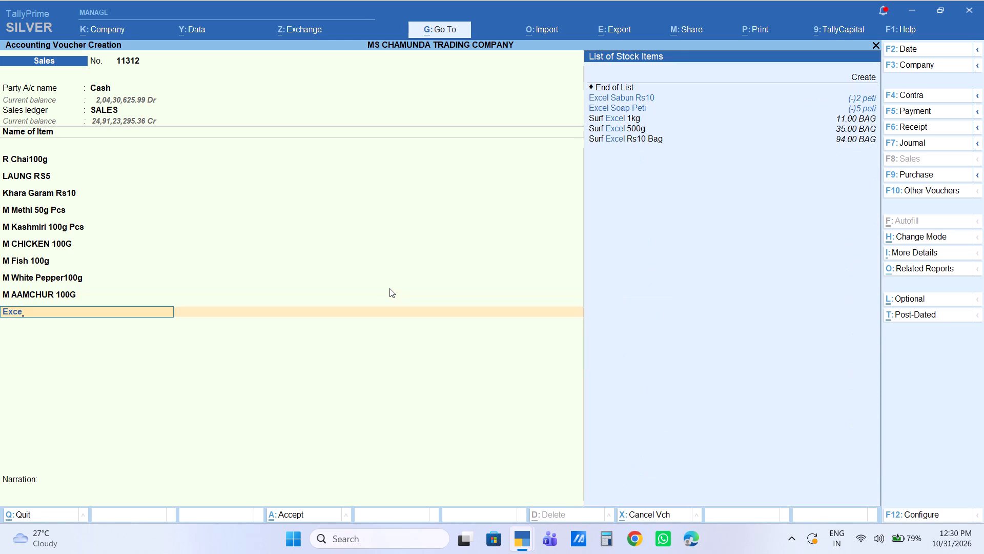
pyautogui.press('Down')
pyautogui.press('Down')
pyautogui.press('Down')
pyautogui.press('Return')
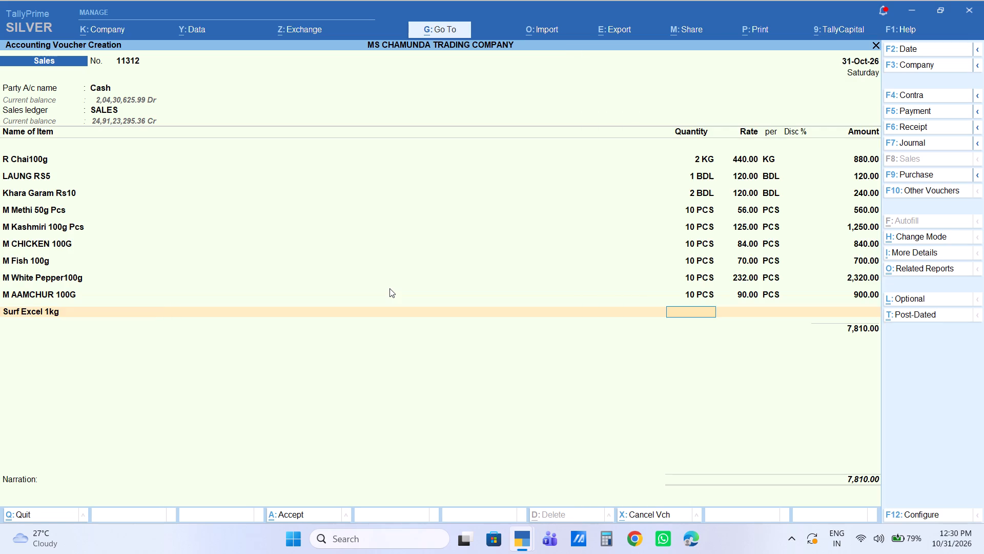
pyautogui.press('1')
pyautogui.press('Return')
pyautogui.press('Return')
pyautogui.press('Return')
pyautogui.press('Return')
pyautogui.press('Return')
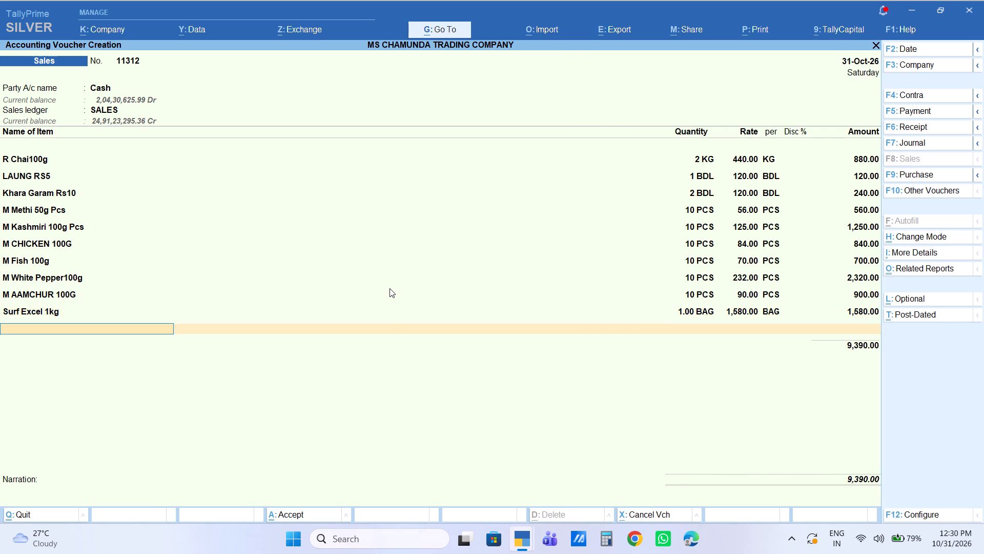
# Add the item Surf Excel 500g with a quantity of 1 BAG at a rate of 1,580.00.
pyautogui.write('exce')
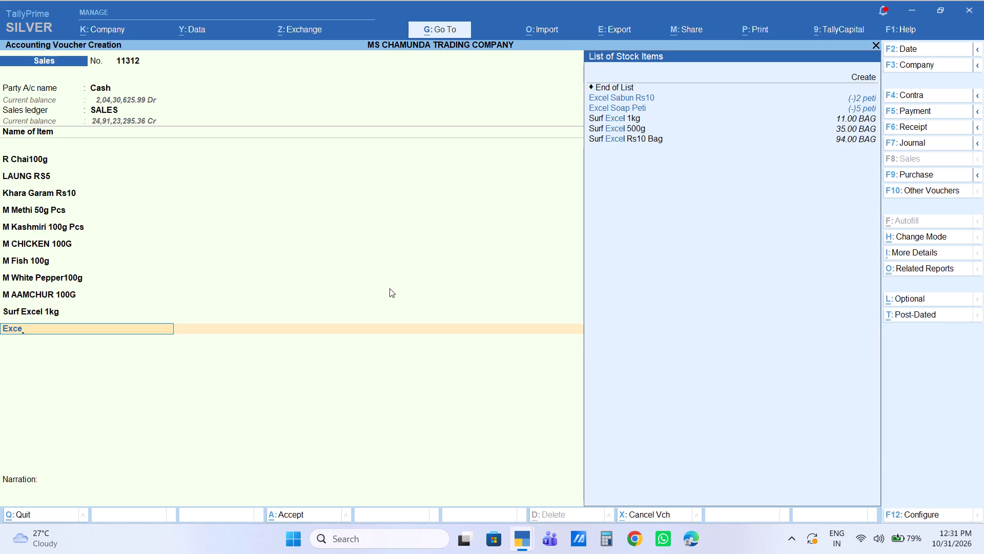
pyautogui.press('Down')
pyautogui.press('Down')
pyautogui.press('Down')
pyautogui.press('Down')
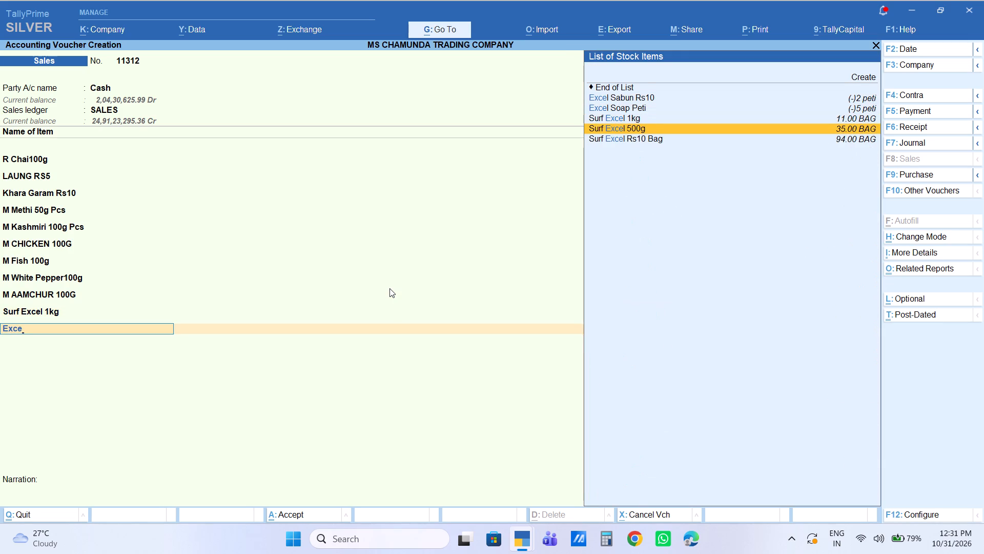
pyautogui.press('Return')
pyautogui.press('1')
pyautogui.press('Return')
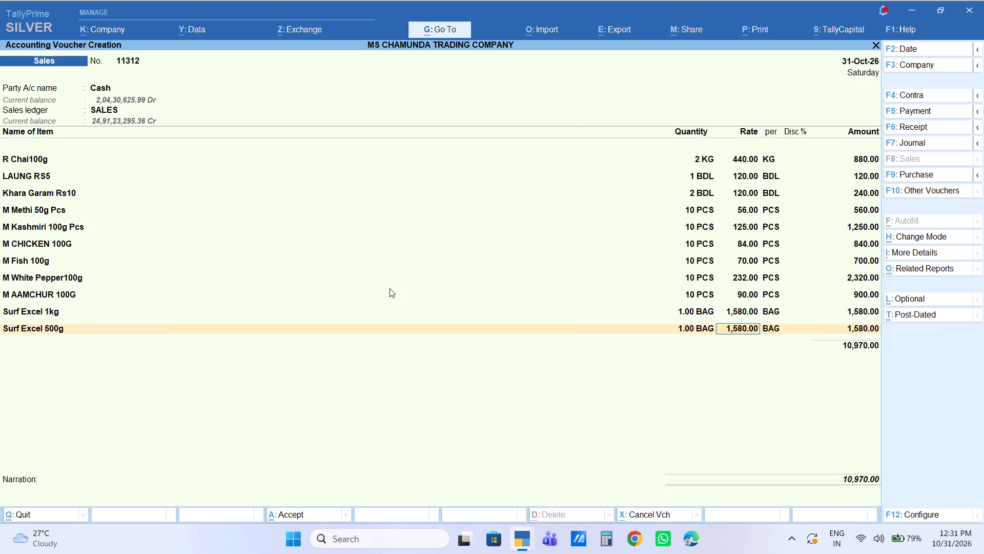
pyautogui.press('Return')
pyautogui.press('Return')
pyautogui.press('Return')
pyautogui.press('Return')
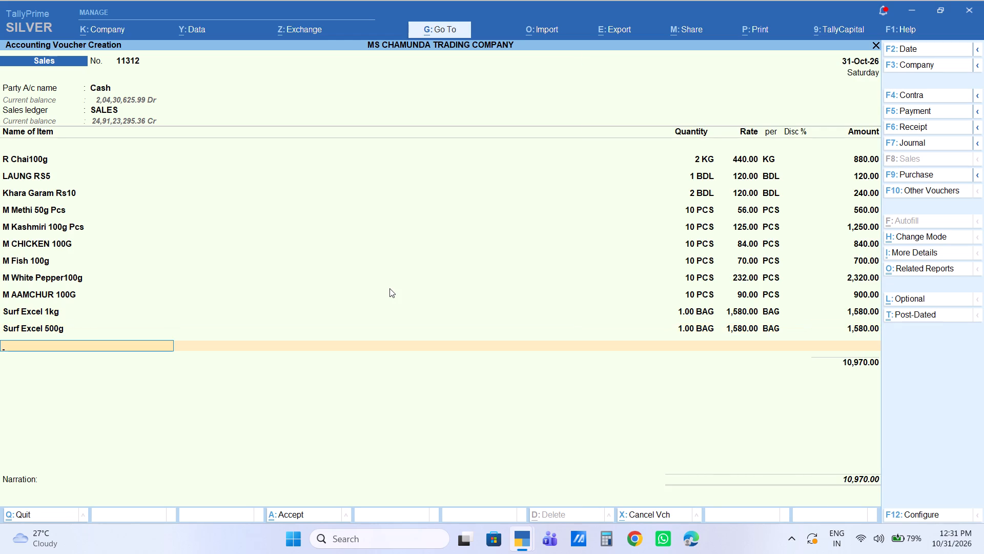
# Add the item Wheel 1Kg with a quantity of 1 BAG at a rate of 1,920.00.
pyautogui.write('whe')
pyautogui.press('Down')
pyautogui.press('Right')
pyautogui.press('Return')
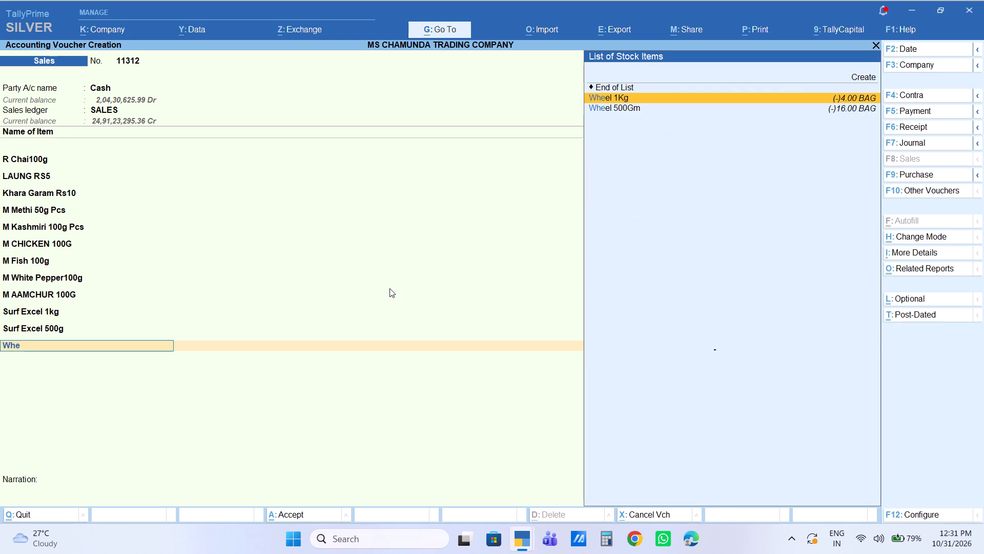
pyautogui.press('1')
pyautogui.press('Return')
pyautogui.press('Return')
pyautogui.press('Return')
pyautogui.press('Return')
pyautogui.press('Return')
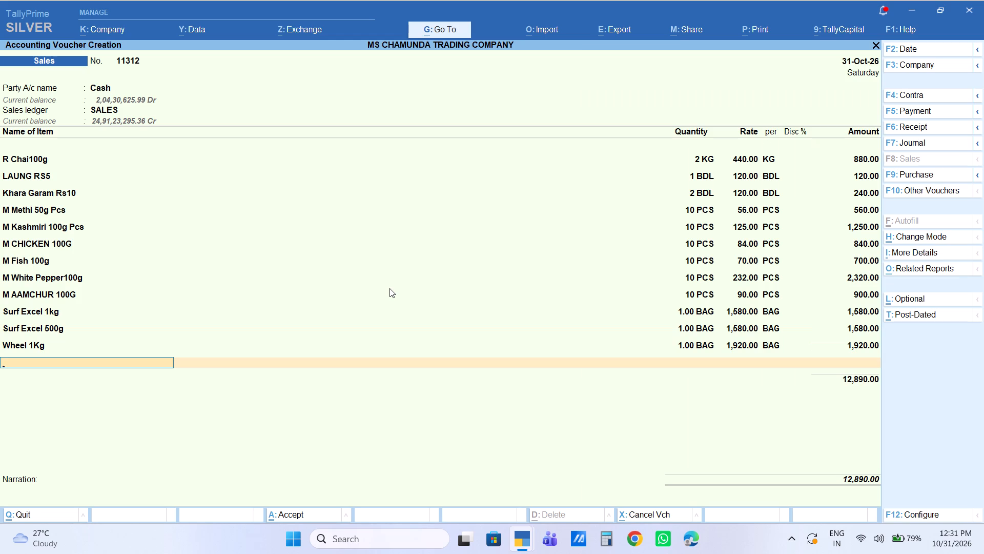
# Add the item Wheel 500Gm with a quantity of 1 BAG at a rate of 1,620.00.
pyautogui.write('whe')
pyautogui.press('Down')
pyautogui.press('Down')
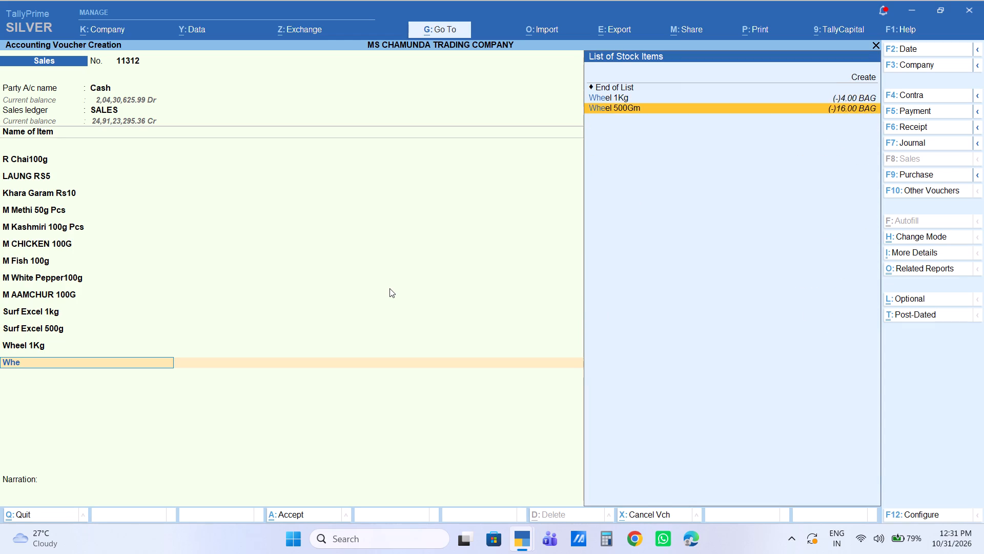
pyautogui.press('Return')
pyautogui.press('1')
pyautogui.press('Return')
pyautogui.press('Return')
pyautogui.press('Return')
pyautogui.press('Return')
pyautogui.press('Return')
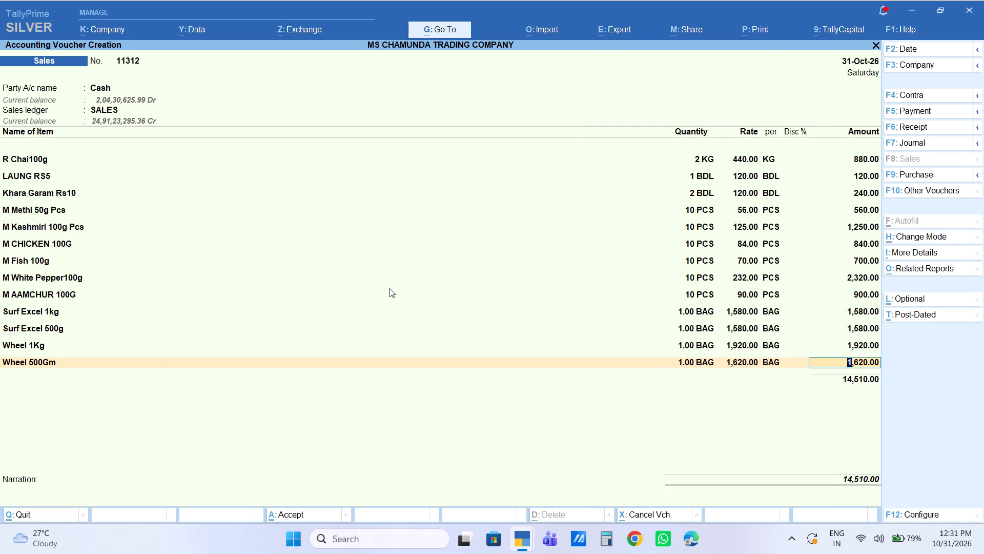
# Add the item M Chat 100g with a quantity of 10 PCS at a rate of 94.00.
pyautogui.write('m chat')
pyautogui.press('Down')
pyautogui.press('Return')
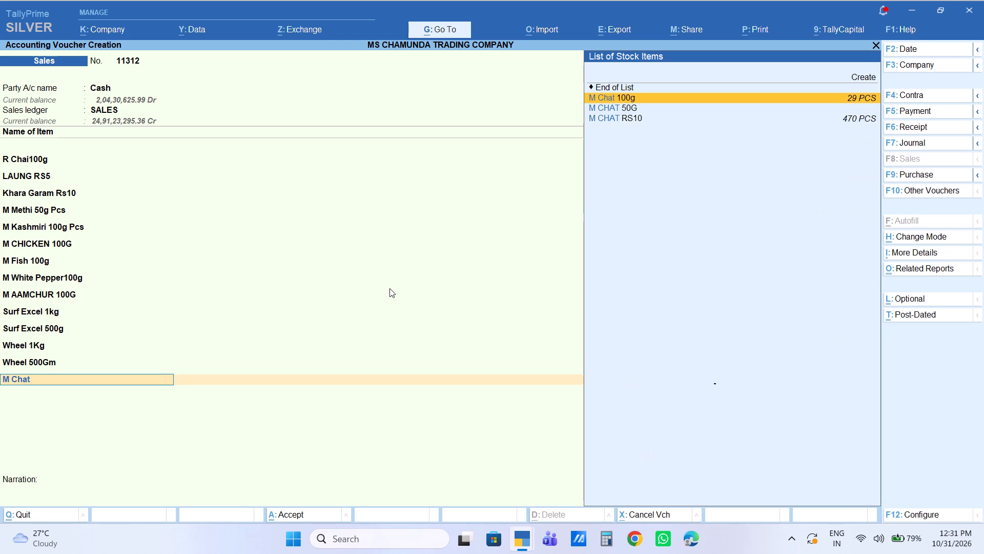
pyautogui.write('10')
pyautogui.press('Return')
pyautogui.press('Return')
pyautogui.press('Return')
pyautogui.press('Return')
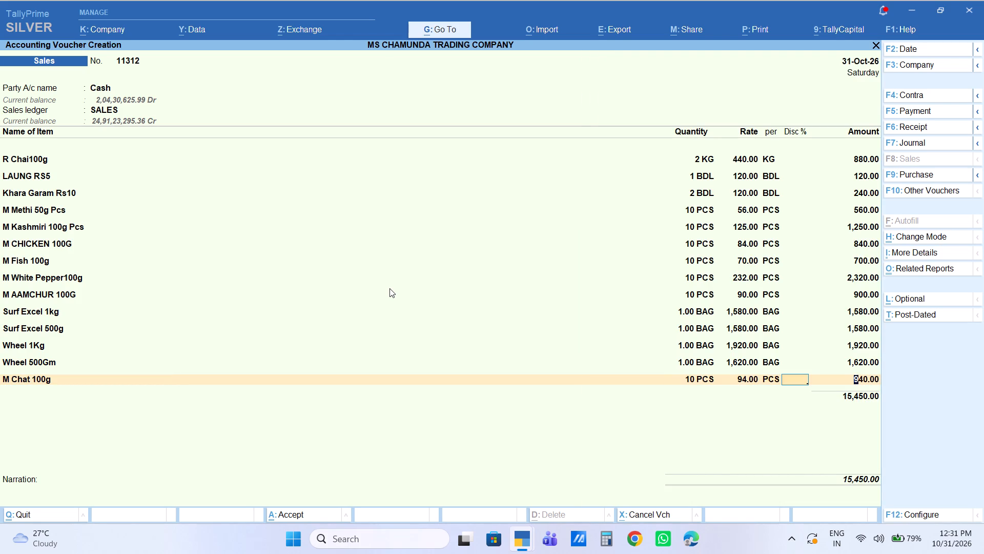
pyautogui.press('Return')
# Add the item M Sabji 100g with a quantity of 10 PCS at a rate of 64.00.
pyautogui.write('m sabj')
pyautogui.press('Return')
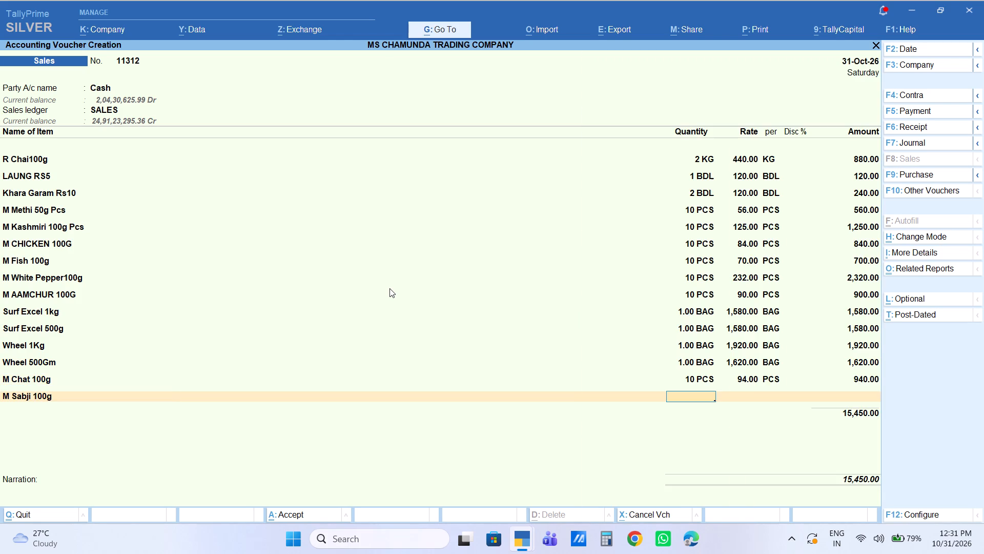
pyautogui.write('10')
pyautogui.press('Return')
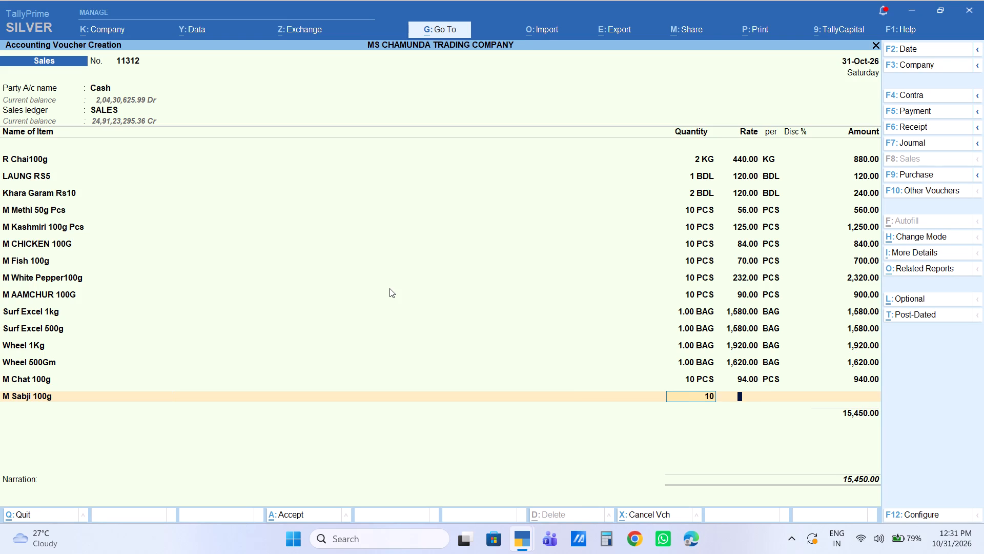
pyautogui.press('Return')
pyautogui.press('Return')
pyautogui.press('Return')
pyautogui.press('Return')
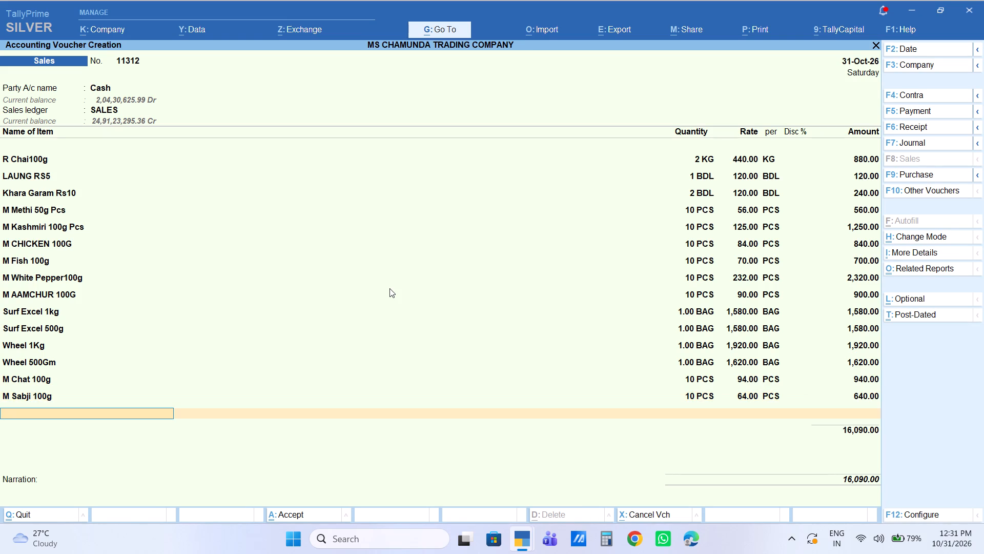
# Add the item M Meat 100g Pcs with a quantity of 10 PCS at a rate of 100.00.
pyautogui.write('m mea')
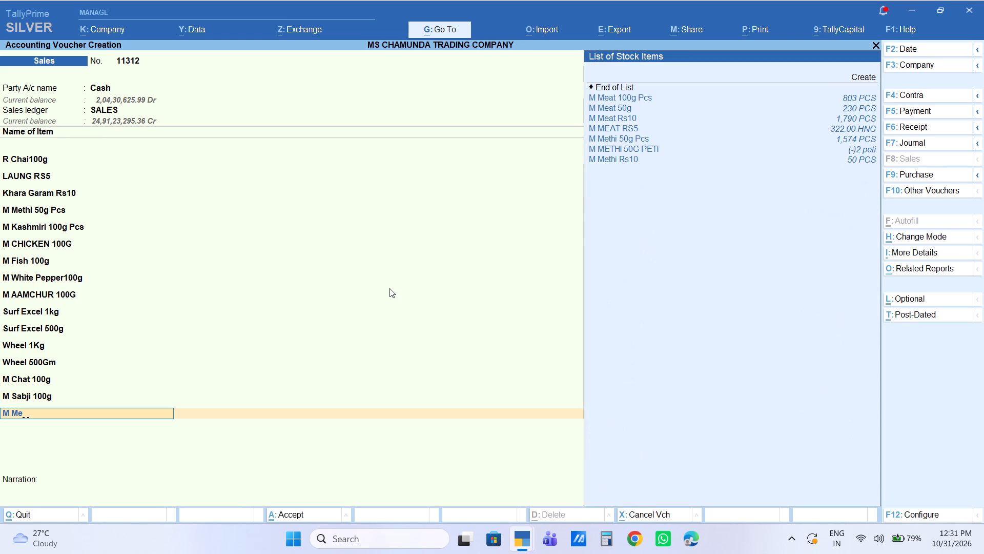
pyautogui.press('Down')
pyautogui.press('Return')
pyautogui.write('10')
pyautogui.press('Return')
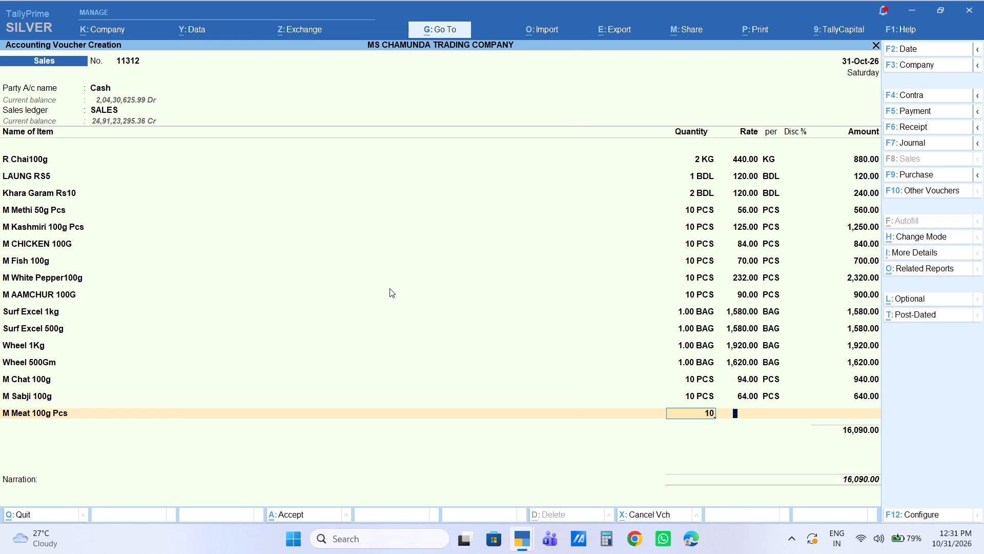
pyautogui.press('Return')
pyautogui.press('Return')
pyautogui.press('Return')
pyautogui.press('Return')
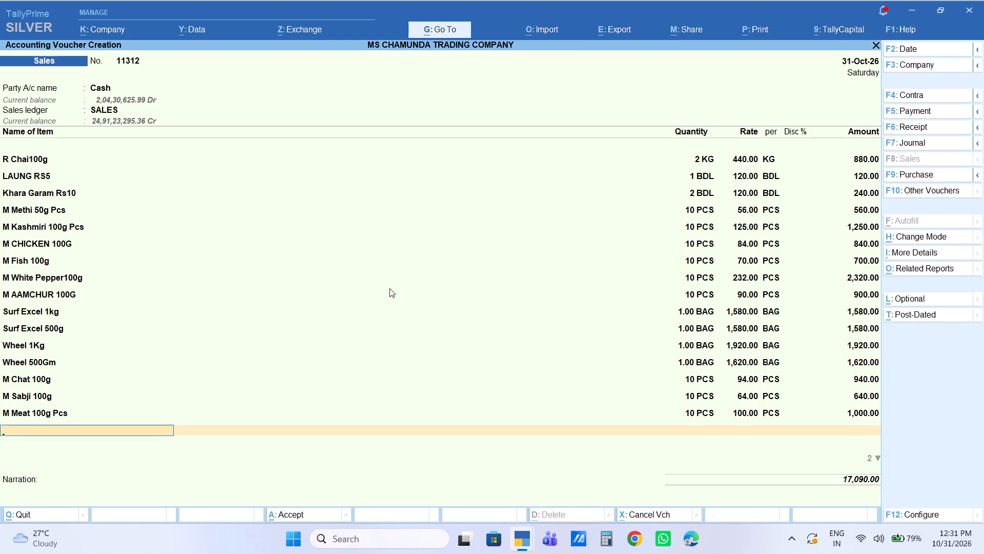
# Add the item M Kitchen 100g Pcs with a quantity of 10 PCS at a rate of 102.00.
pyautogui.write('m kit')
pyautogui.press('Down')
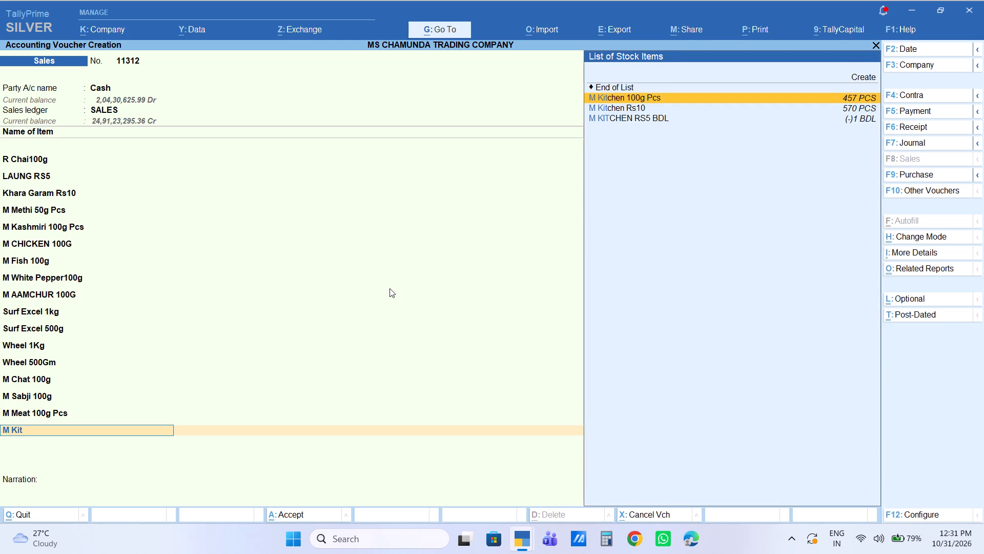
pyautogui.press('Return')
pyautogui.write('10')
pyautogui.press('Return')
pyautogui.press('Return')
pyautogui.press('Return')
pyautogui.press('Return')
pyautogui.press('Return')
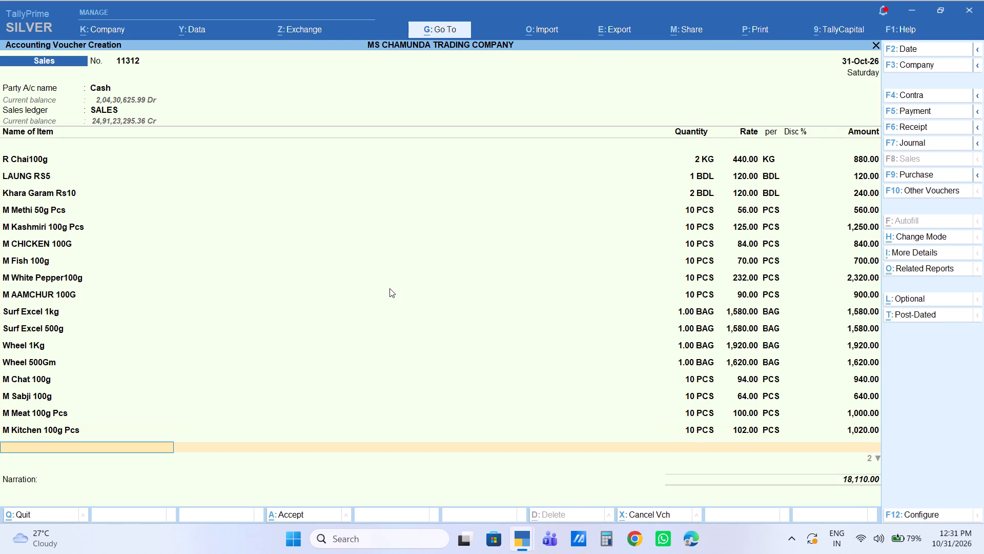
# Add the item M Garam 100g Pcs with a quantity of 10 PCS at a rate of 115.00.
pyautogui.write('m gara')
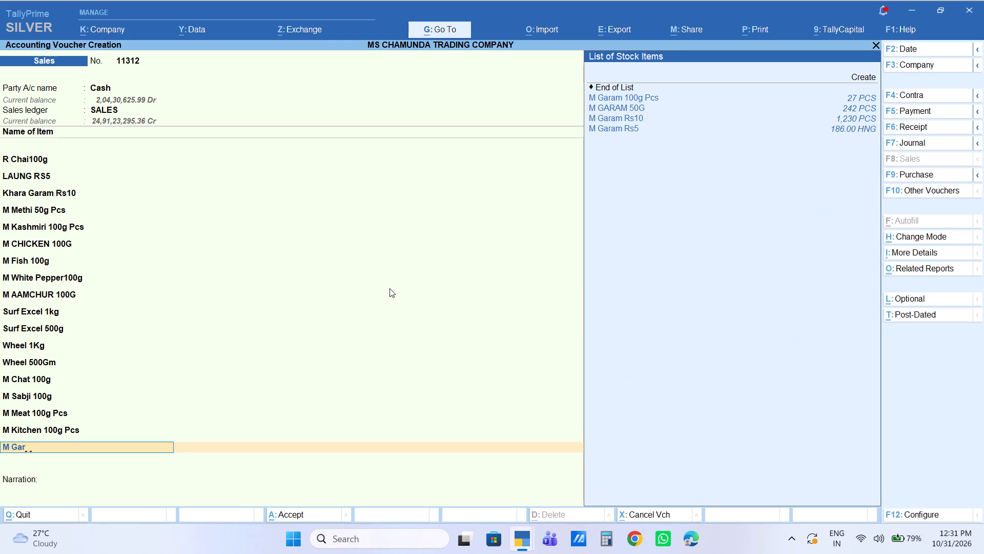
pyautogui.press('Down')
pyautogui.press('Return')
pyautogui.write('10')
pyautogui.press('Return')
pyautogui.press('Return')
pyautogui.press('Return')
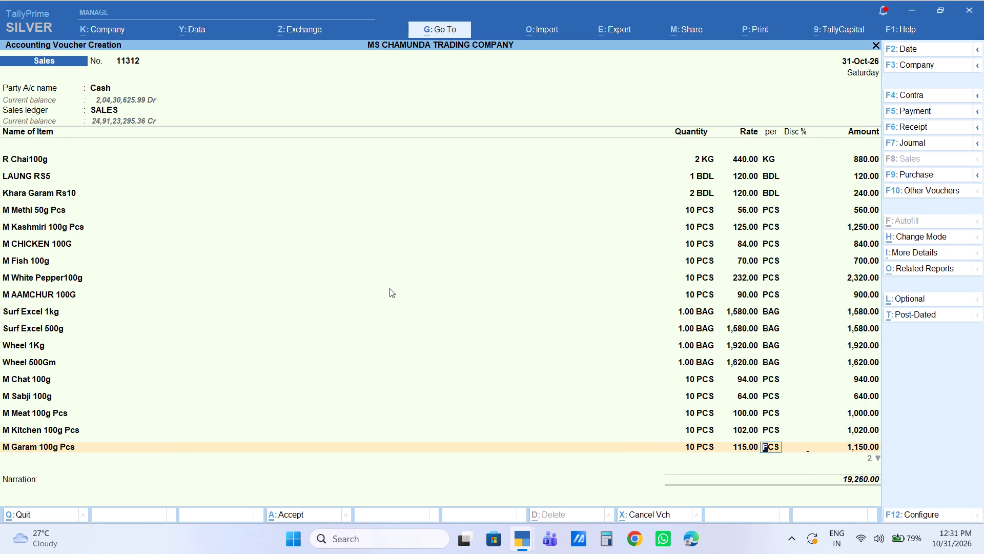
pyautogui.press('Return')
pyautogui.press('Return')
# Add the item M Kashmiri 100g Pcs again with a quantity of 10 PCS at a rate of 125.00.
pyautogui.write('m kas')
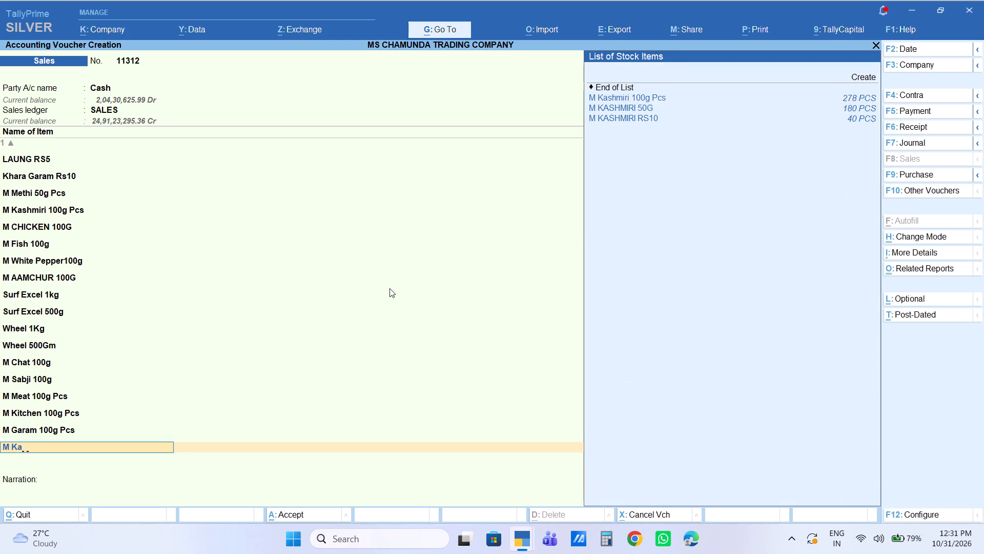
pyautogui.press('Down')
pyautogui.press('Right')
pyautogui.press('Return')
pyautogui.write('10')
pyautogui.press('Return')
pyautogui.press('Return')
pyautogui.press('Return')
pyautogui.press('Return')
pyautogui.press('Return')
# Replace the last M Kashmiri 100g Pcs line with R KASHMIRI 100G PCS, quantity 10 PCS at a rate of 142.00.
pyautogui.press('BackSpace')
pyautogui.press('BackSpace')
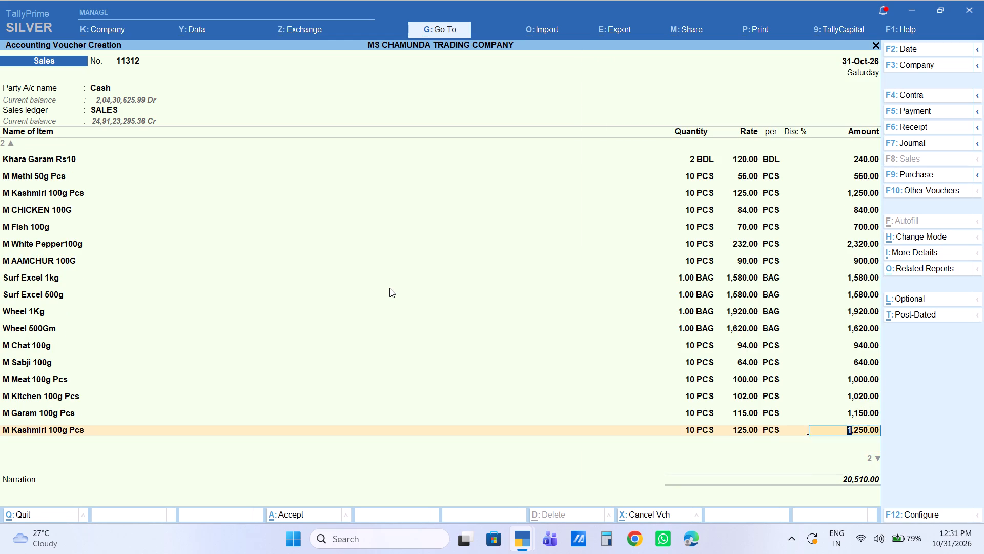
pyautogui.press('BackSpace')
pyautogui.press('BackSpace')
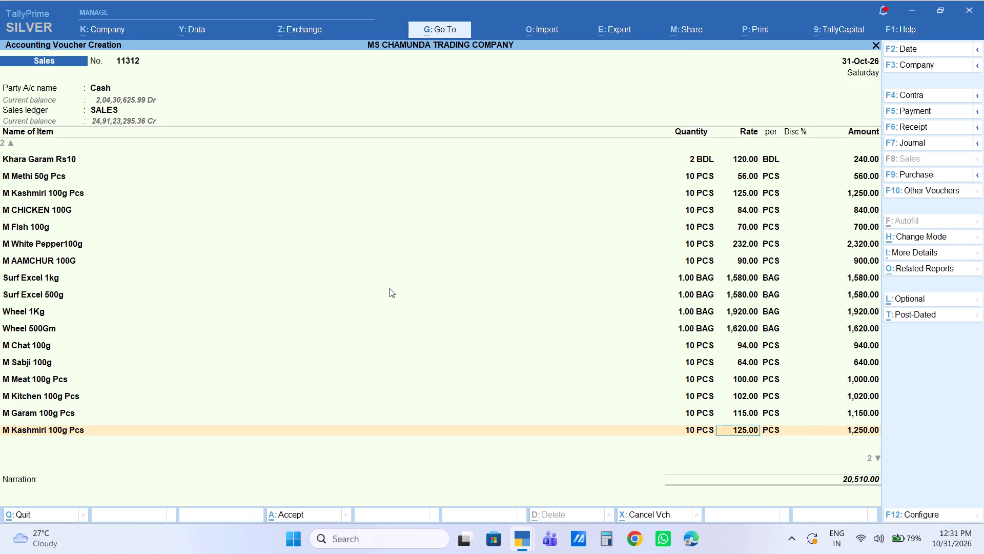
pyautogui.press('BackSpace')
pyautogui.press('BackSpace')
pyautogui.write('r kas')
pyautogui.press('Down')
pyautogui.press('Return')
pyautogui.write('10')
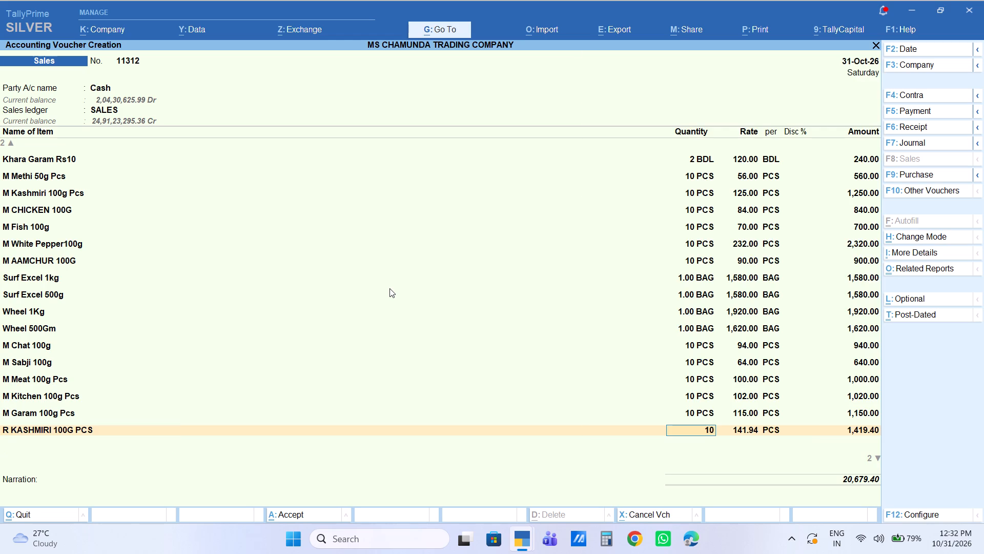
pyautogui.press('Return')
pyautogui.write('142')
pyautogui.press('Return')
pyautogui.press('Return')
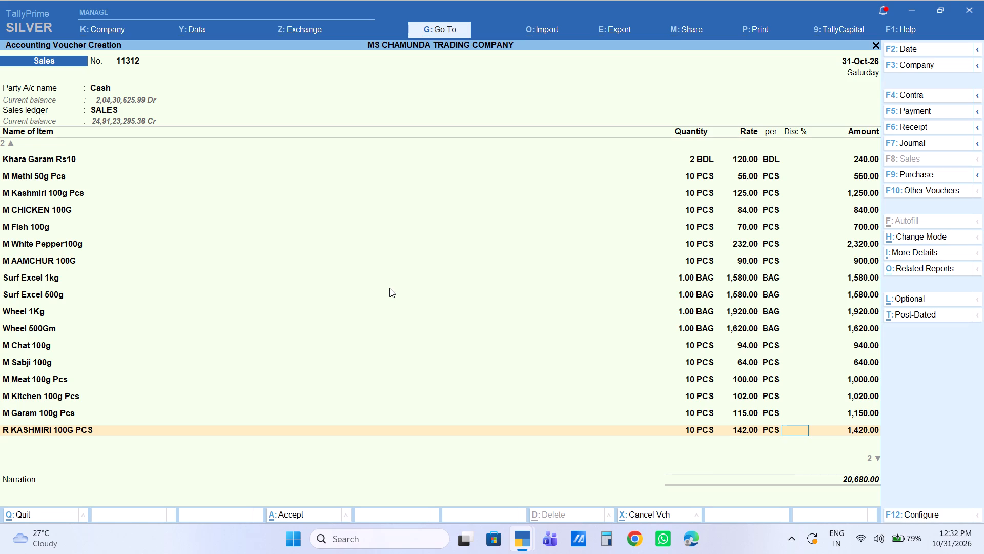
pyautogui.press('Return')
pyautogui.press('Return')
# Add the item R KITCHEN 100G PCS with a quantity of 10 PCS at a rate of 100.00.
pyautogui.write('r kit')
pyautogui.press('Down')
pyautogui.press('Return')
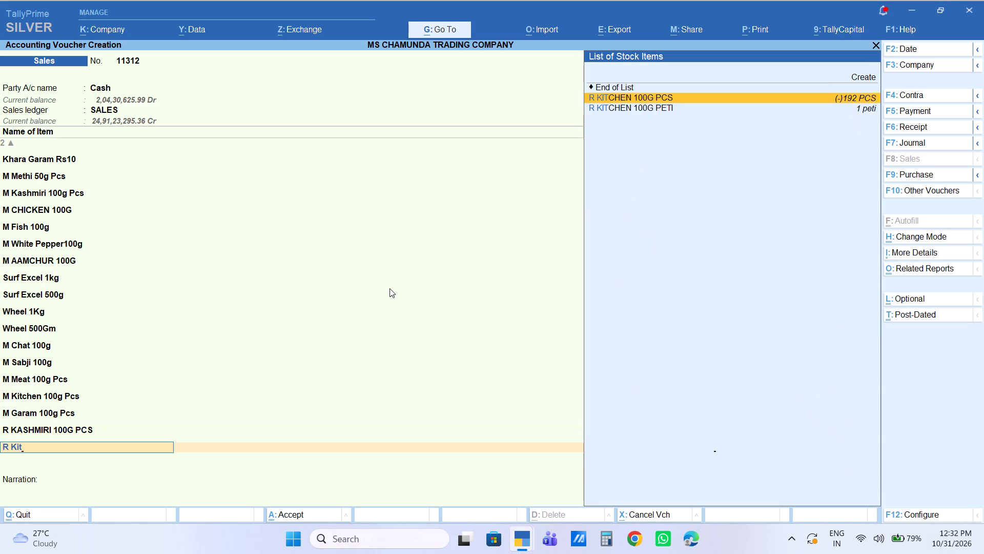
pyautogui.write('10')
pyautogui.press('Return')
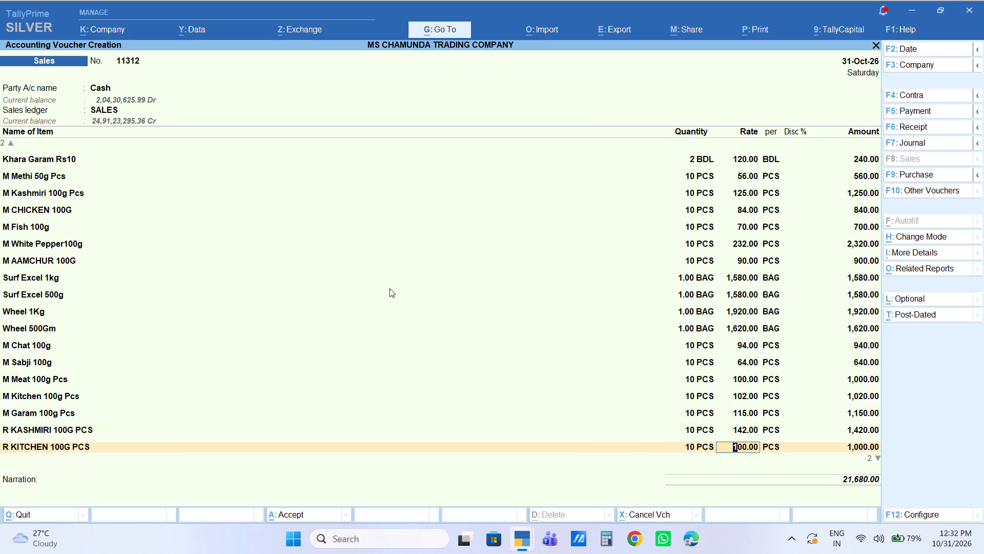
pyautogui.press('Return')
pyautogui.press('Return')
pyautogui.press('Return')
pyautogui.press('Return')
# Add the item R MEAT 100G PCS with a quantity of 10 PCS at a rate of 100.00.
pyautogui.write('rt')
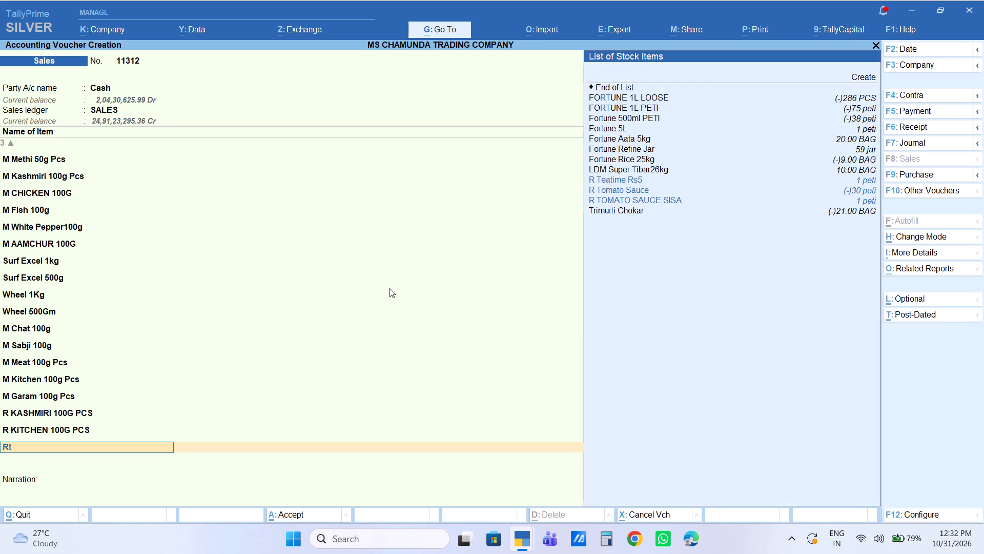
pyautogui.press('space')
pyautogui.press('BackSpace')
pyautogui.press('BackSpace')
pyautogui.press('space')
pyautogui.write('mea')
pyautogui.press('Down')
pyautogui.press('Right')
pyautogui.press('Return')
pyautogui.write('10')
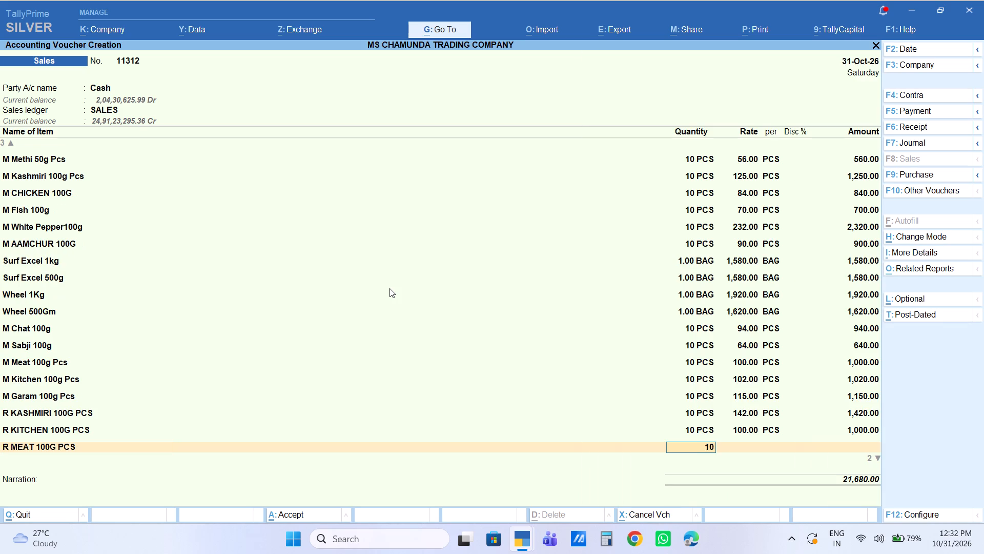
pyautogui.press('Return')
pyautogui.press('Return')
pyautogui.press('Return')
pyautogui.press('Return')
pyautogui.press('Return')
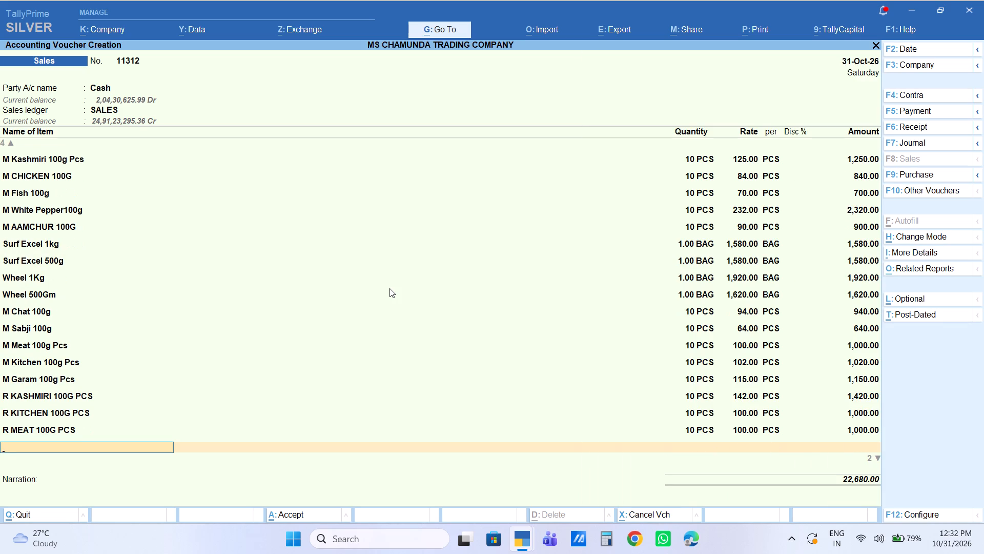
# Add the item R CHAT 100G PCS with a quantity of 10 PCS at a rate of 42.00.
pyautogui.write('r')
pyautogui.press('space')
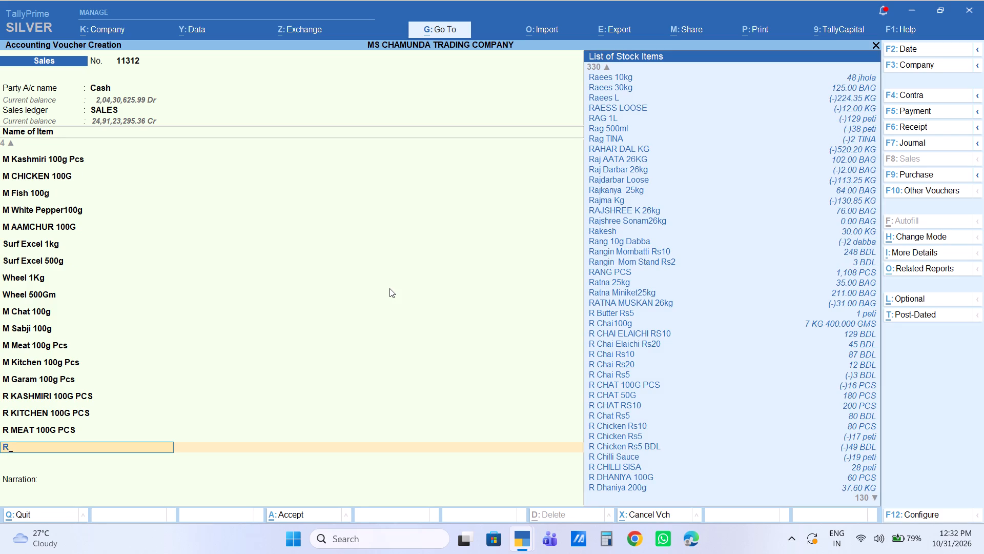
pyautogui.write('chat')
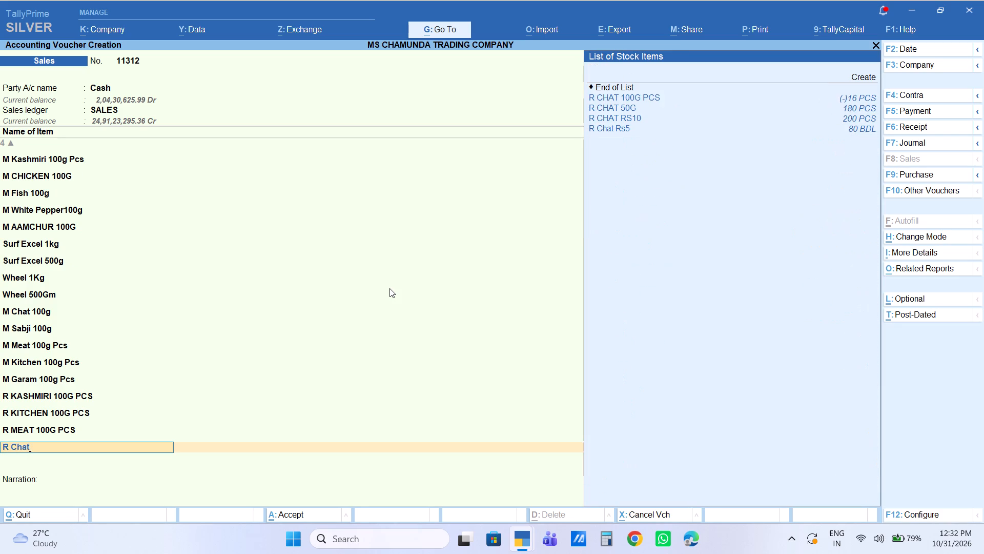
pyautogui.press('Down')
pyautogui.press('Return')
pyautogui.write('10')
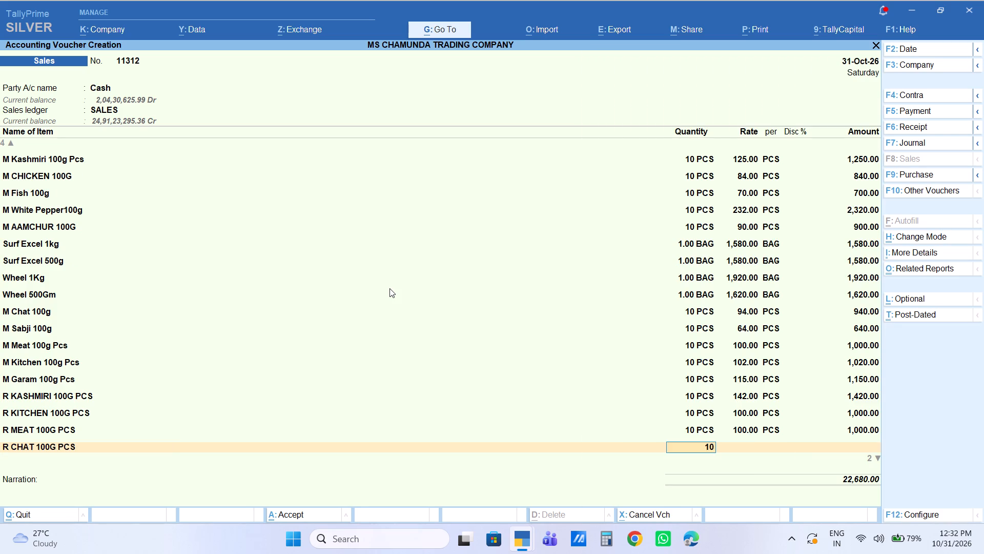
pyautogui.press('Return')
pyautogui.press('Return')
pyautogui.press('Return')
pyautogui.press('Return')
pyautogui.press('Return')
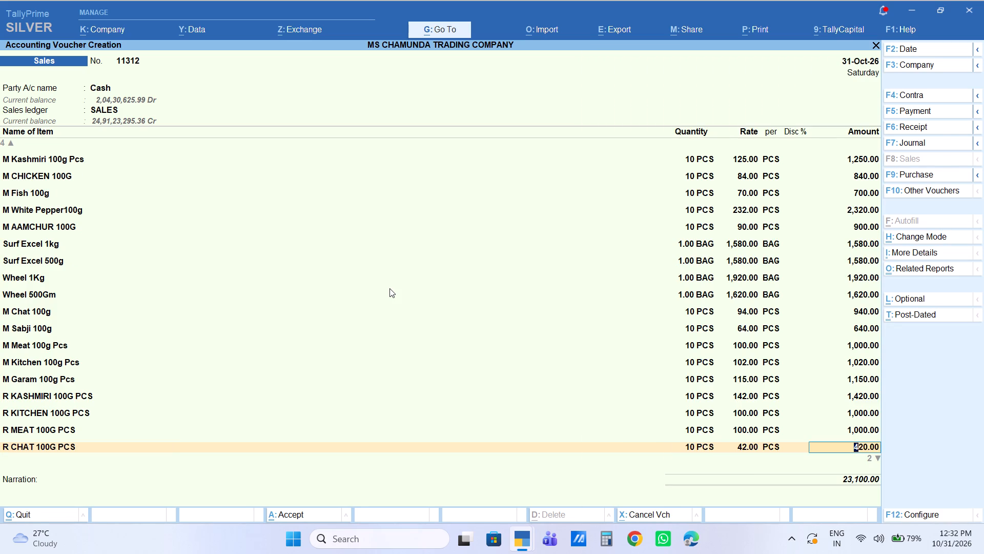
# Add the item R GARAM100G with a quantity of 10 PCS at a rate of 125.00.
pyautogui.write('r gara')
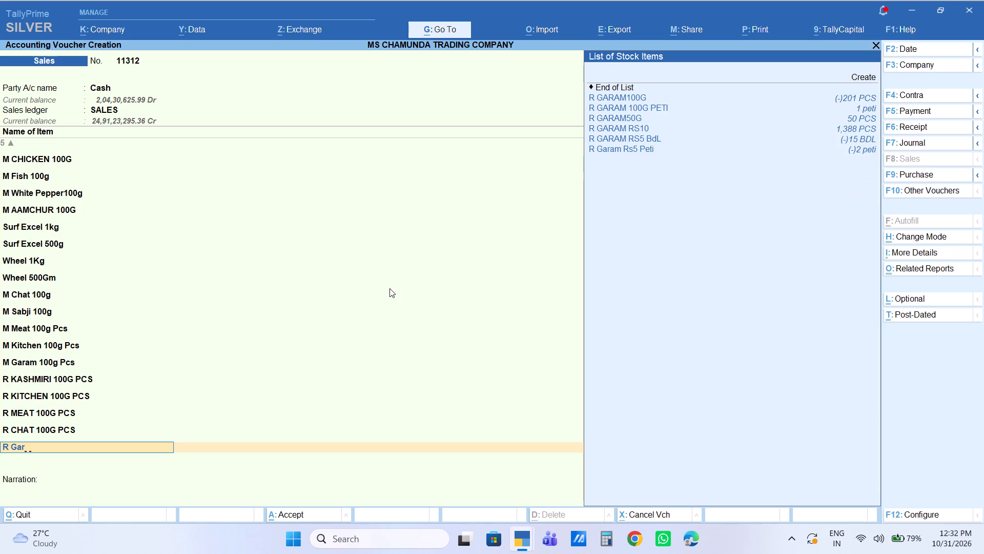
pyautogui.press('Down')
pyautogui.press('Return')
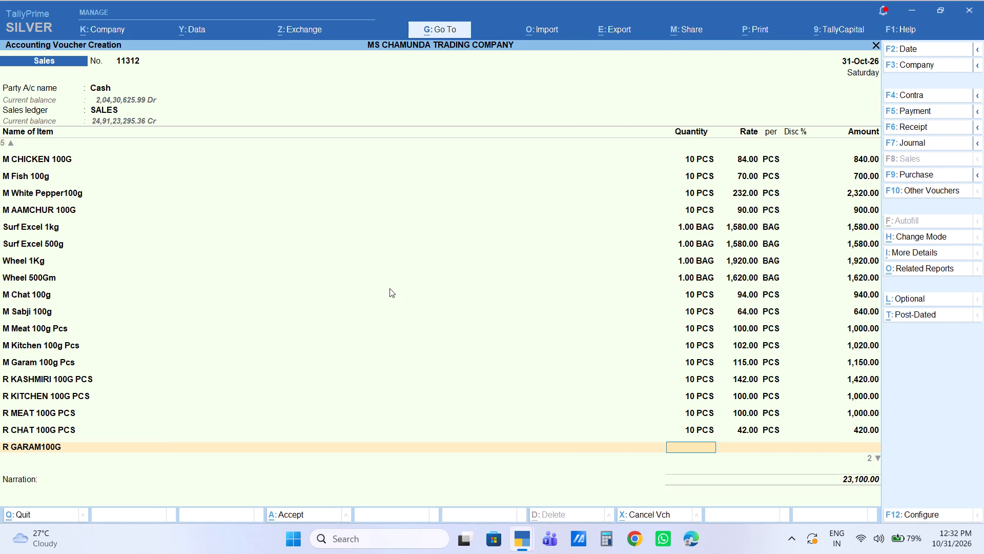
pyautogui.write('10\\\\')
pyautogui.press('Return')
pyautogui.press('BackSpace')
pyautogui.press('BackSpace')
pyautogui.press('Return')
pyautogui.press('Return')
pyautogui.press('Return')
pyautogui.press('Return')
pyautogui.press('Return')
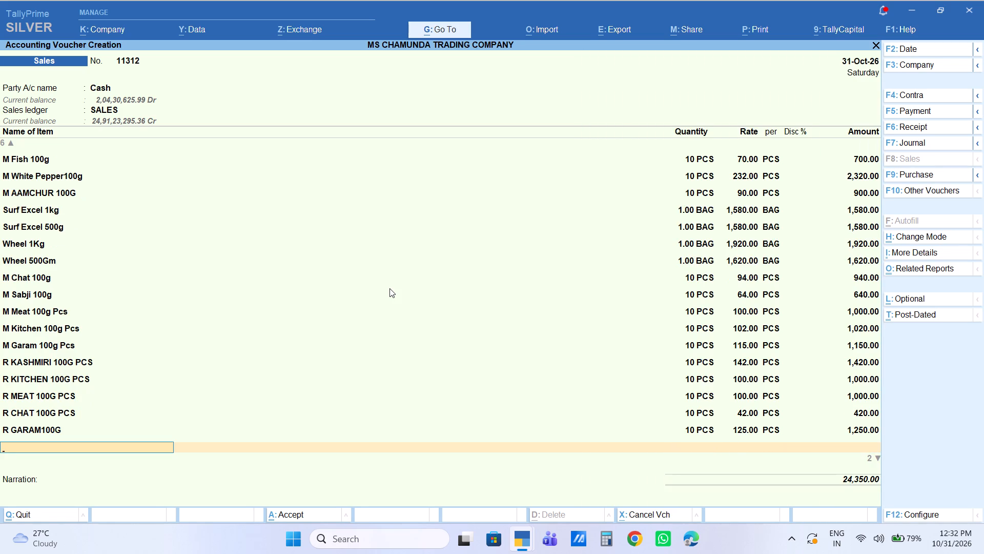
# Add the item Machis Rs 2 with a quantity of 1 peti at a rate of 425.00.
pyautogui.write('machis')
pyautogui.press('Down')
pyautogui.press('Down')
pyautogui.press('Down')
pyautogui.press('Down')
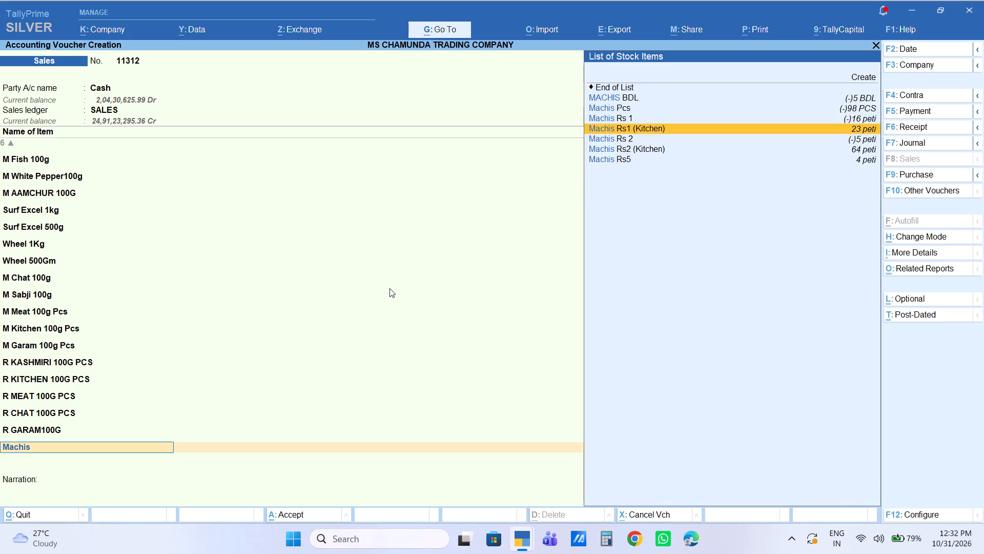
pyautogui.press('Down')
pyautogui.press('Return')
pyautogui.press('1')
pyautogui.press('Return')
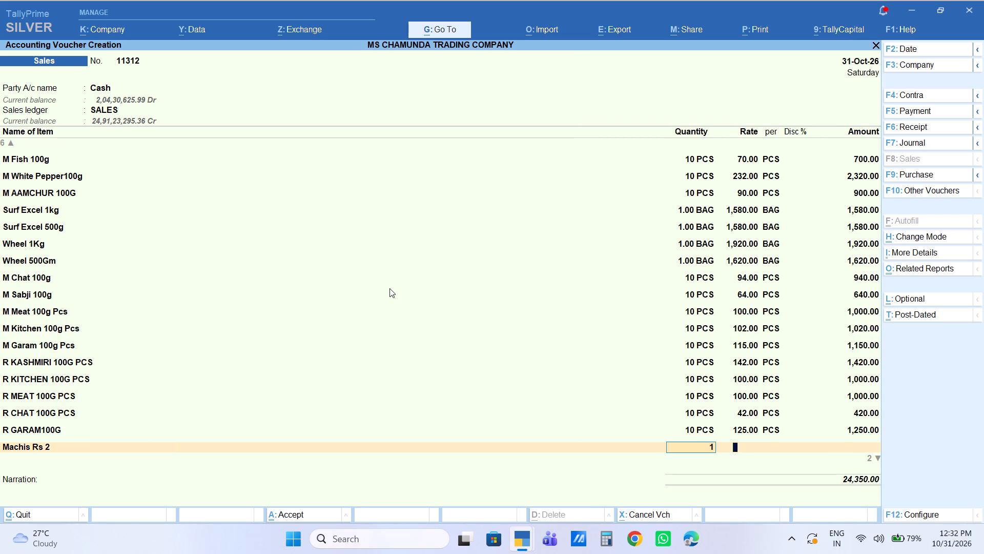
pyautogui.press('Return')
pyautogui.press('Return')
pyautogui.press('Return')
pyautogui.press('Return')
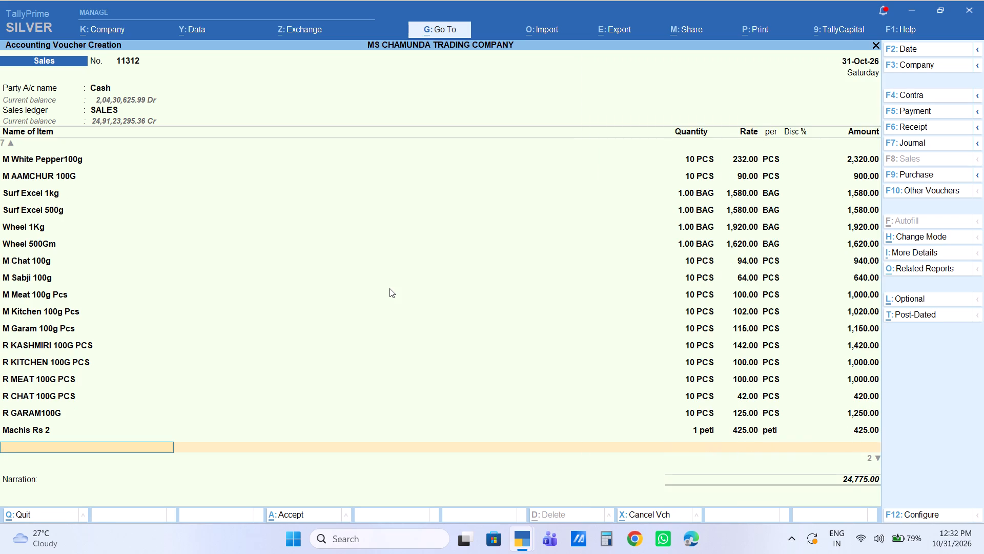
# Add the item Jeera KG with a quantity of 0.5 KG at a rate of 320.00.
pyautogui.write('jeera')
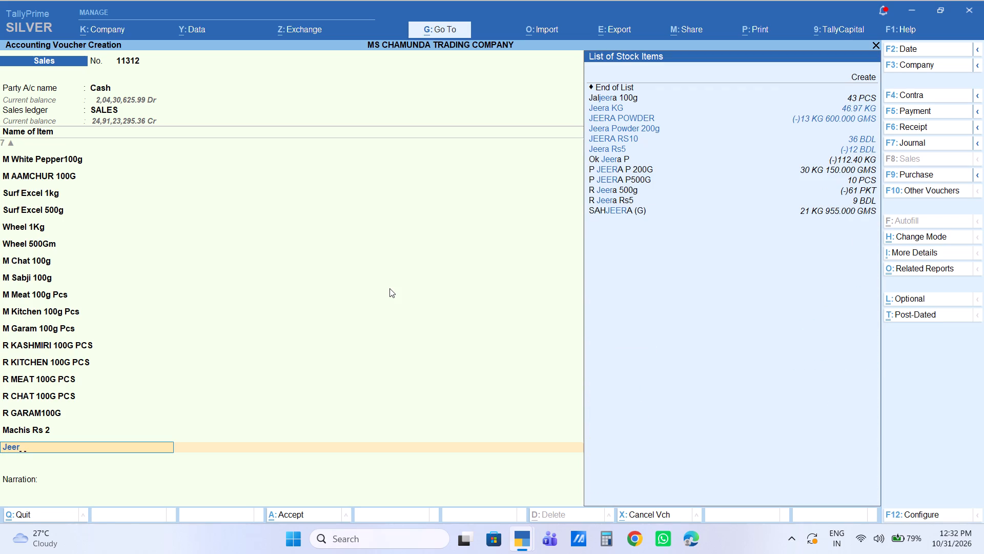
pyautogui.press('Down')
pyautogui.press('Return')
pyautogui.write('.5')
pyautogui.press('Return')
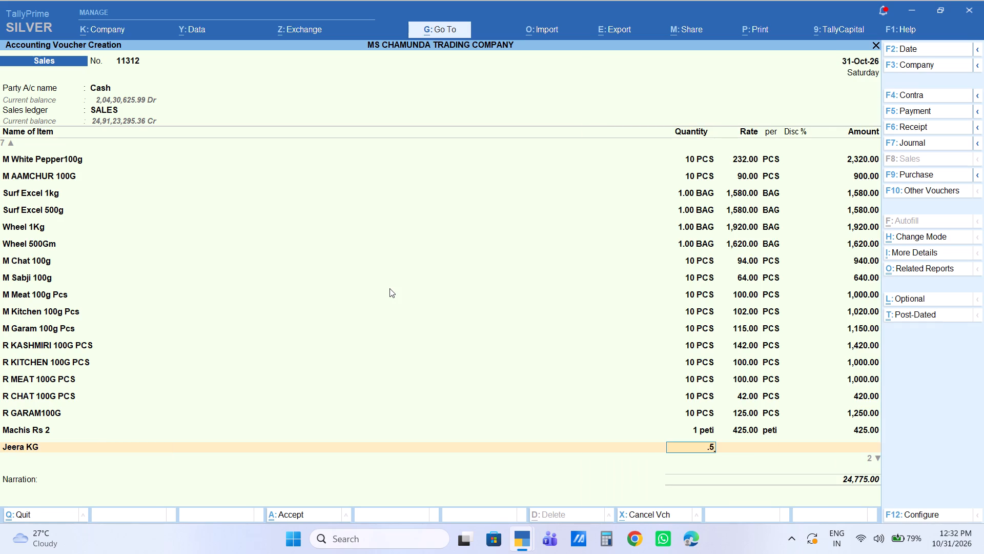
pyautogui.press('Return')
pyautogui.press('Return')
pyautogui.press('Return')
pyautogui.press('Return')
# Add the item MARICH with a quantity of 0.5 KG at a rate of 850.00 per KG.
pyautogui.write('mar')
pyautogui.press('i')
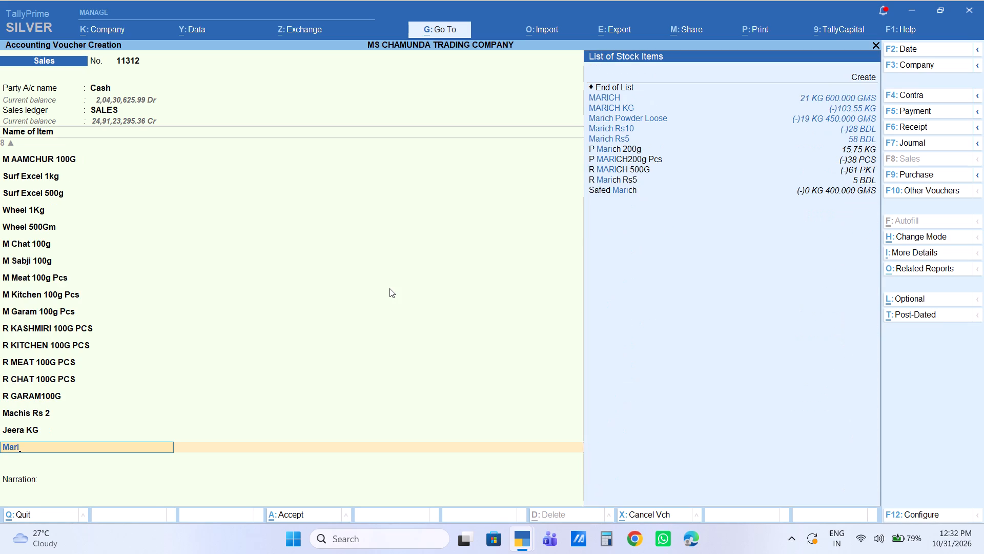
pyautogui.press('Left')
pyautogui.press('Down')
pyautogui.press('Return')
pyautogui.write('.5')
pyautogui.press('Return')
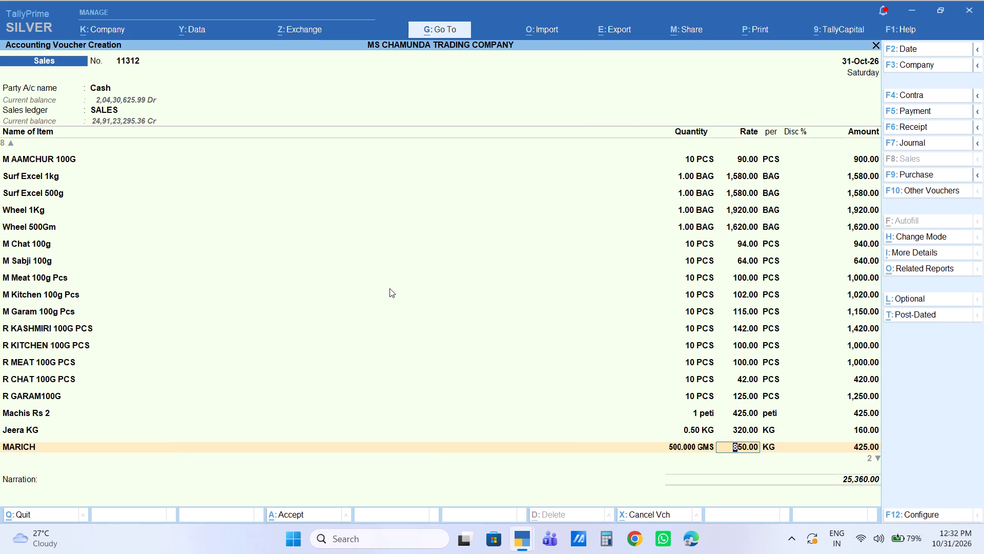
pyautogui.press('Return')
pyautogui.press('Return')
pyautogui.press('Return')
pyautogui.press('Return')
# Add the item Sabudana Loose with a quantity of 1 KG at a rate of 92.00.
pyautogui.write('sabuda')
pyautogui.press('Down')
pyautogui.press('Down')
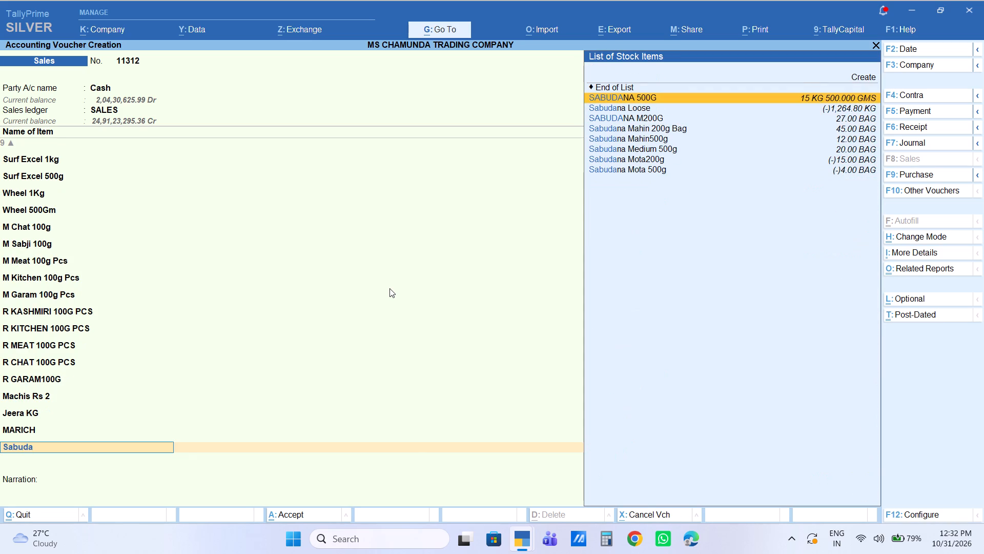
pyautogui.press('Return')
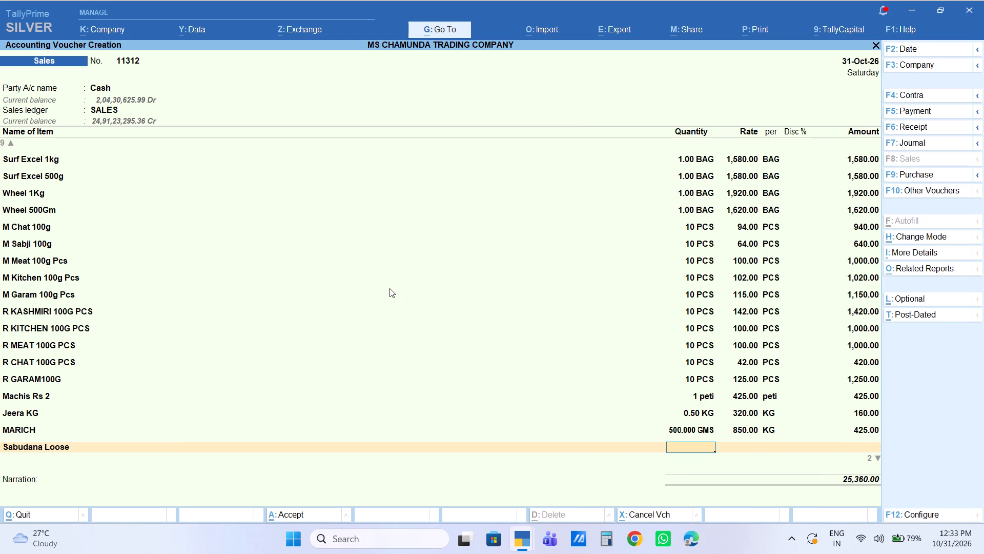
pyautogui.press('1')
pyautogui.press('Return')
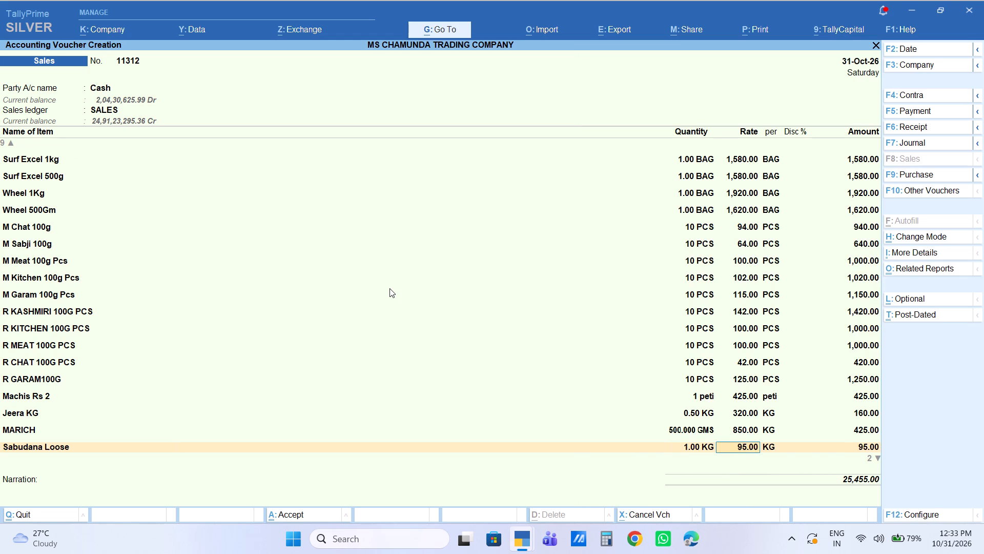
pyautogui.write('92')
pyautogui.press('Return')
pyautogui.press('Return')
pyautogui.press('Return')
pyautogui.press('Return')
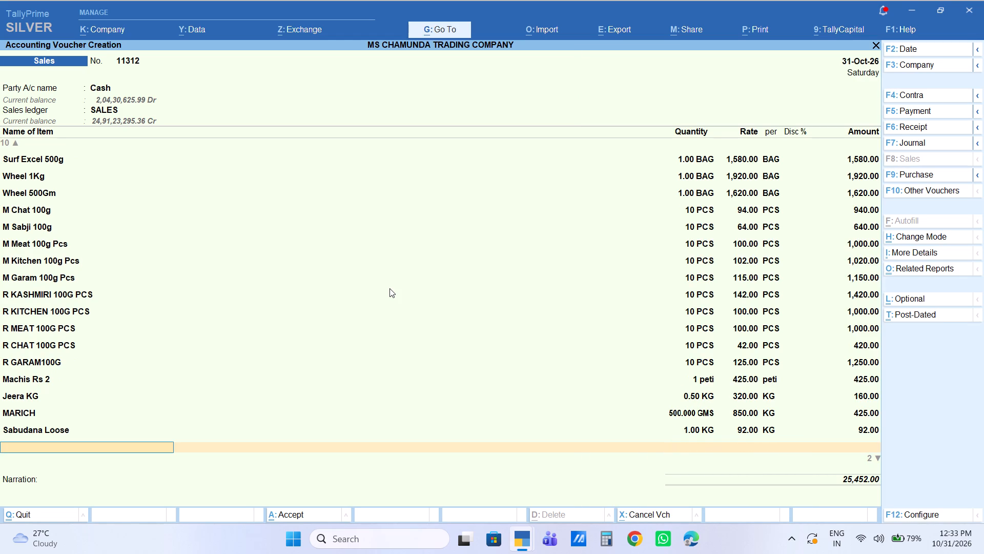
# Add the item PARIVAR PAPAD PCS with a quantity of 10 PCS at a rate of 23.00.
pyautogui.write('parivar')
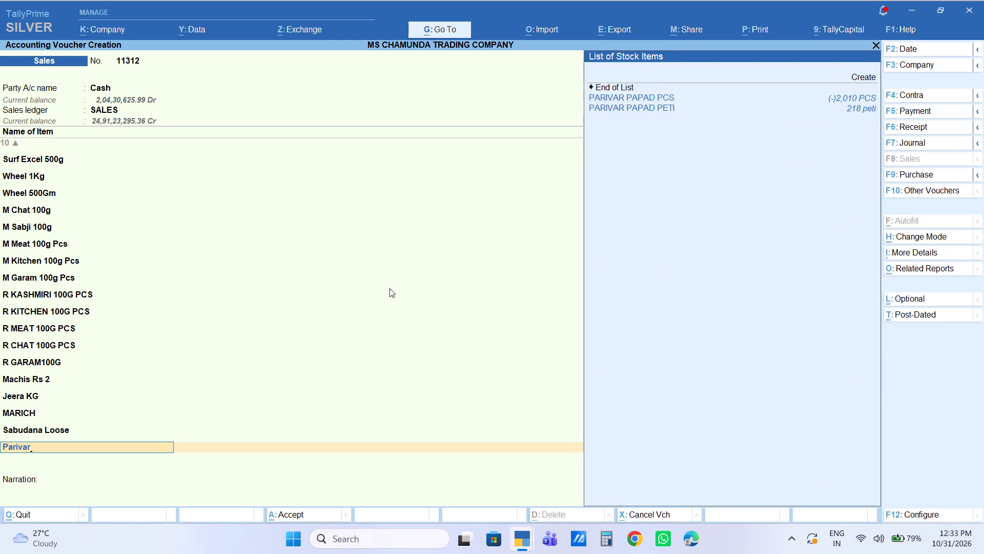
pyautogui.press('Down')
pyautogui.press('Return')
pyautogui.write('10')
pyautogui.press('Return')
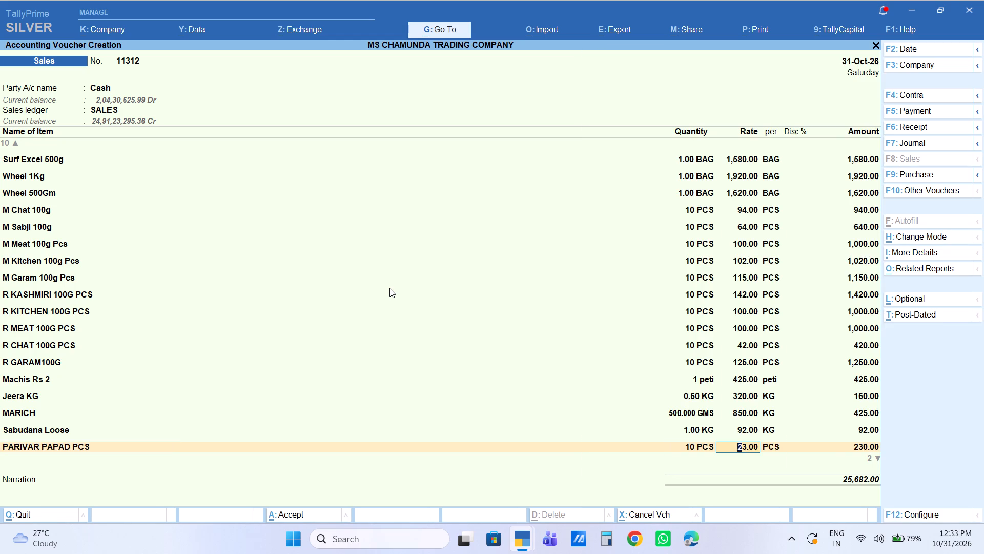
pyautogui.press('Return')
pyautogui.press('Return')
pyautogui.press('Return')
pyautogui.press('Return')
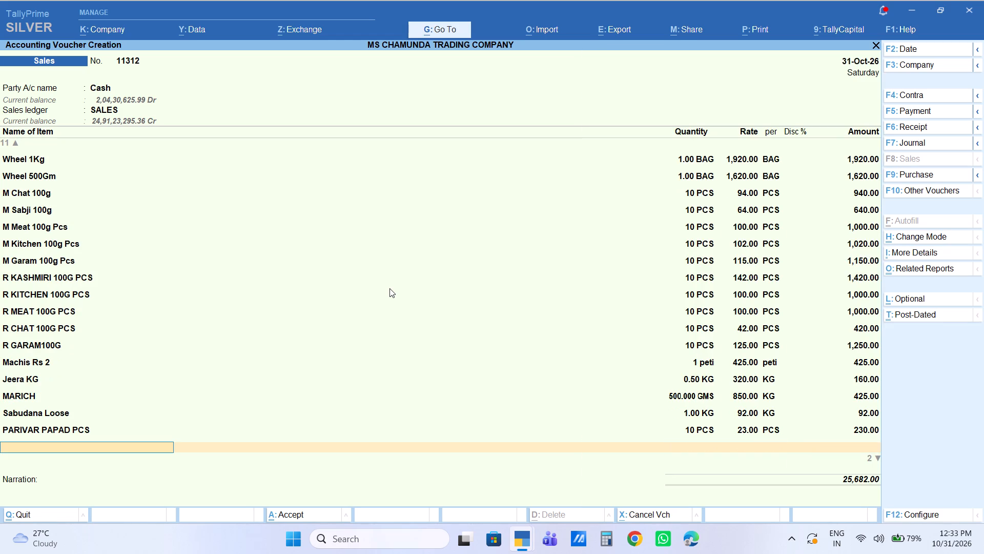
# Add the item Punjabi Papad BdL with a quantity of 1 BDL and an amount of 220.00.
pyautogui.write('punja')
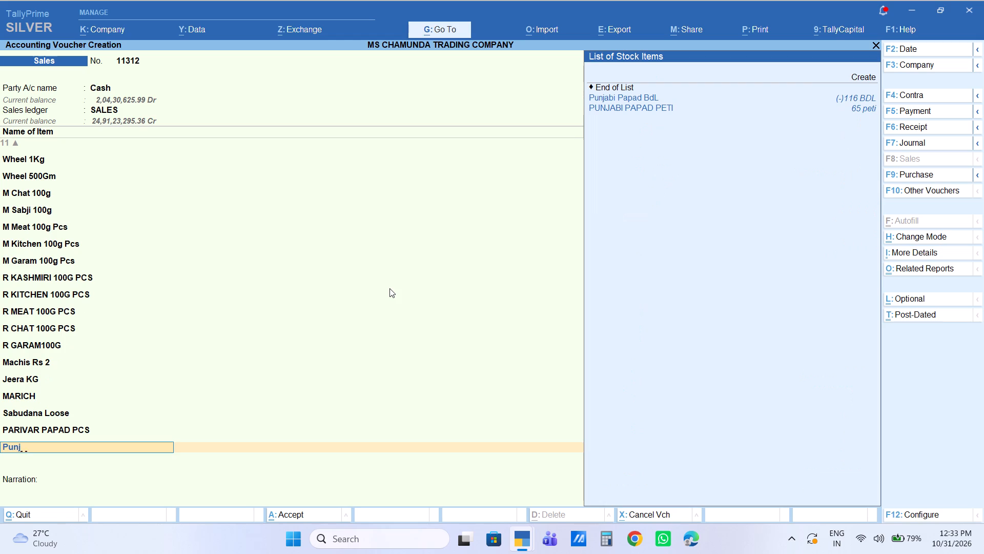
pyautogui.press('Down')
pyautogui.press('Return')
pyautogui.press('1')
pyautogui.press('Return')
pyautogui.press('Return')
pyautogui.press('Return')
pyautogui.press('Return')
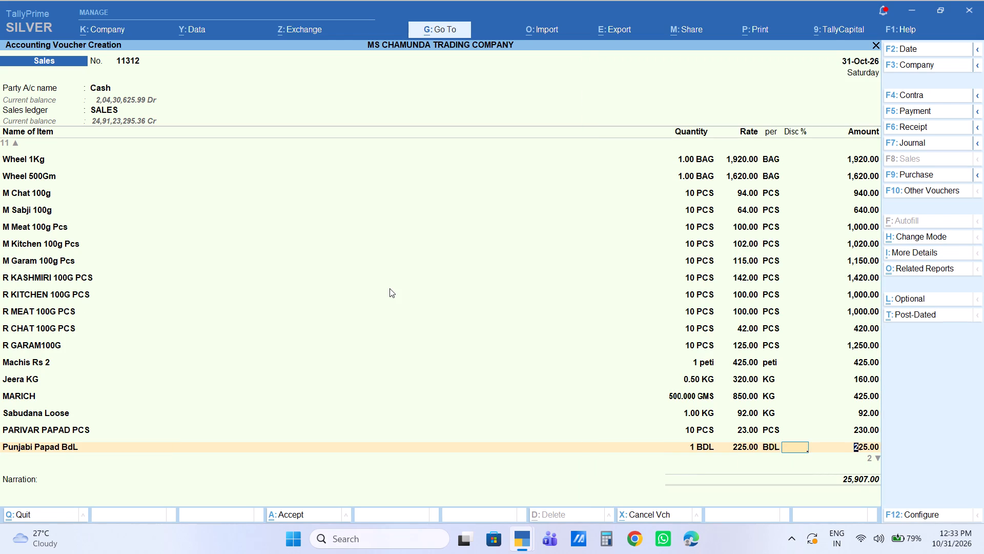
pyautogui.write('220')
pyautogui.press('Return')
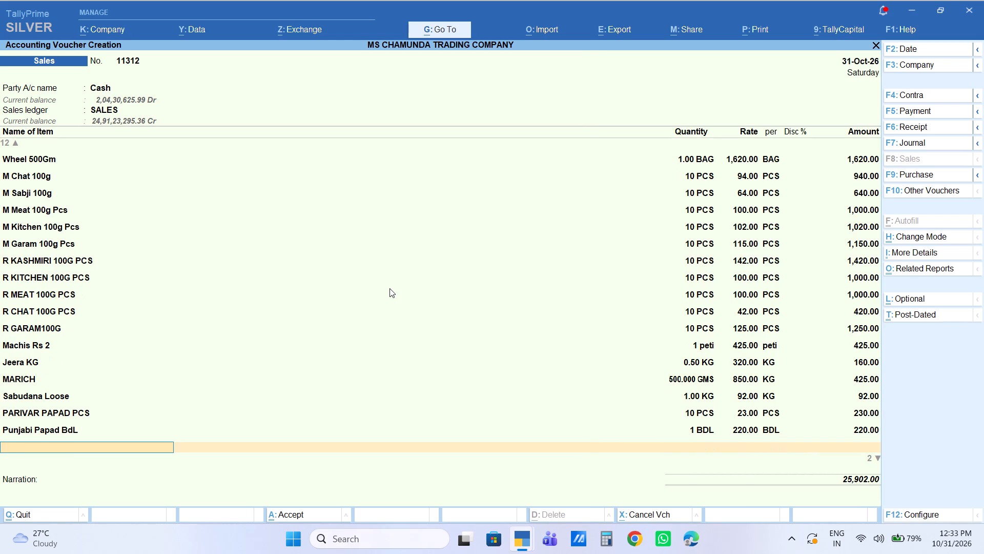
# Add the item Round Mombatti with a quantity of 12 BDL and an amount of 540.00.
pyautogui.write('mom')
pyautogui.press('Down')
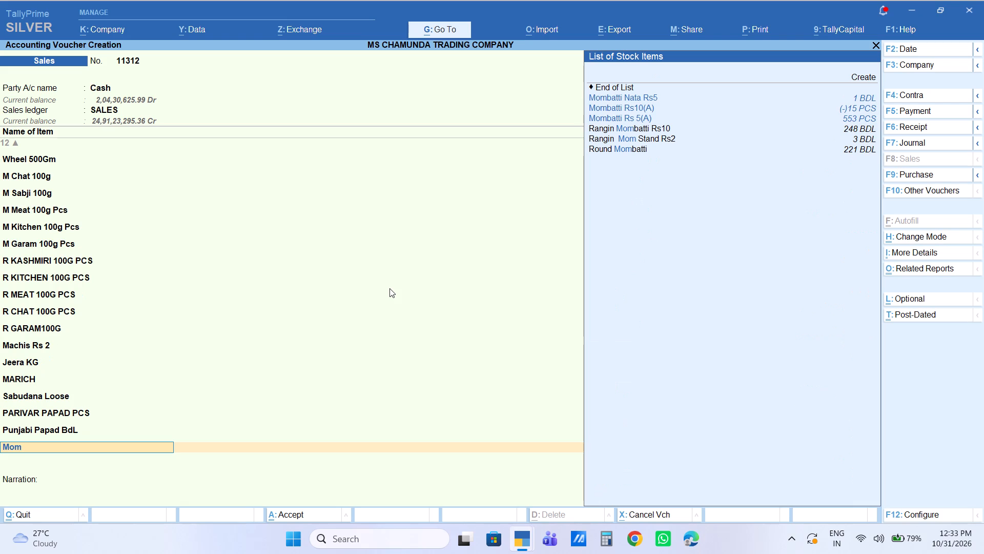
pyautogui.press('Down')
pyautogui.press('Down')
pyautogui.press('Down')
pyautogui.press('Down')
pyautogui.press('Down')
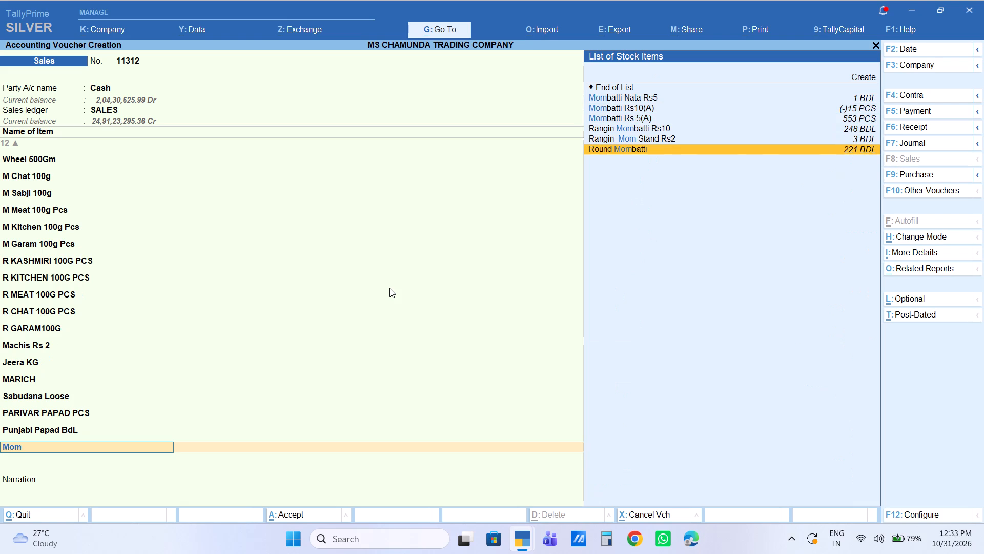
pyautogui.press('Return')
pyautogui.write('12')
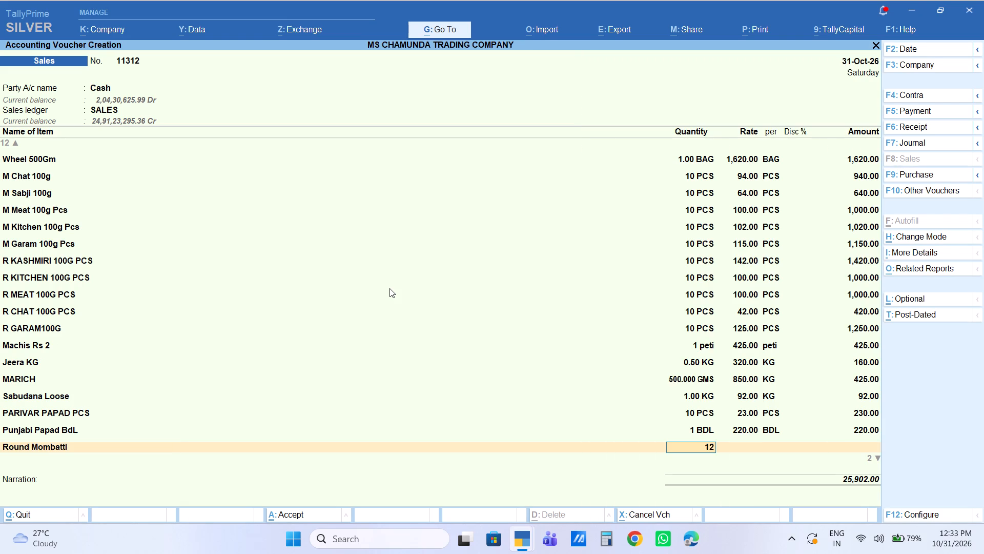
pyautogui.press('Return')
pyautogui.press('Return')
pyautogui.press('Return')
pyautogui.press('Return')
pyautogui.write('540')
pyautogui.press('Return')
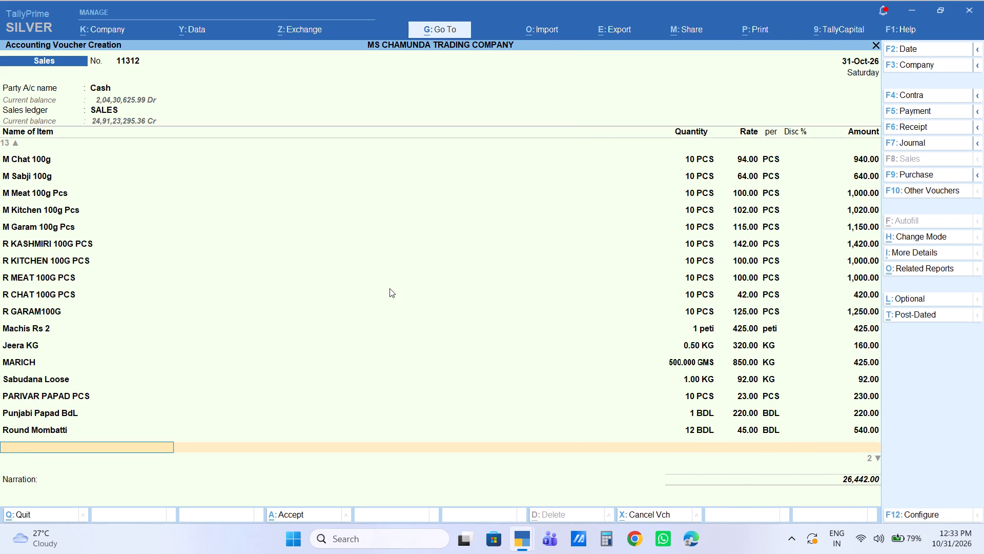
# Add the item Rangin Mom Stand Rs2 with a quantity of 12 BDL at a rate of 120.00.
pyautogui.write('momba')
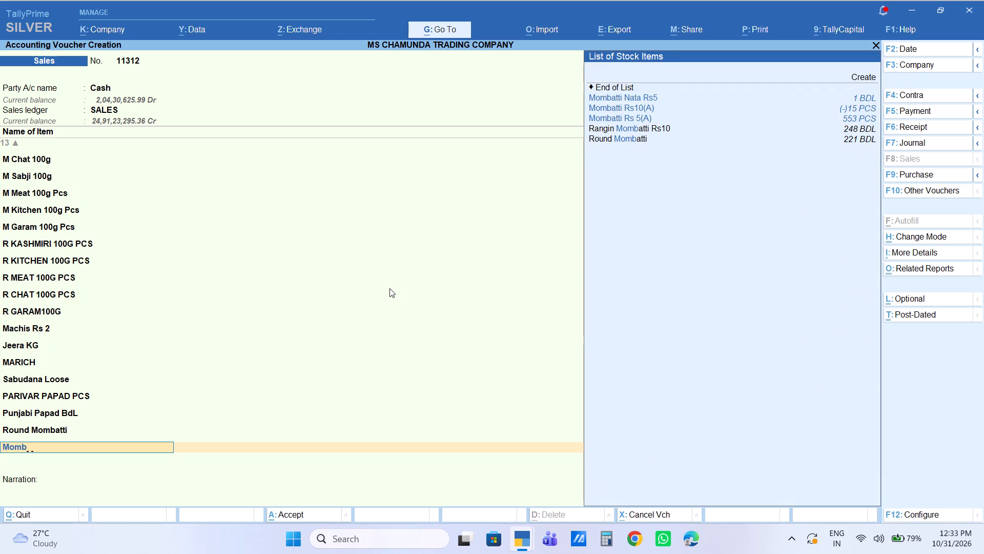
pyautogui.press('Down')
pyautogui.press('Down')
pyautogui.press('Down')
pyautogui.press('Down')
pyautogui.press('Down')
pyautogui.press('Up')
pyautogui.press('Up')
pyautogui.press('Down')
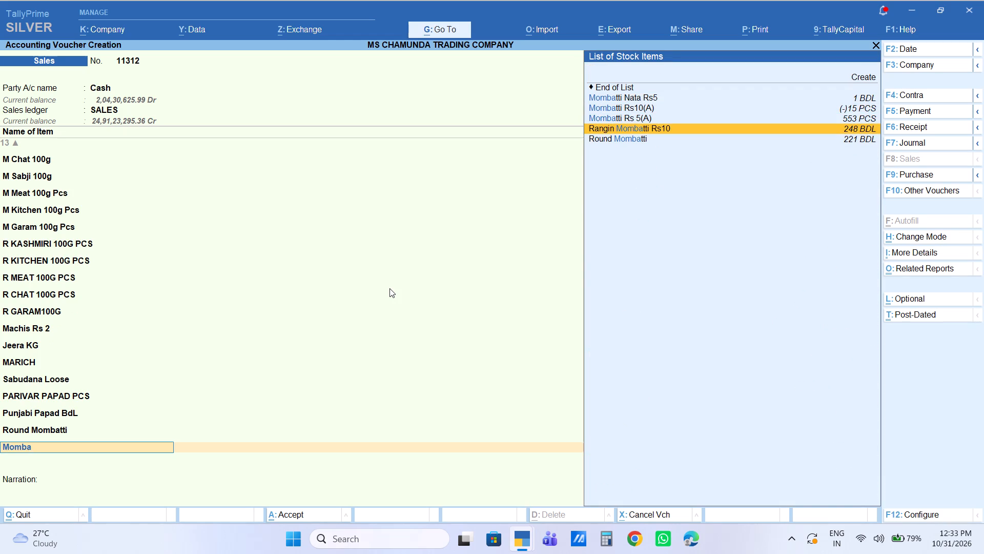
pyautogui.press('Up')
pyautogui.press('Up')
pyautogui.press('Up')
pyautogui.press('Down')
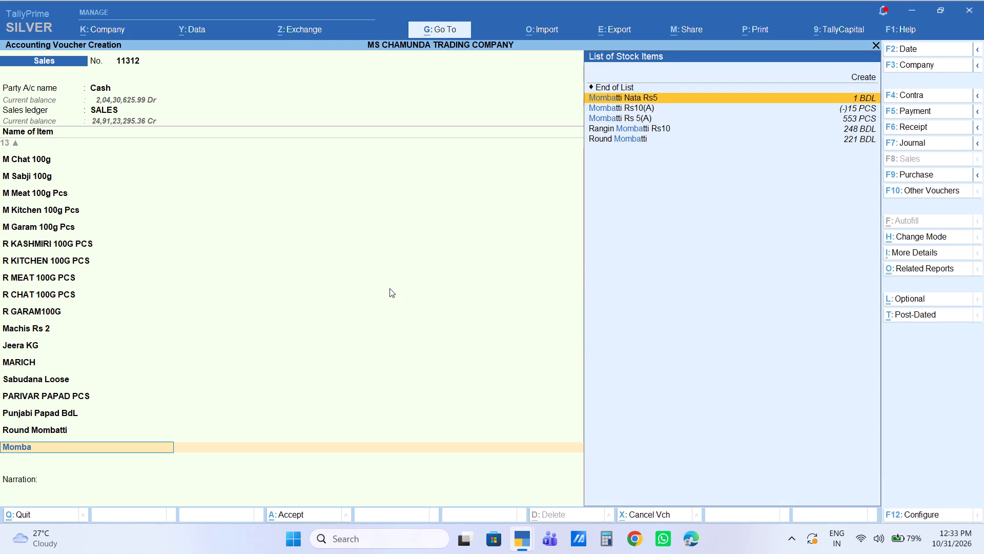
pyautogui.press('Down')
pyautogui.press('Down')
pyautogui.press('BackSpace')
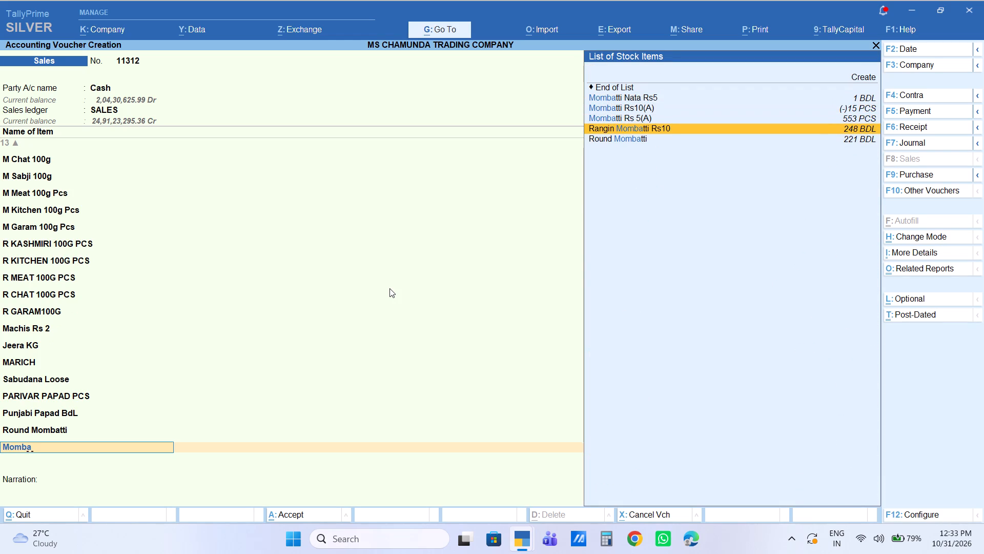
pyautogui.press('BackSpace')
pyautogui.press('Down')
pyautogui.press('Down')
pyautogui.press('Down')
pyautogui.press('Down')
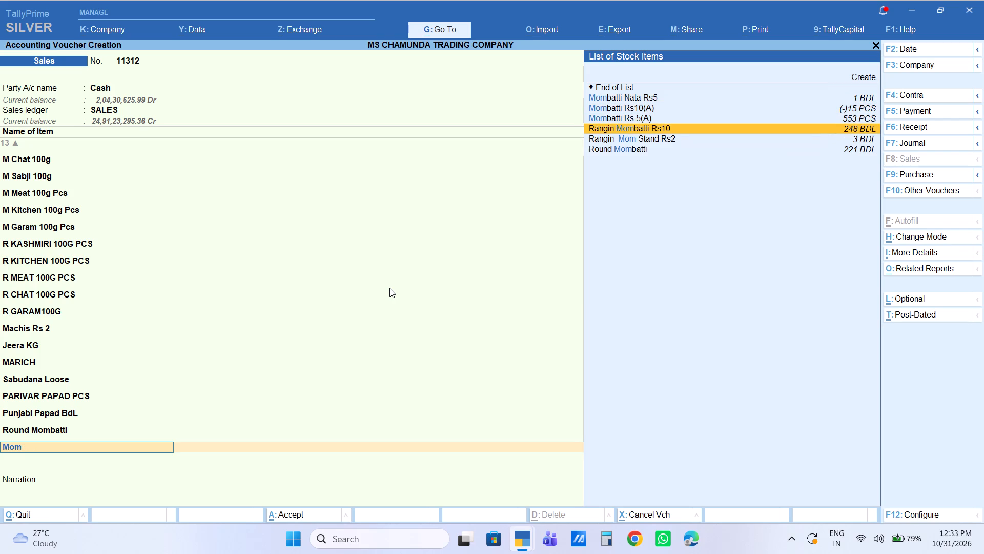
pyautogui.press('Down')
pyautogui.press('Return')
pyautogui.write('12')
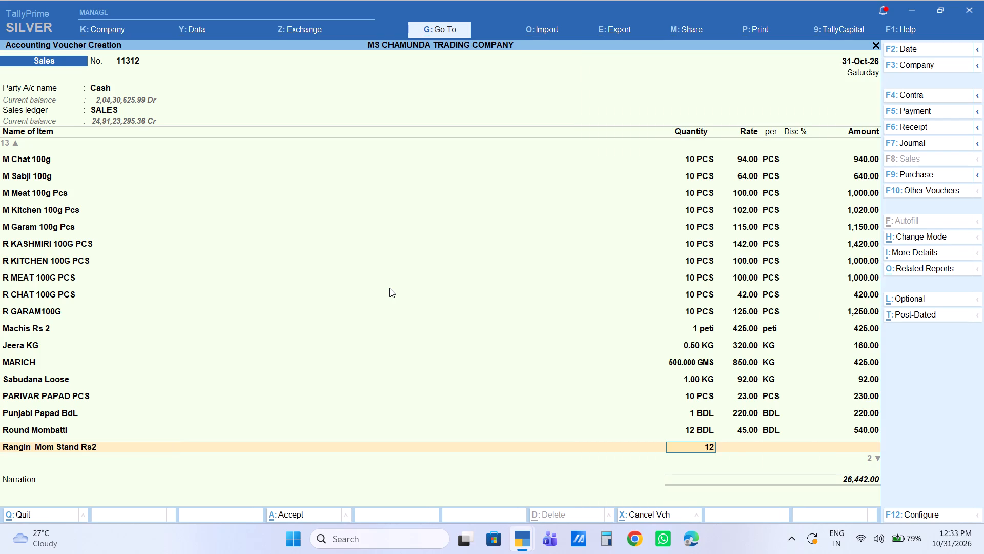
pyautogui.press('Return')
pyautogui.press('Return')
pyautogui.press('Return')
pyautogui.press('Return')
pyautogui.press('Return')
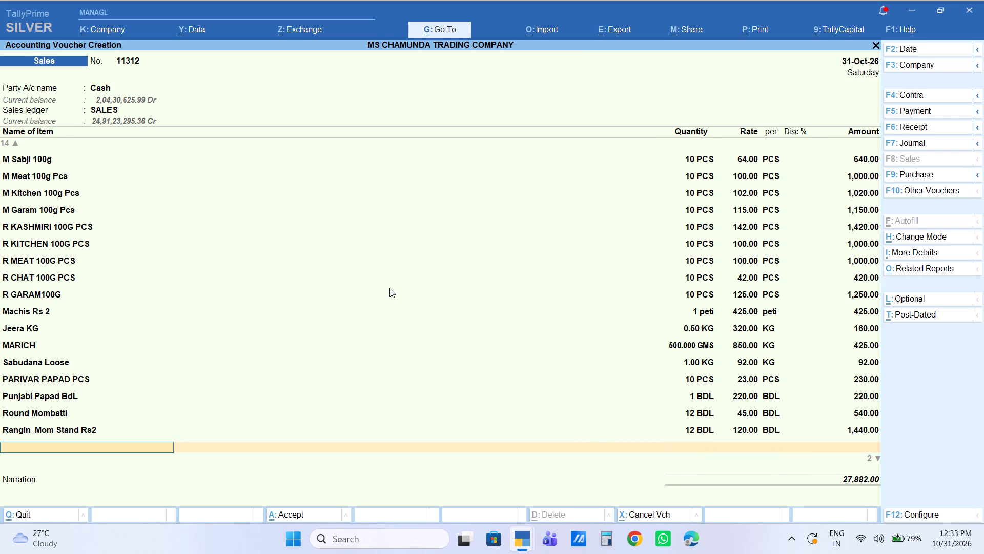
# Add the item Rangin Mombatti Rs10 with a quantity of 12 BDL at a rate of 40.00.
pyautogui.write('mom')
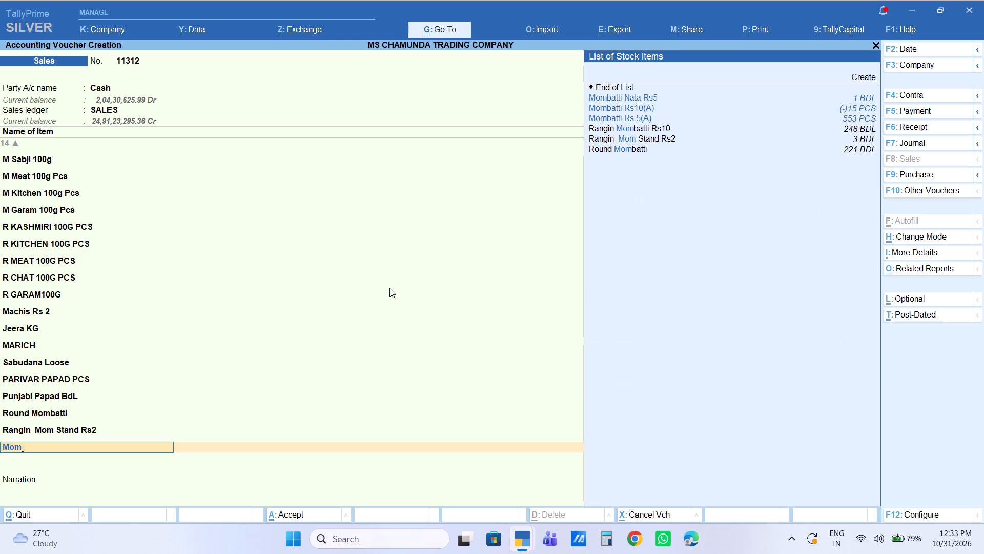
pyautogui.press('Down')
pyautogui.press('Down')
pyautogui.press('Down')
pyautogui.press('Down')
pyautogui.press('Down')
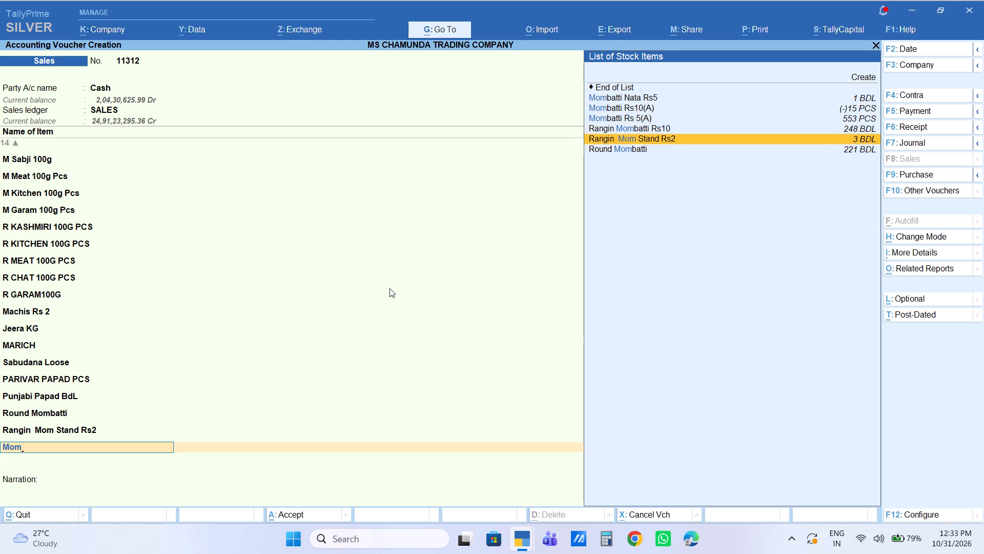
pyautogui.press('Up')
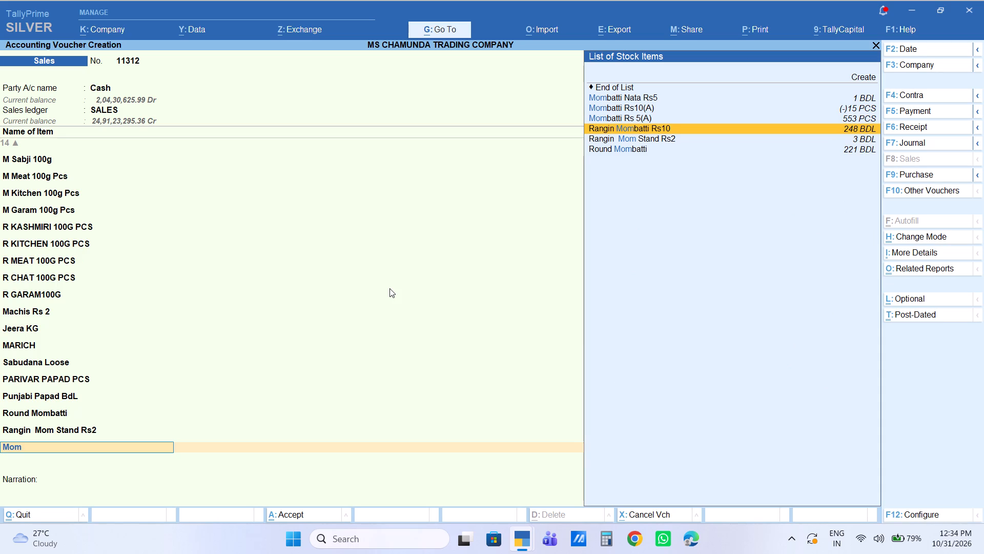
pyautogui.press('Down')
pyautogui.press('Up')
pyautogui.press('Down')
pyautogui.press('Down')
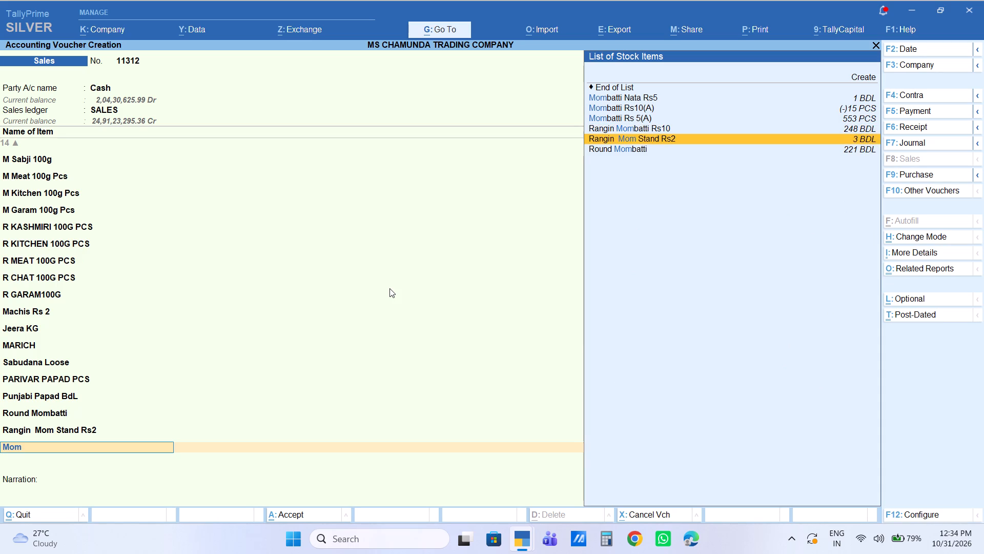
pyautogui.press('Up')
pyautogui.press('Up')
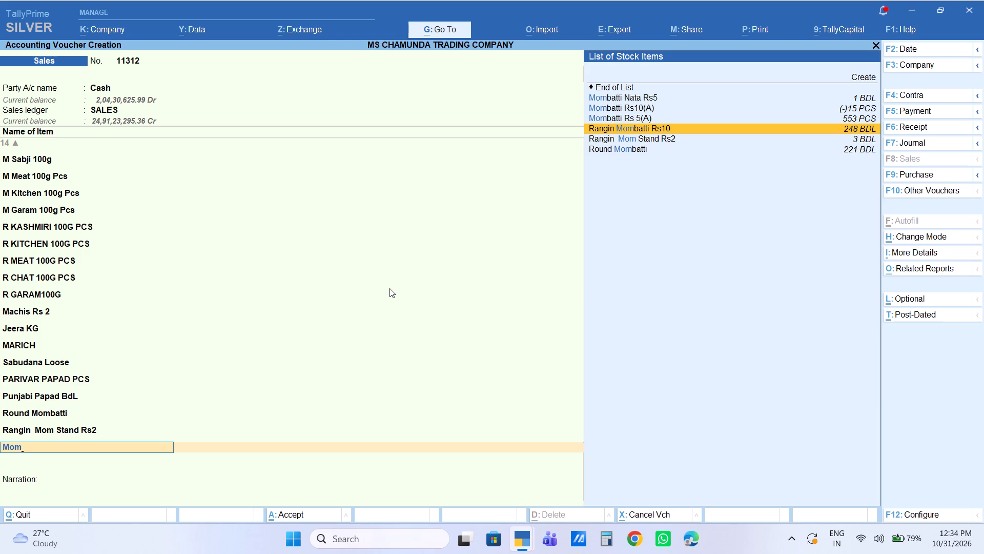
pyautogui.press('Down')
pyautogui.press('Down')
pyautogui.press('Up')
pyautogui.press('Up')
pyautogui.press('Return')
pyautogui.write('12')
pyautogui.press('Return')
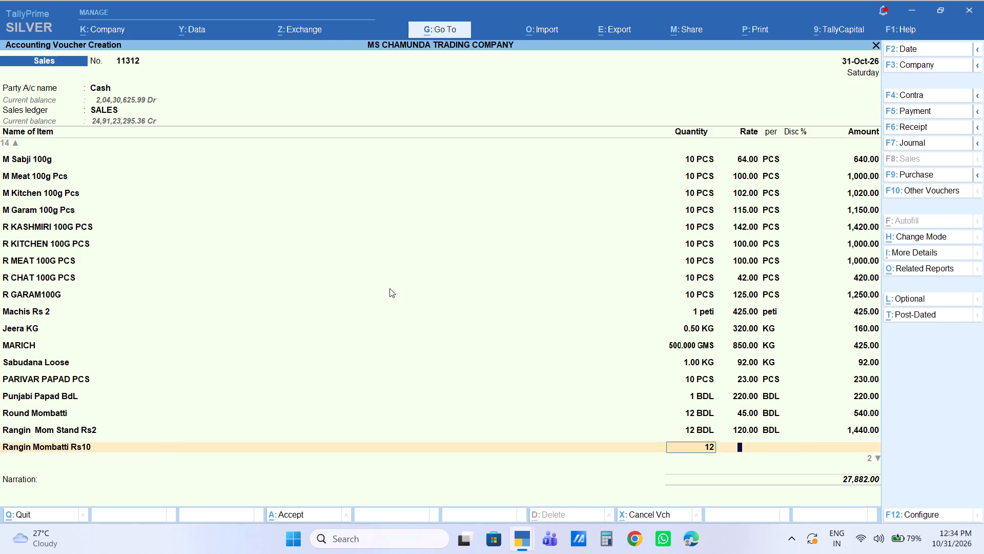
pyautogui.press('Return')
pyautogui.press('Return')
pyautogui.press('Return')
pyautogui.press('BackSpace')
pyautogui.press('BackSpace')
pyautogui.press('BackSpace')
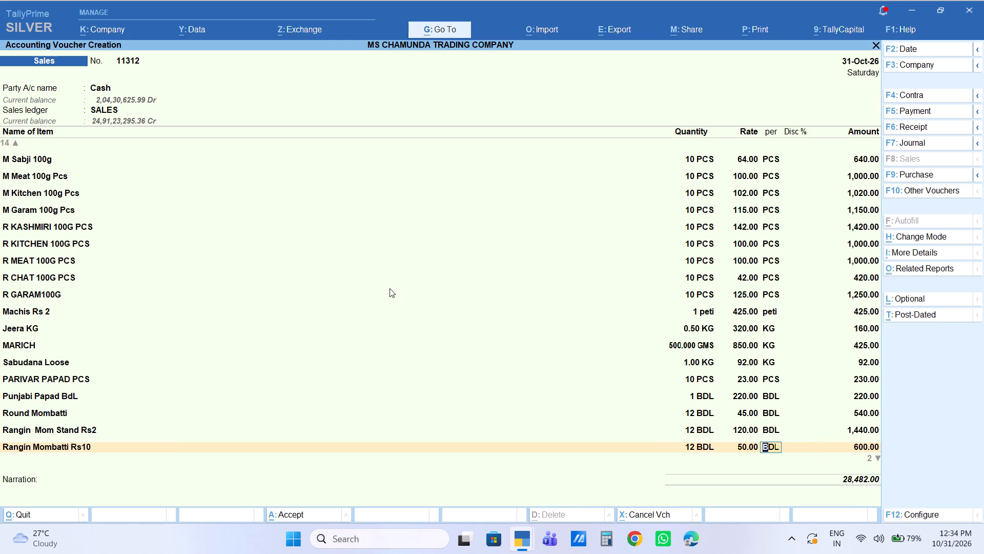
pyautogui.write('40')
pyautogui.press('Return')
pyautogui.press('Return')
pyautogui.press('Return')
pyautogui.press('Return')
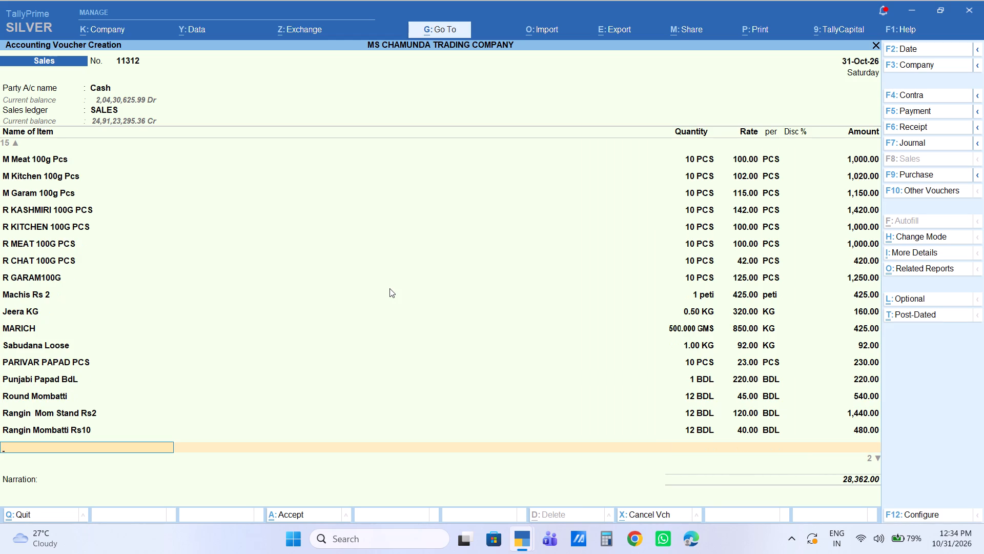
# Add the item AGARBATTI RS10 with a quantity of 2 BDL at a rate of 150.00.
pyautogui.write('agar')
pyautogui.press('Down')
pyautogui.press('Down')
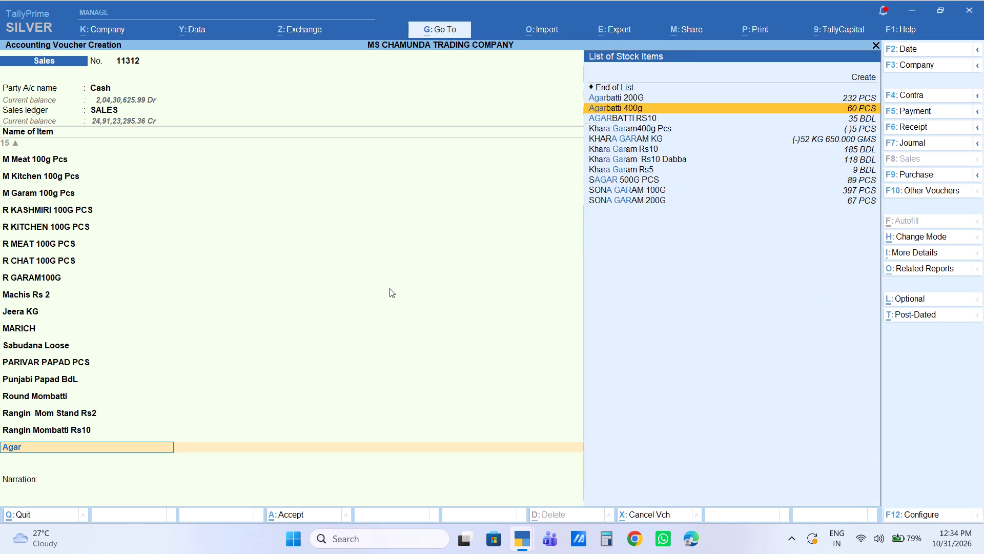
pyautogui.press('Down')
pyautogui.press('Up')
pyautogui.press('Down')
pyautogui.press('Return')
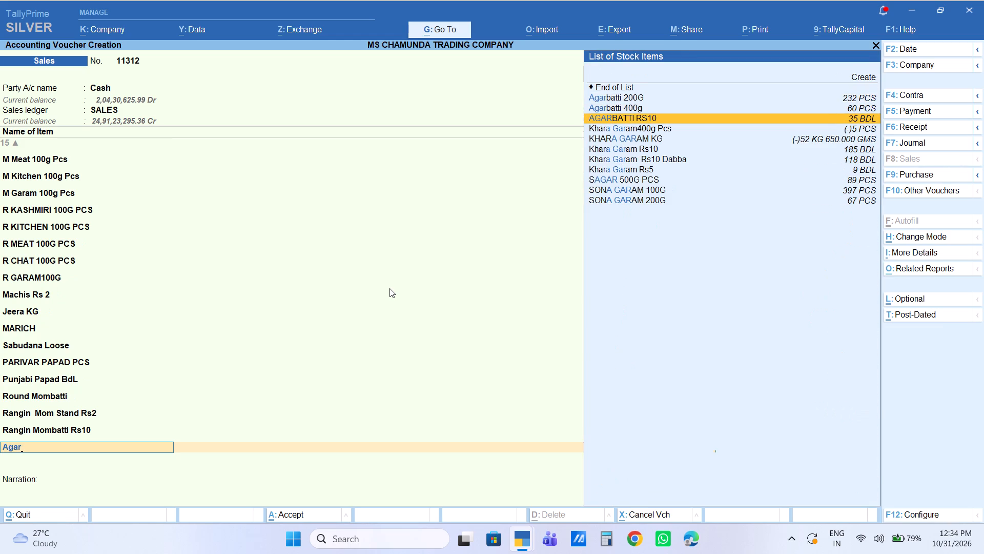
pyautogui.press('2')
pyautogui.press('Return')
pyautogui.press('Return')
pyautogui.press('Return')
pyautogui.press('Return')
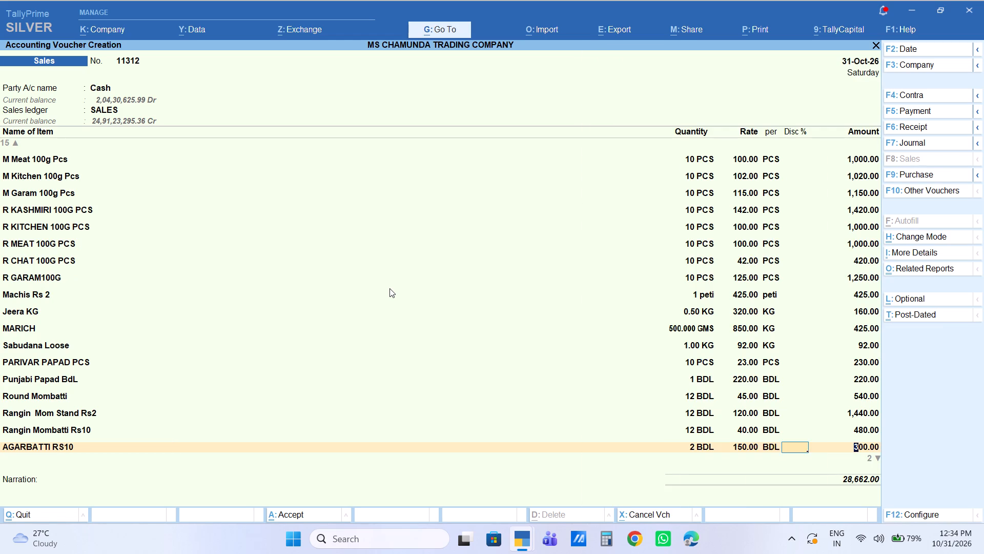
pyautogui.press('Return')
# Add the item Agarbatti 400g with a quantity of 12 PCS at a rate of 75.00.
pyautogui.write('agarb')
pyautogui.press('Down')
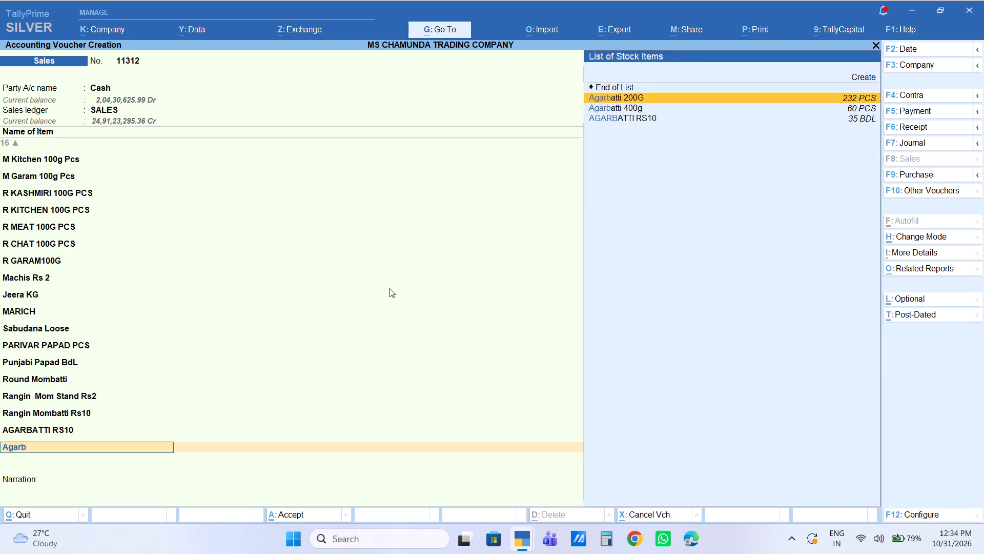
pyautogui.press('Down')
pyautogui.press('Return')
pyautogui.write('12')
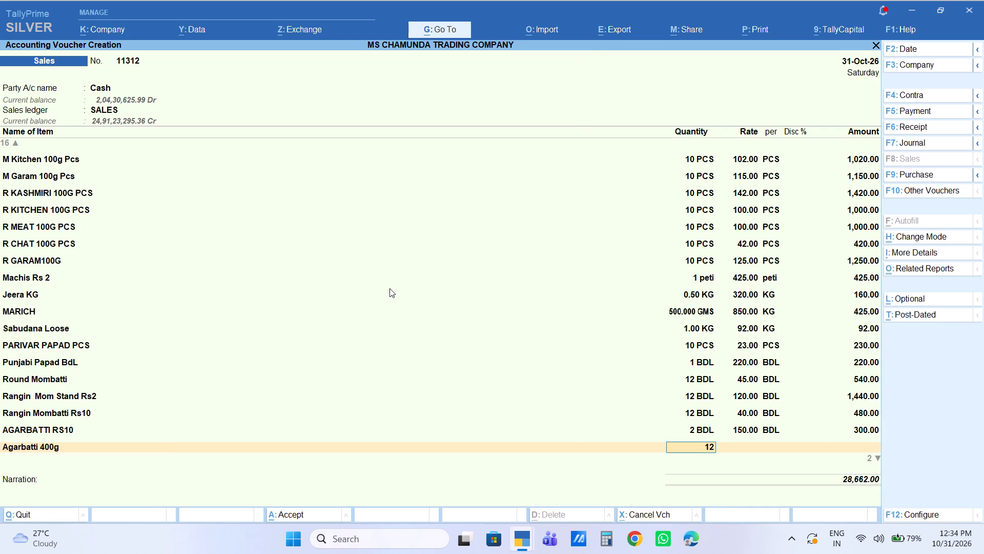
pyautogui.press('Return')
pyautogui.write('75')
pyautogui.press('Return')
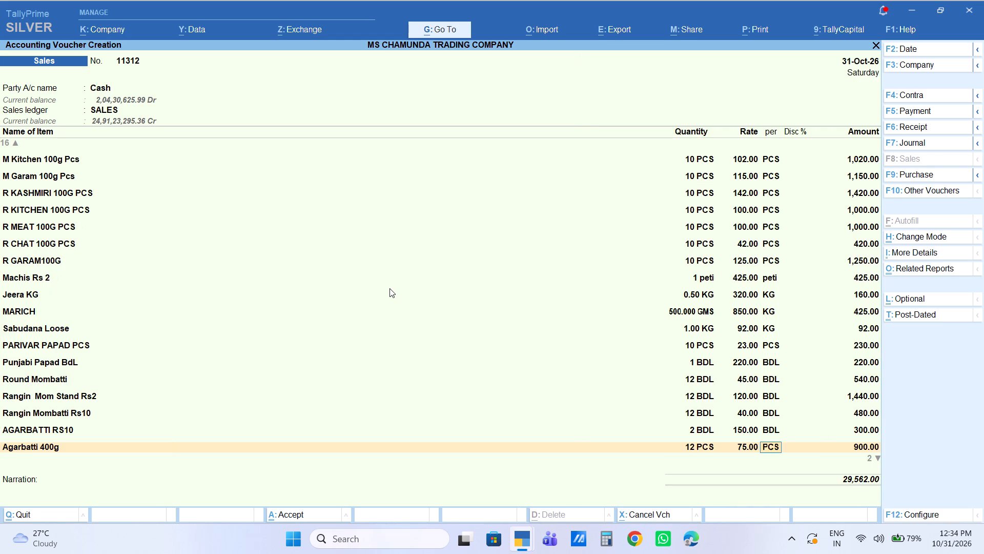
pyautogui.press('Return')
pyautogui.press('Return')
pyautogui.press('Return')
# Add the item Agarbatti 200G with a quantity of 12 PCS at a rate of 35.00, and end the item list.
pyautogui.write('agar')
pyautogui.press('Down')
pyautogui.press('Down')
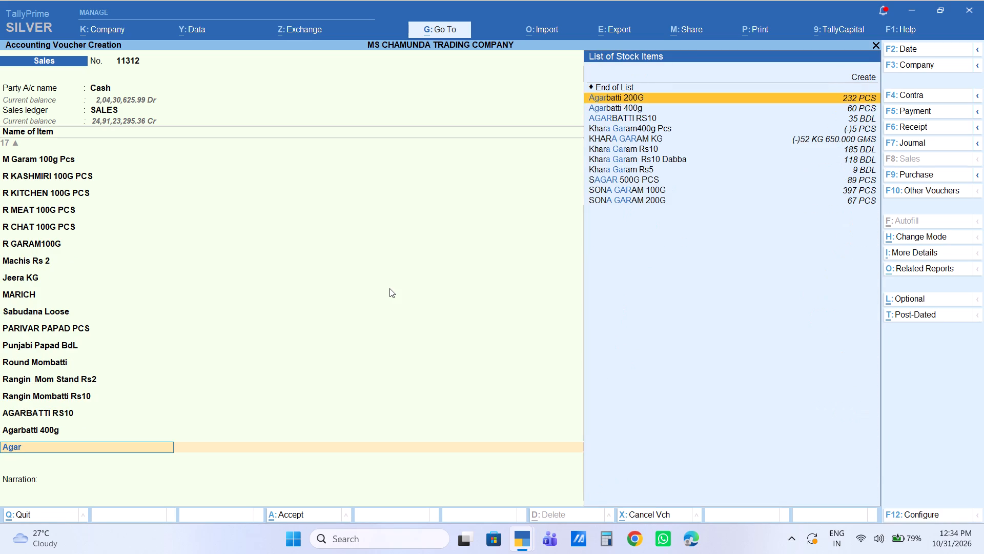
pyautogui.press('Up')
pyautogui.press('Return')
pyautogui.write('12')
pyautogui.press('Return')
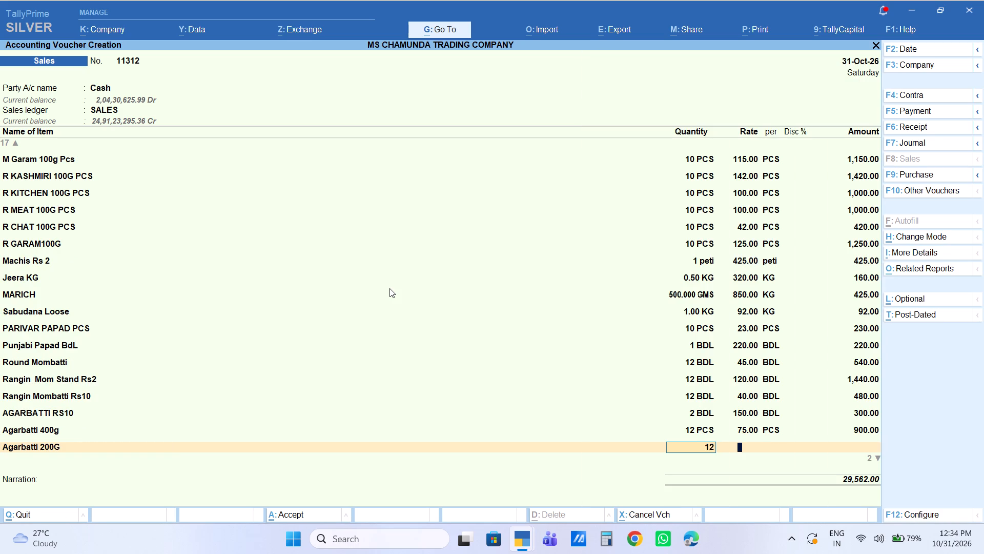
pyautogui.press('Return')
pyautogui.press('Return')
pyautogui.press('Return')
pyautogui.press('Return')
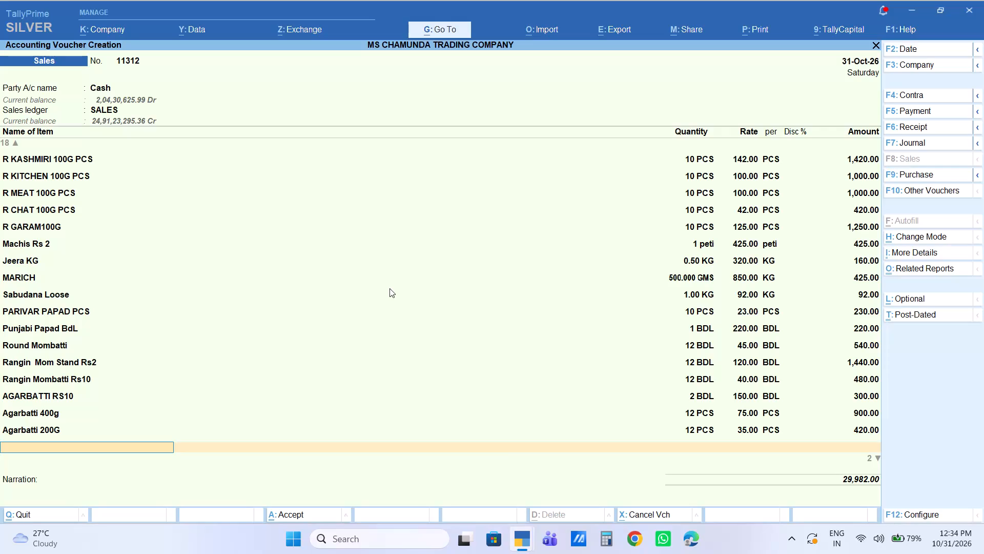
pyautogui.press('Return')
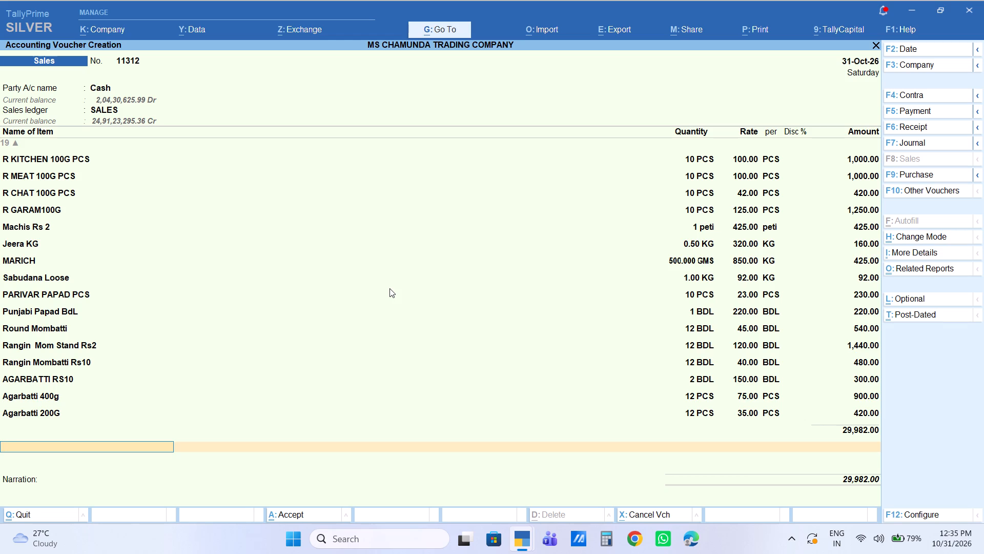
# Set the quantity of the item Rangin Mom Stand Rs2 to 8 BDL.
pyautogui.press('BackSpace')
pyautogui.press('BackSpace')
pyautogui.press('BackSpace')
pyautogui.press('BackSpace')
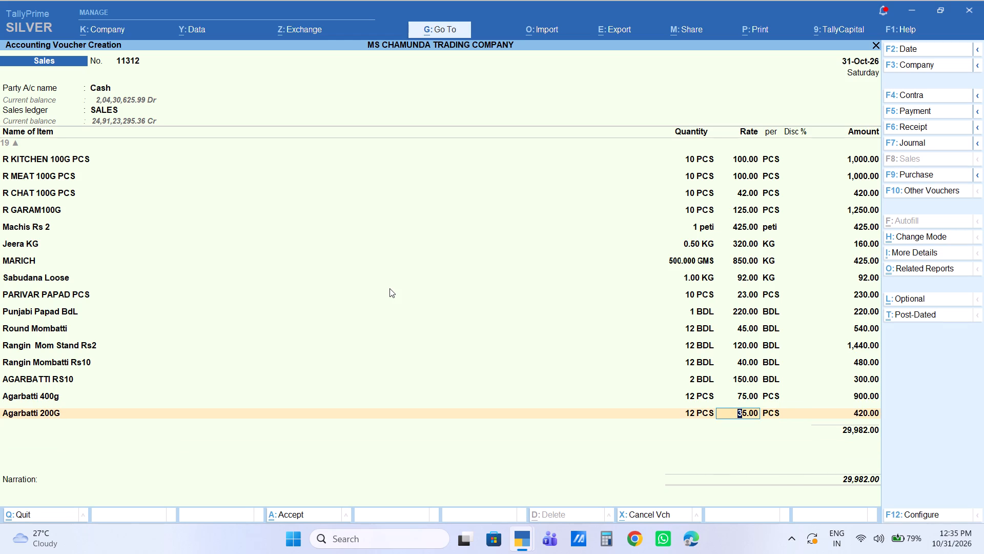
pyautogui.press('Up')
pyautogui.press('Up')
pyautogui.press('Up')
pyautogui.press('Up')
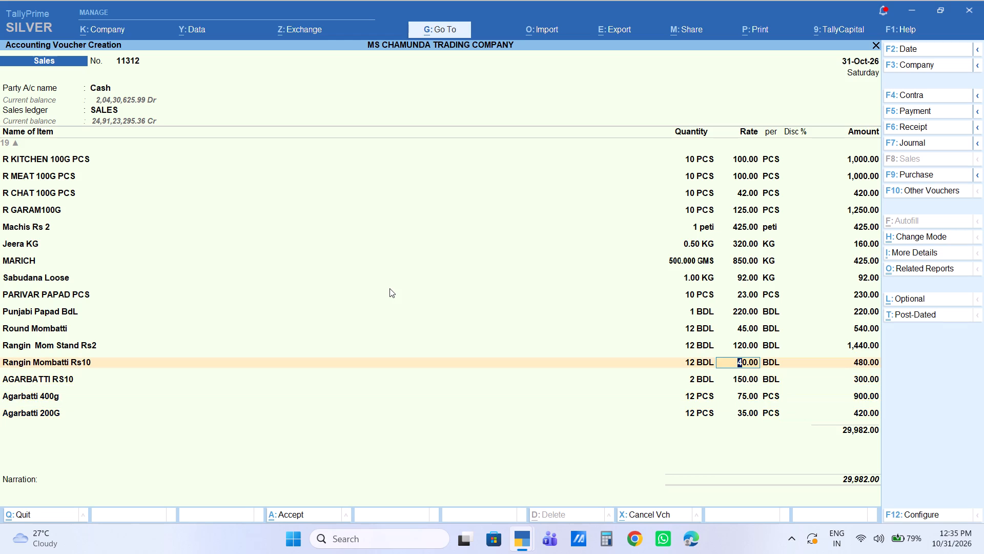
pyautogui.press('BackSpace')
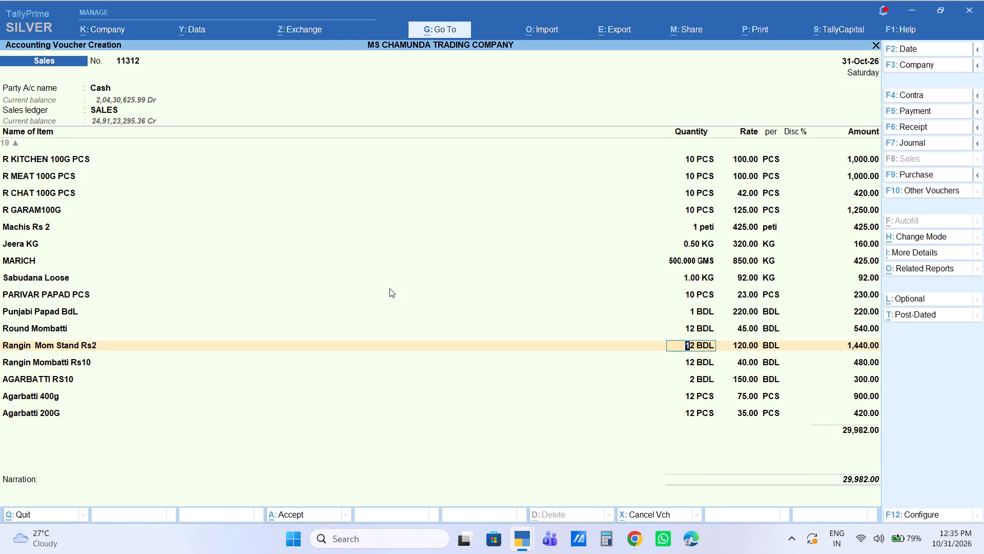
pyautogui.press('8')
pyautogui.press('Return')
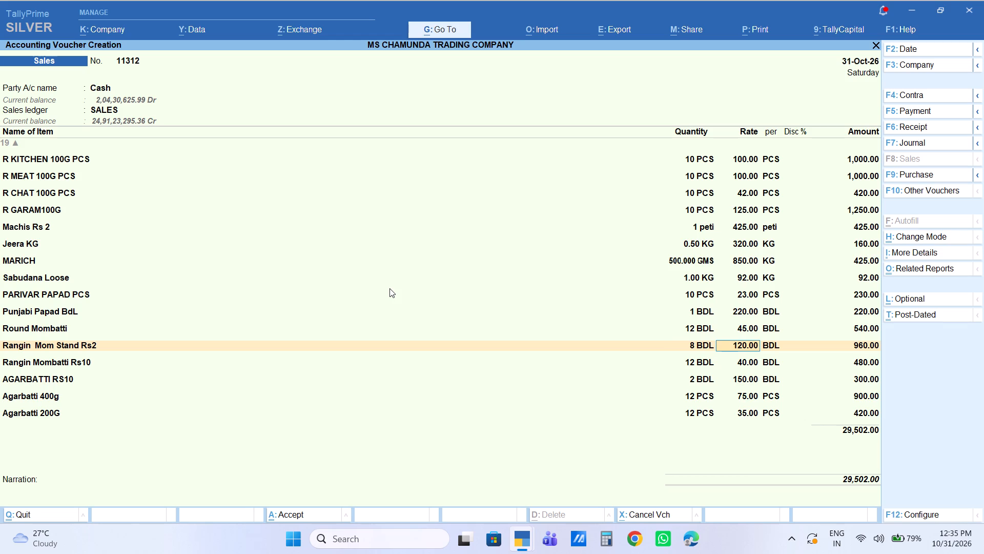
# Review the quantities, rates and amounts of the voucher's item lines back to the first item, R Chai100g, and on from there.
pyautogui.press('Up')
pyautogui.press('Up')
pyautogui.press('Up')
pyautogui.press('Up')
pyautogui.press('Up')
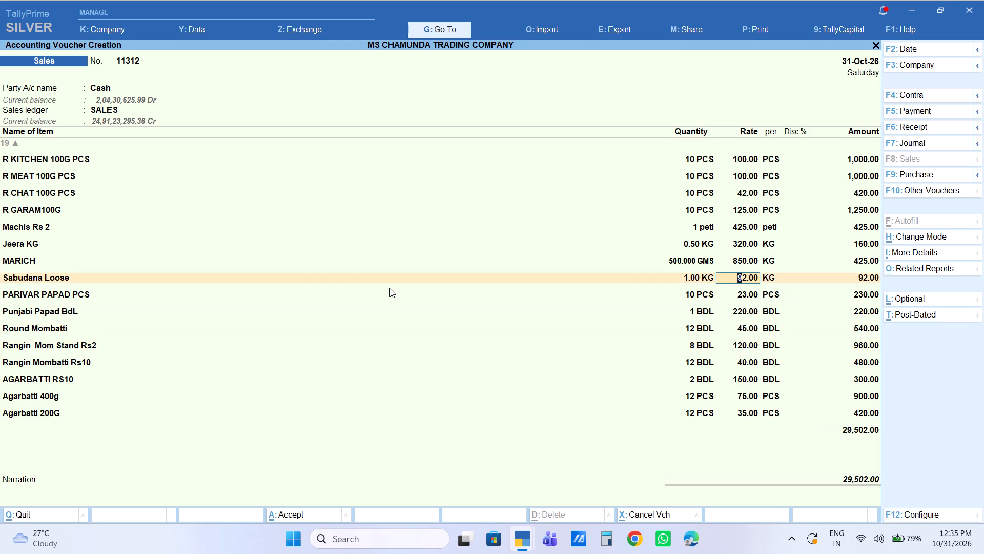
pyautogui.press('Up')
pyautogui.press('Up')
pyautogui.press('Up')
pyautogui.press('Up')
pyautogui.press('Up')
pyautogui.press('Up')
pyautogui.press('Up')
pyautogui.press('Up')
pyautogui.press('Up')
pyautogui.press('Up')
pyautogui.press('Up')
pyautogui.press('Up')
pyautogui.press('Up')
pyautogui.press('Up')
pyautogui.press('Up')
pyautogui.press('Up')
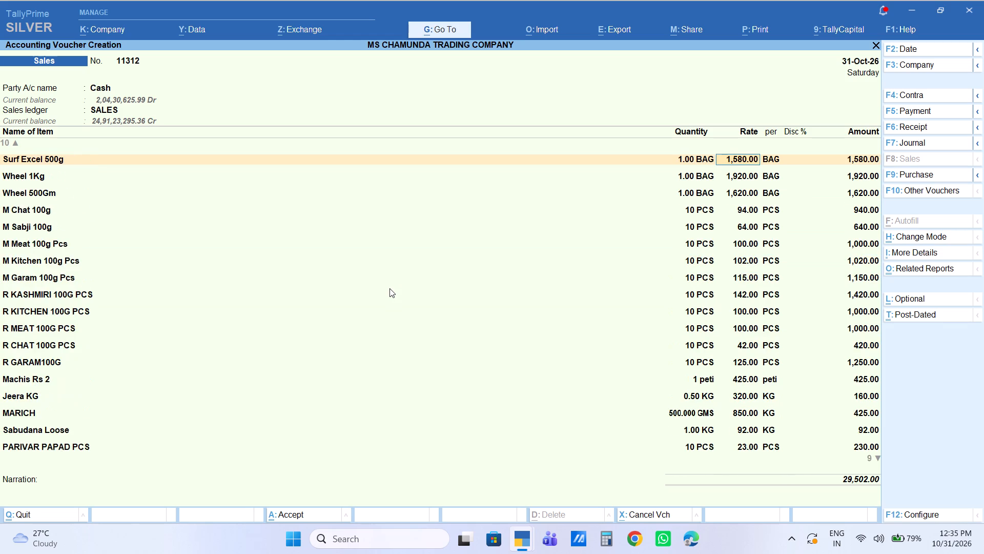
pyautogui.press('Up')
pyautogui.press('Up')
pyautogui.press('Up')
pyautogui.press('Up')
pyautogui.press('Up')
pyautogui.press('Up')
pyautogui.press('Up')
pyautogui.press('Up')
pyautogui.press('Up')
pyautogui.press('Up')
pyautogui.press('Up')
pyautogui.press('Up')
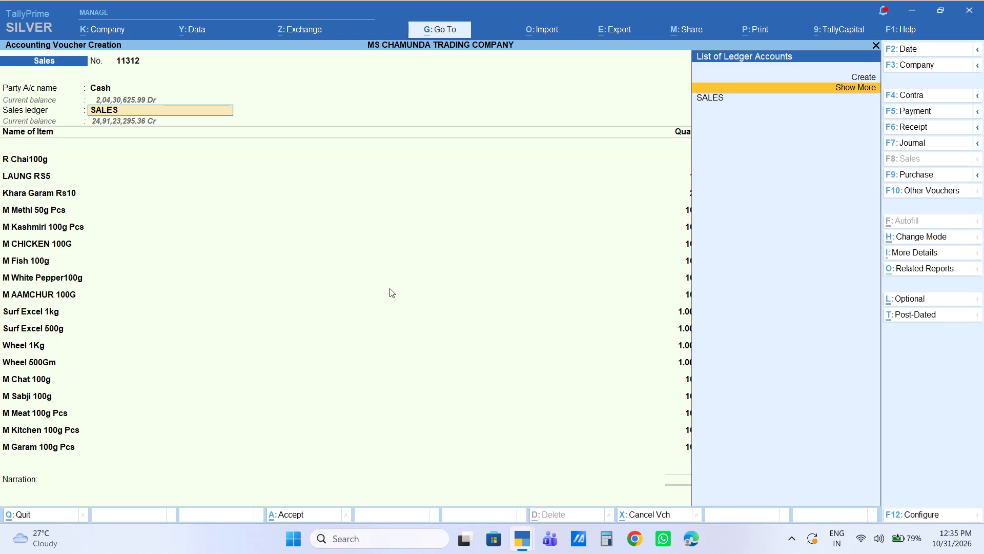
pyautogui.press('Down')
pyautogui.press('Down')
pyautogui.press('Return')
pyautogui.press('Return')
pyautogui.press('Return')
pyautogui.press('Return')
pyautogui.press('Return')
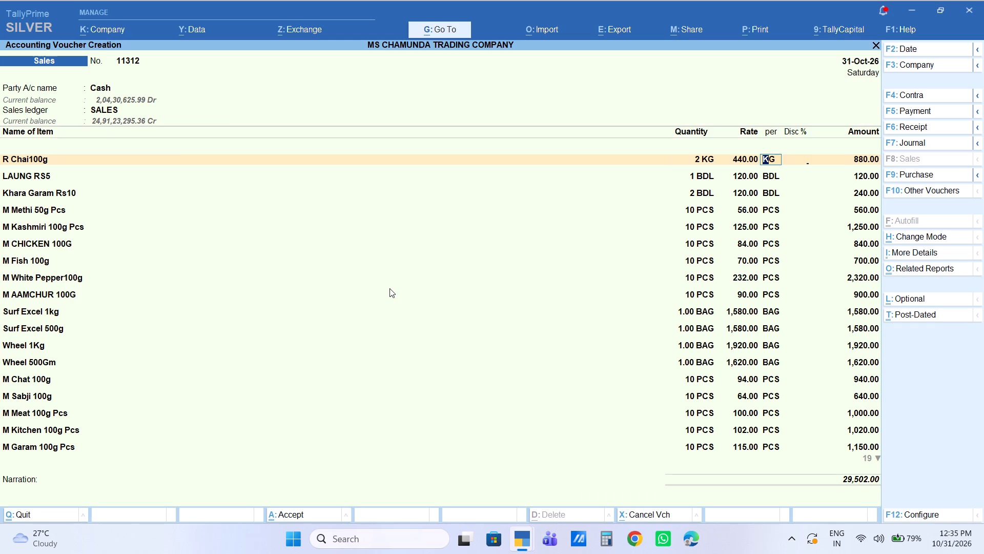
pyautogui.press('BackSpace')
pyautogui.press('BackSpace')
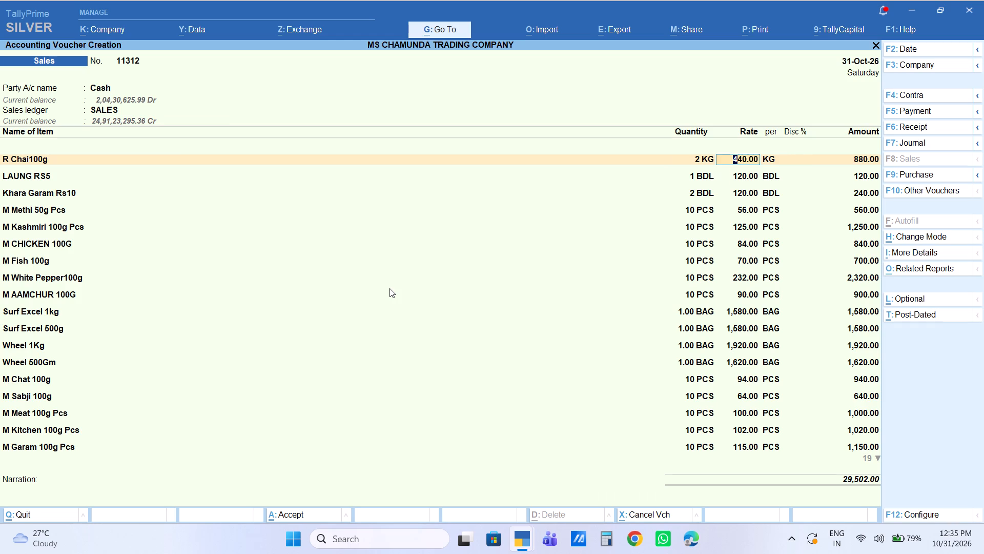
pyautogui.press('Down')
pyautogui.press('Down')
pyautogui.press('Down')
pyautogui.press('Down')
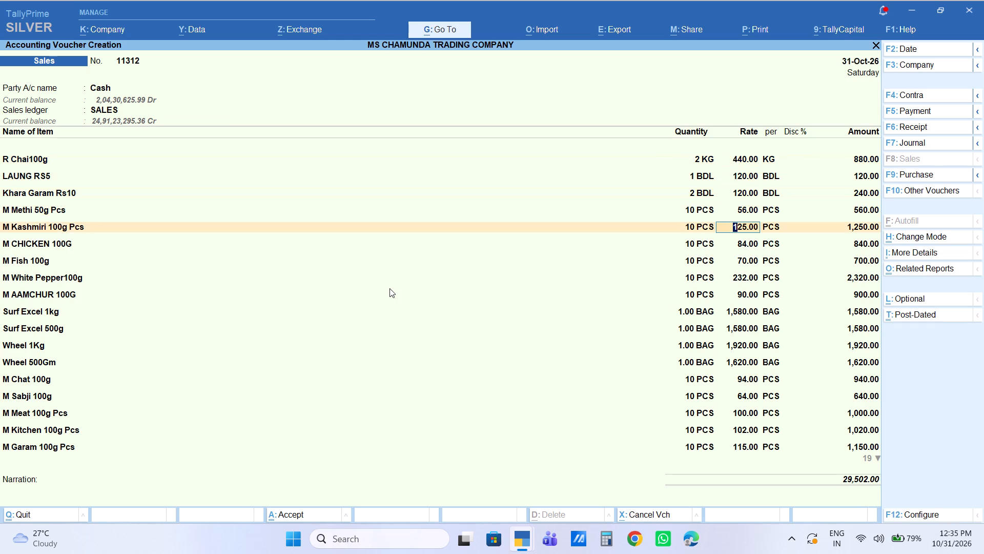
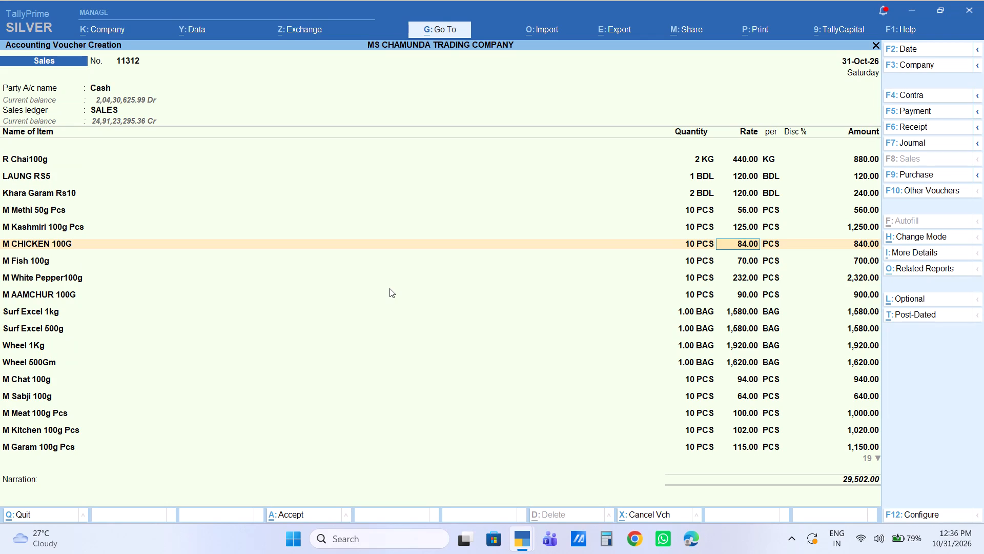
# Set the rate of the item M CHICKEN 100G to 94.
pyautogui.write('94')
pyautogui.press('Down')
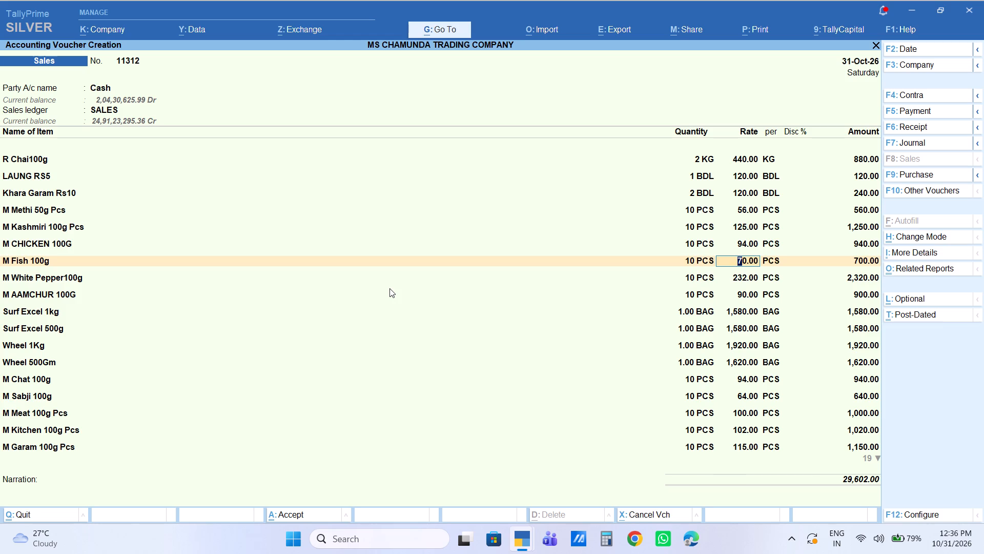
# Set the rate of the item M Fish 100g to 78.
pyautogui.write('78')
pyautogui.press('Return')
pyautogui.press('Return')
pyautogui.press('Return')
pyautogui.press('Return')
# Set the rate of the item M AAMCHUR 100G to 89.
pyautogui.press('Return')
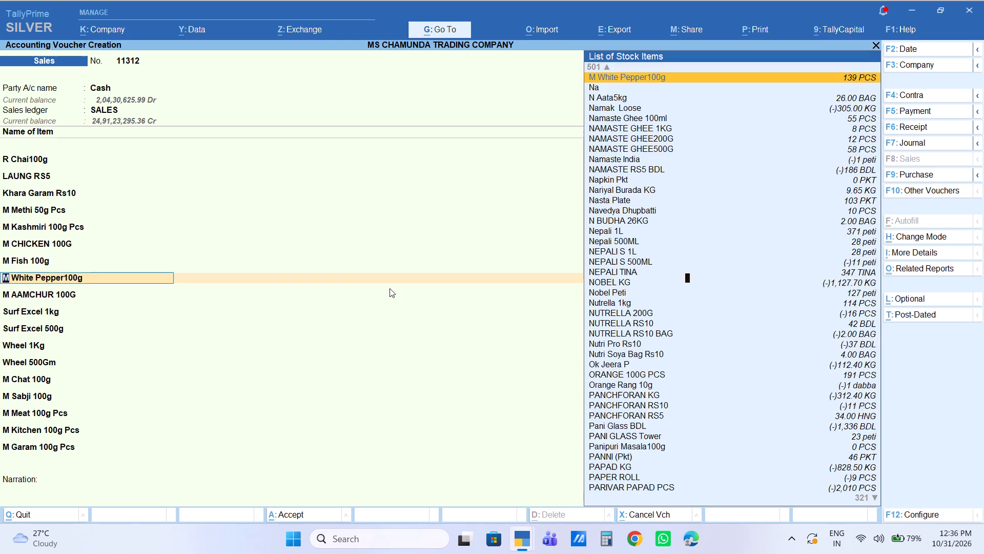
pyautogui.press('Return')
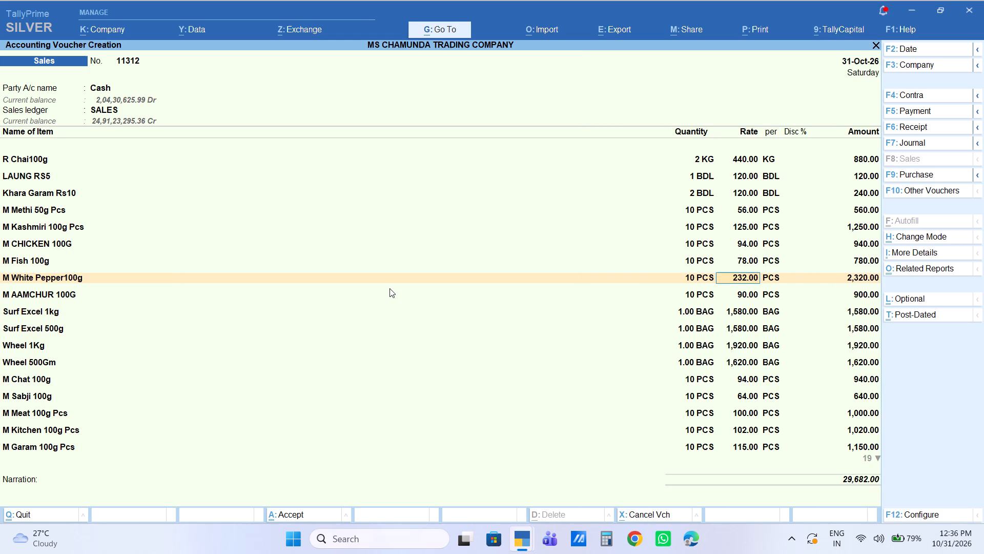
pyautogui.press('Down')
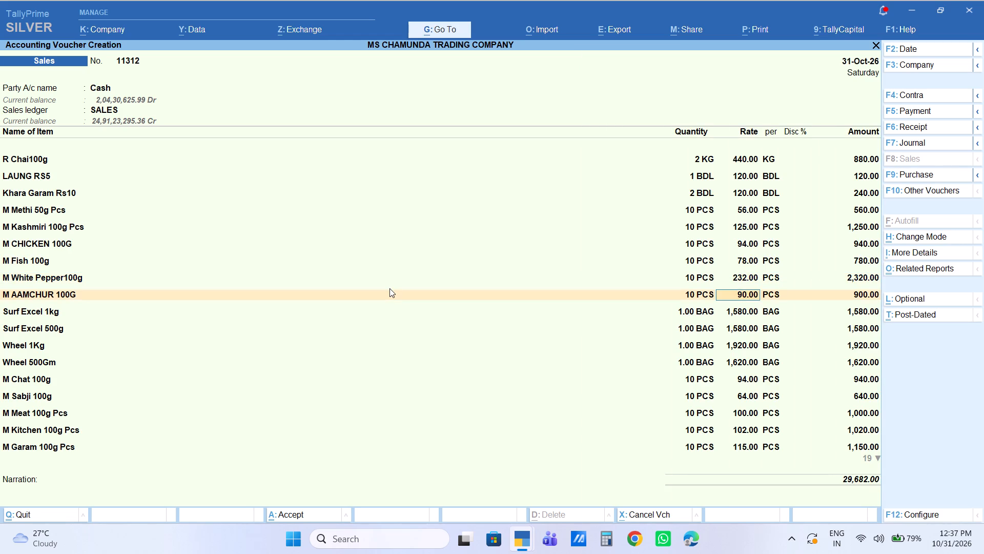
pyautogui.write('89')
pyautogui.press('Return')
pyautogui.press('Return')
pyautogui.press('Return')
pyautogui.press('Return')
# Set the rate of the item M Sabji 100g to 82.
pyautogui.press('Return')
pyautogui.press('Return')
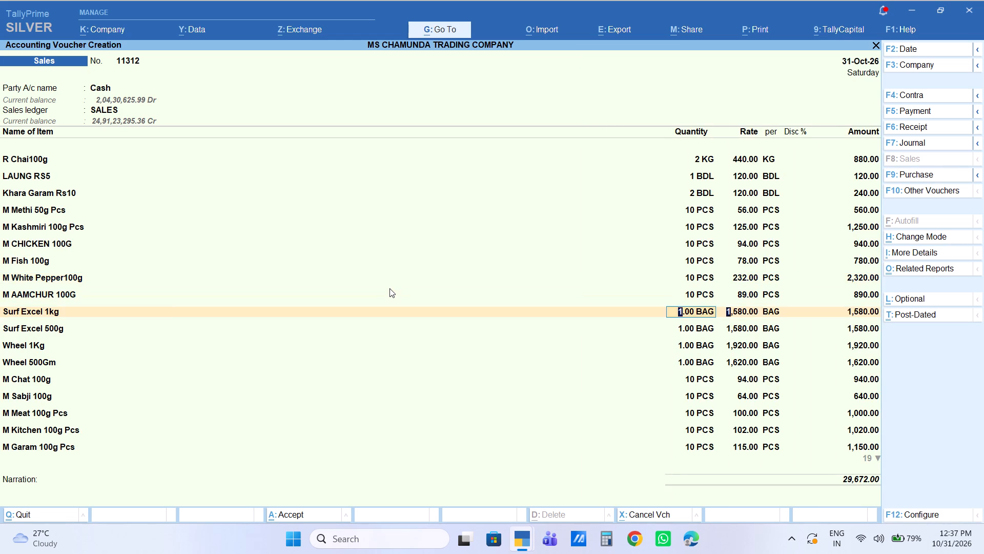
pyautogui.press('Down')
pyautogui.press('Down')
pyautogui.press('Down')
pyautogui.press('Down')
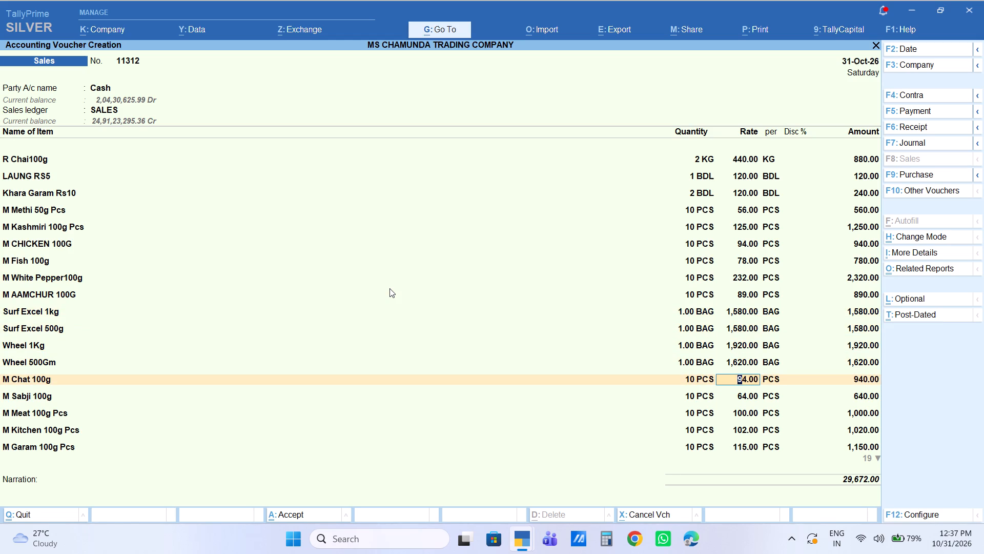
pyautogui.press('Down')
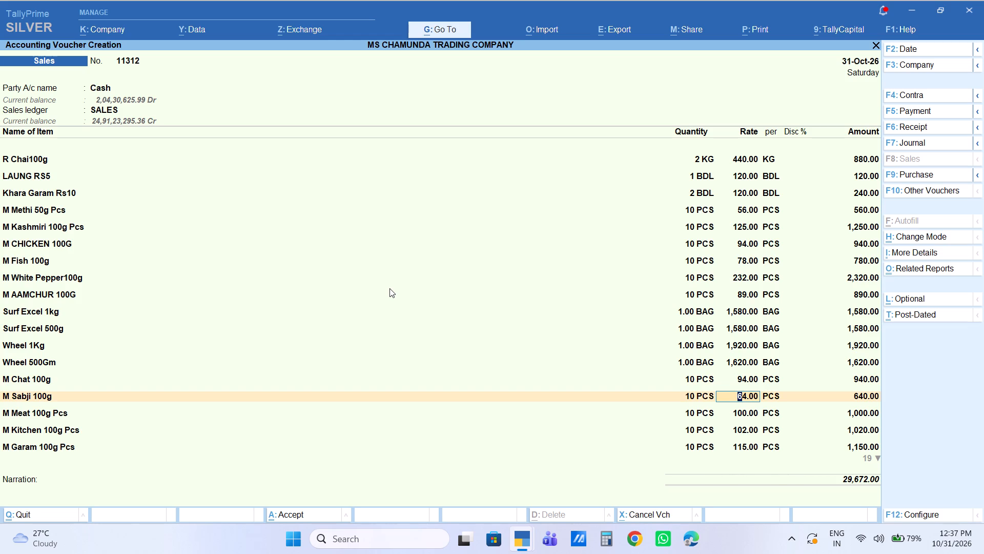
pyautogui.write('82')
pyautogui.press('Return')
pyautogui.press('Return')
pyautogui.press('Return')
pyautogui.press('Return')
# Set the rate of the item M Kitchen 100g Pcs to 100.
pyautogui.press('Return')
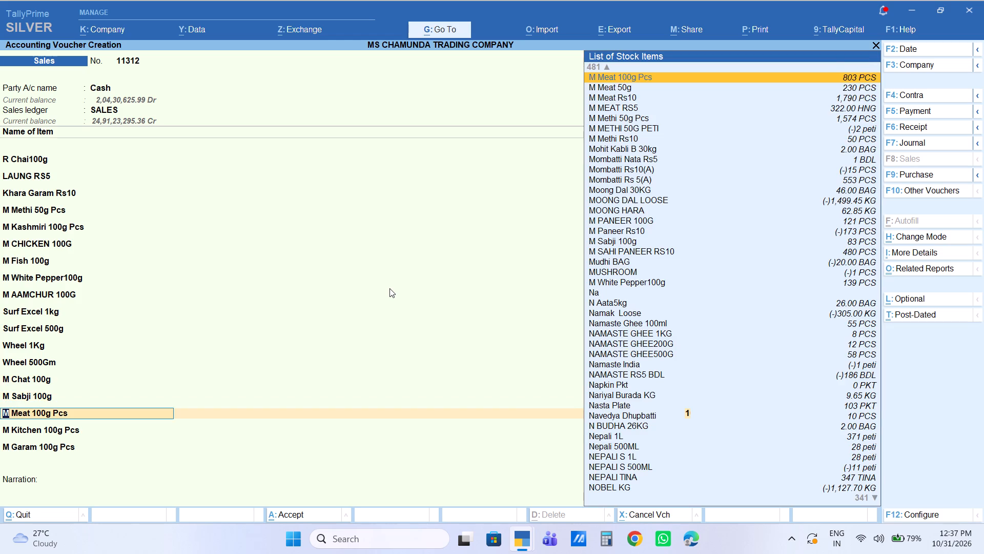
pyautogui.press('Return')
pyautogui.press('Down')
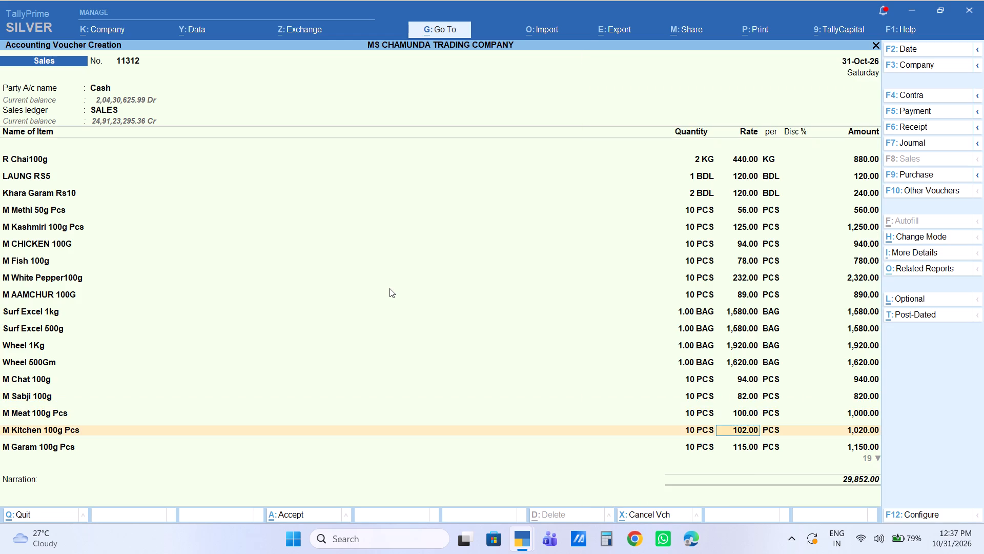
pyautogui.write('100')
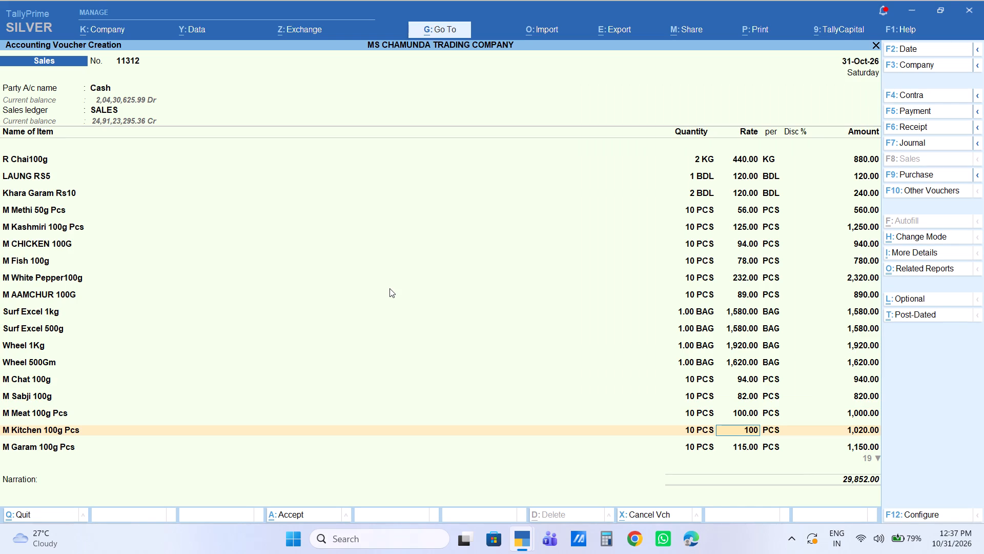
pyautogui.press('Return')
pyautogui.press('Return')
pyautogui.press('Return')
pyautogui.press('Return')
# Check the rates of the following items up to R CHAT 100G PCS and set that item's rate to 70.
pyautogui.press('Return')
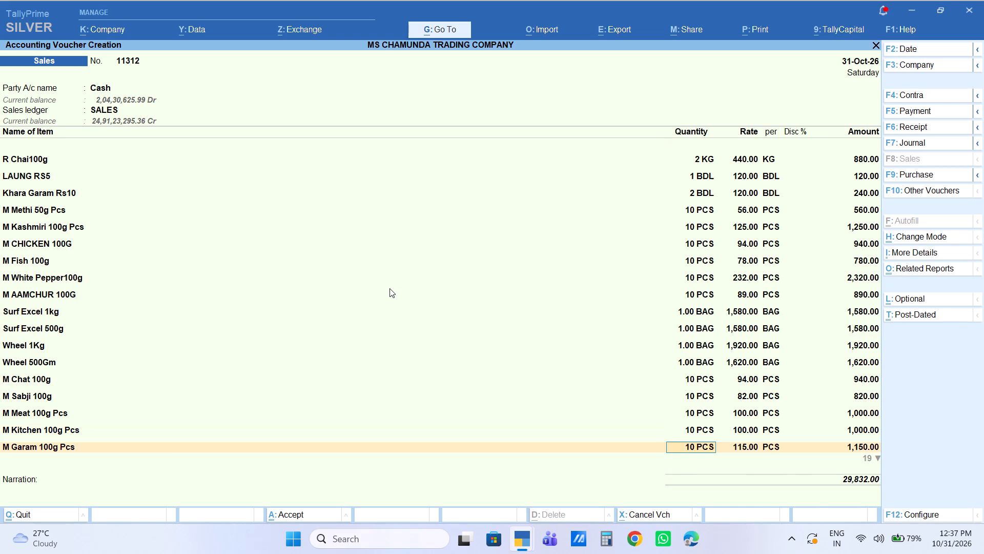
pyautogui.press('Return')
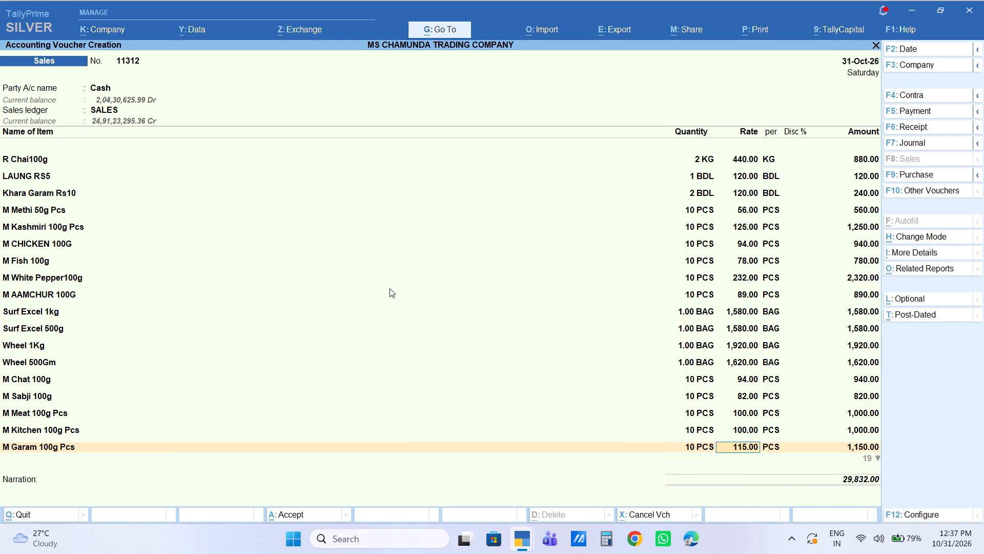
pyautogui.press('Down')
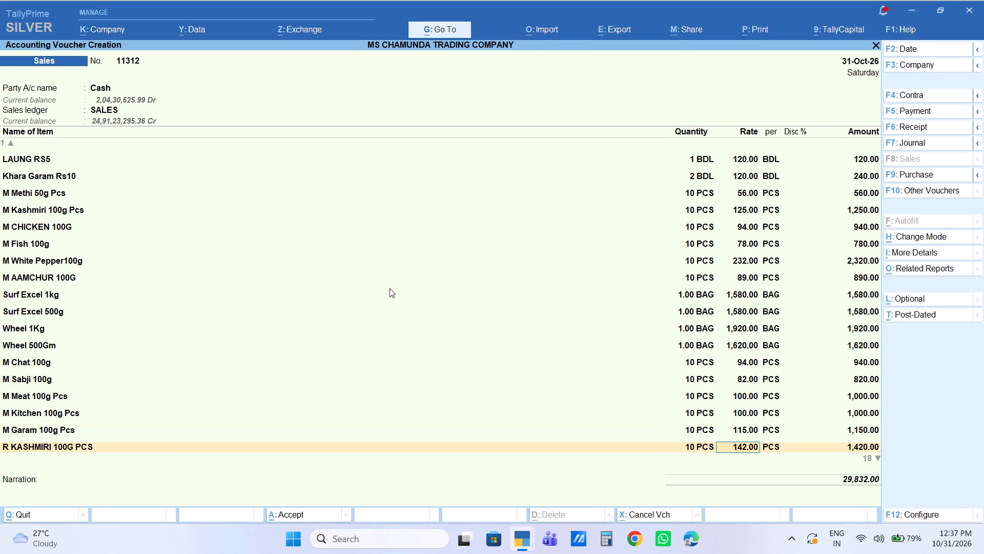
pyautogui.press('Down')
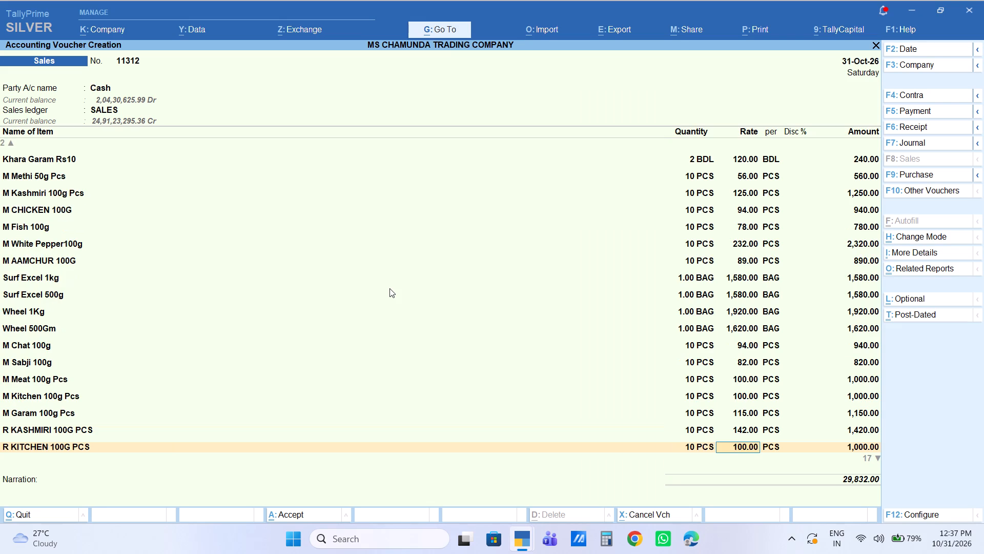
pyautogui.press('Down')
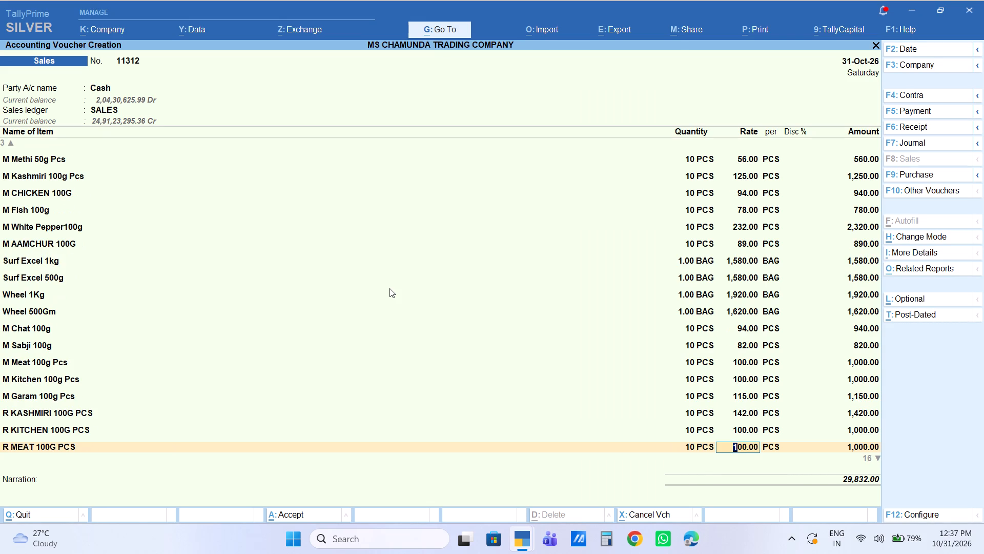
pyautogui.press('Down')
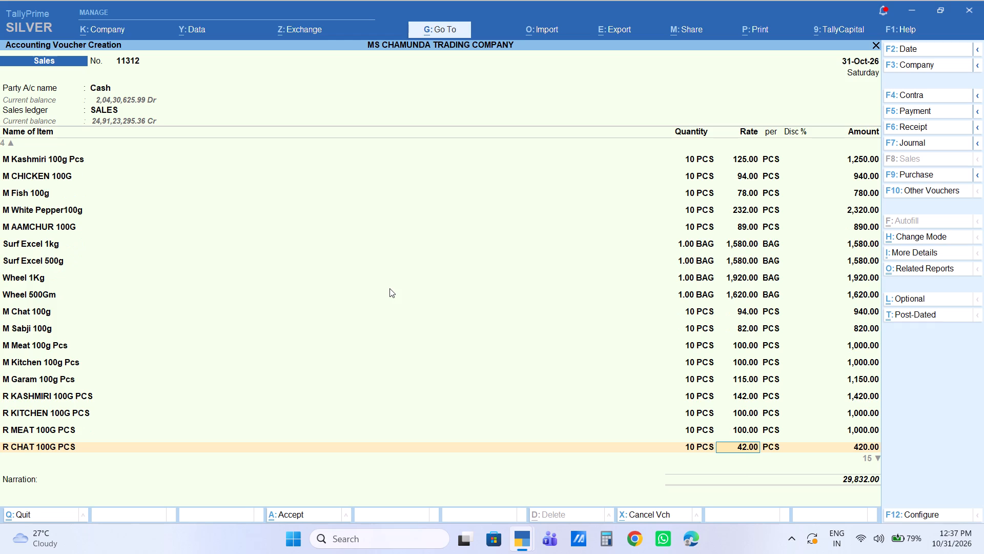
pyautogui.press('Up')
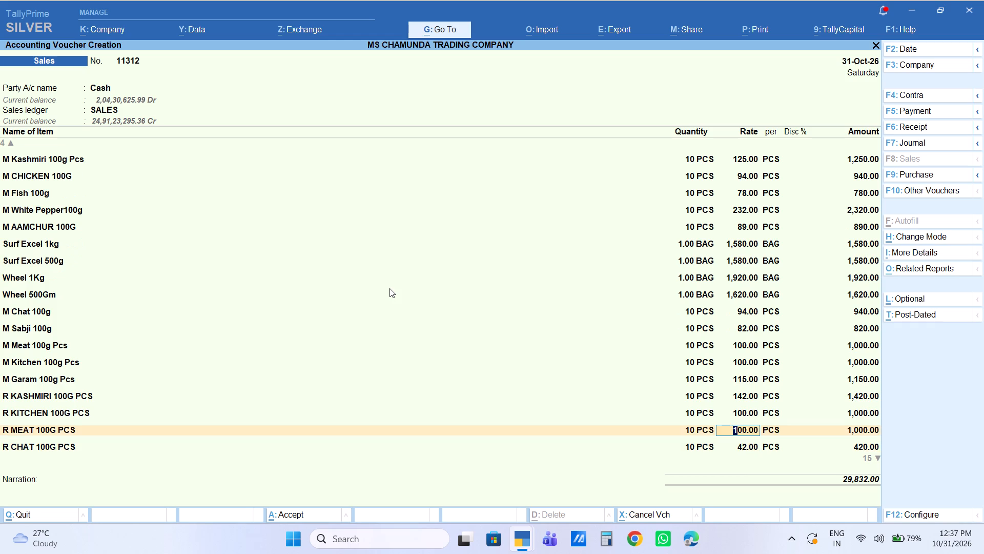
pyautogui.press('Up')
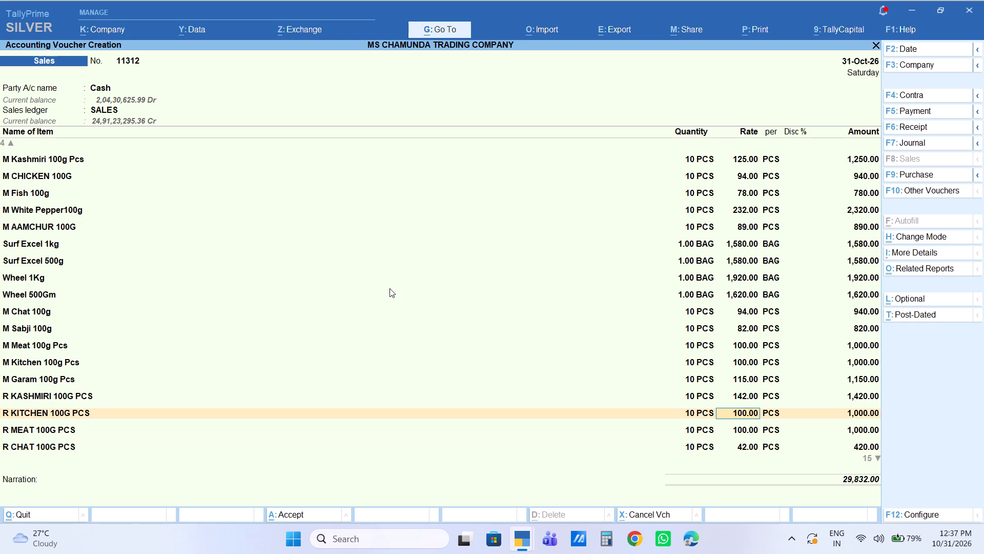
pyautogui.press('Down')
pyautogui.press('Down')
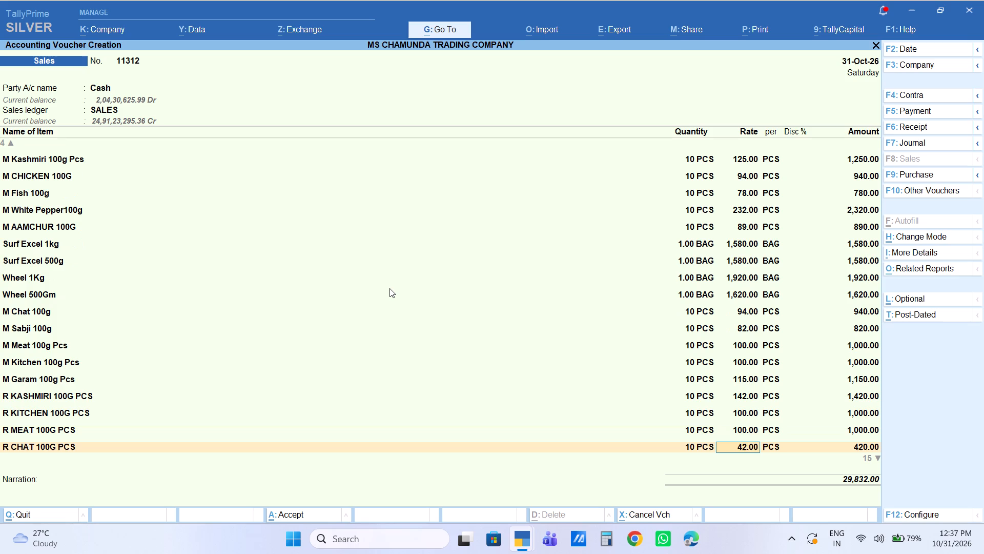
pyautogui.write('70')
pyautogui.press('Return')
pyautogui.press('Return')
pyautogui.press('Return')
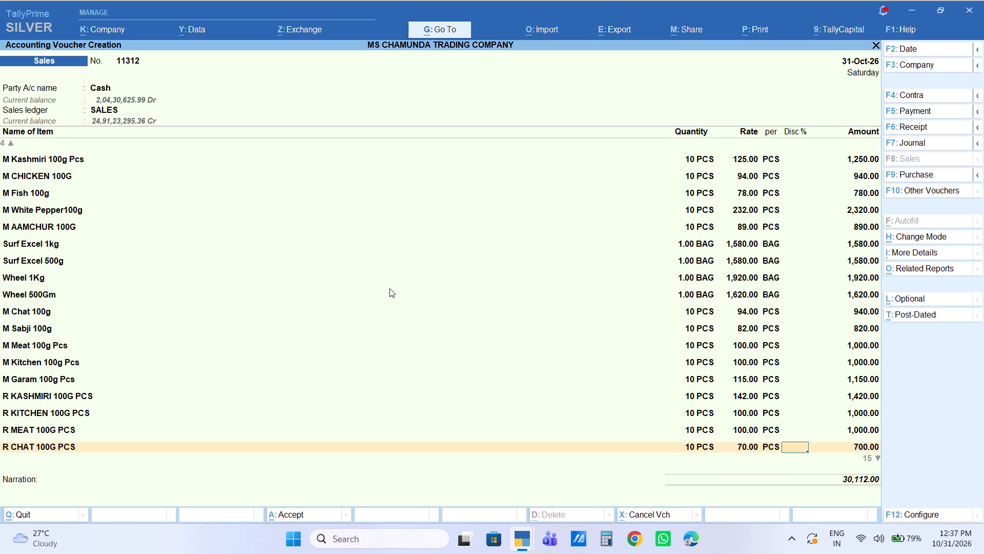
pyautogui.press('Return')
# Review the rates and amounts of R GARAM100G and Machis Rs 2, and of the item lines back up to R Chai100g.
pyautogui.press('Return')
pyautogui.press('Return')
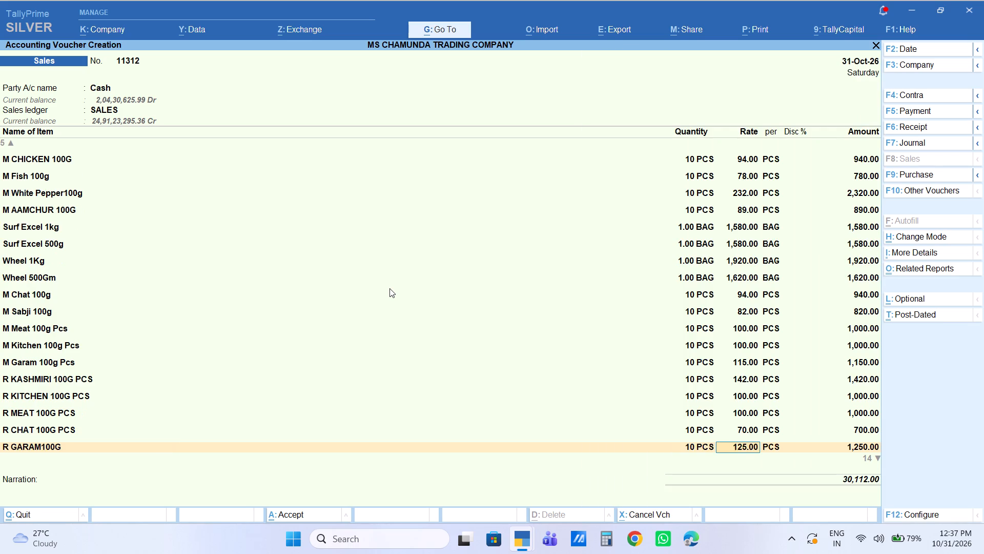
pyautogui.press('Down')
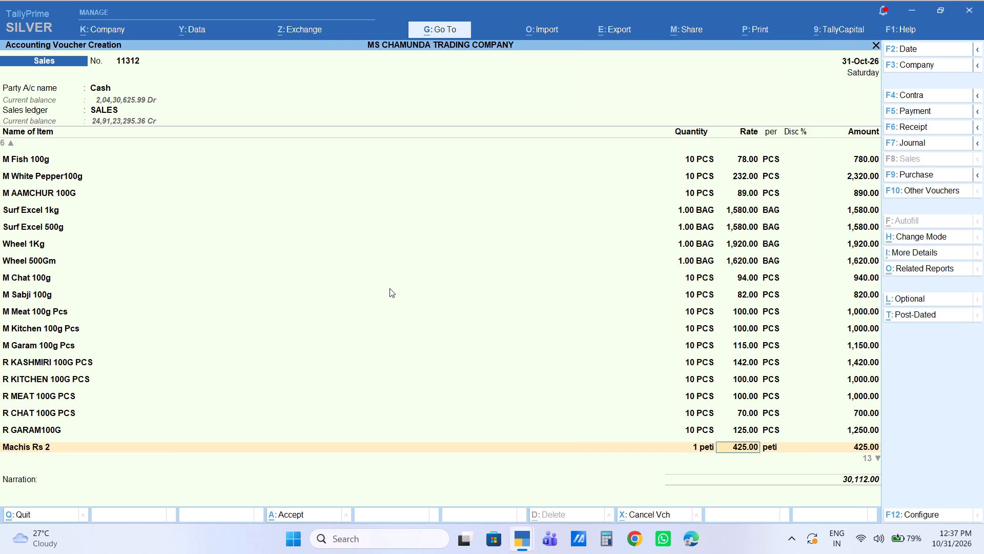
pyautogui.press('Down')
pyautogui.press('Up')
pyautogui.press('Up')
pyautogui.press('Up')
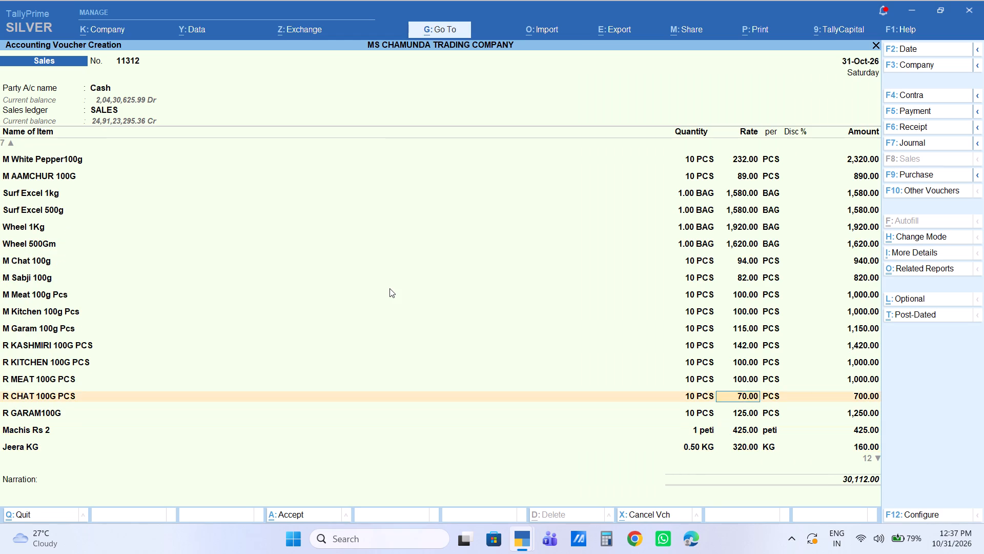
pyautogui.press('Up')
pyautogui.press('Up')
pyautogui.press('Up')
pyautogui.press('Up')
pyautogui.press('Up')
pyautogui.press('Up')
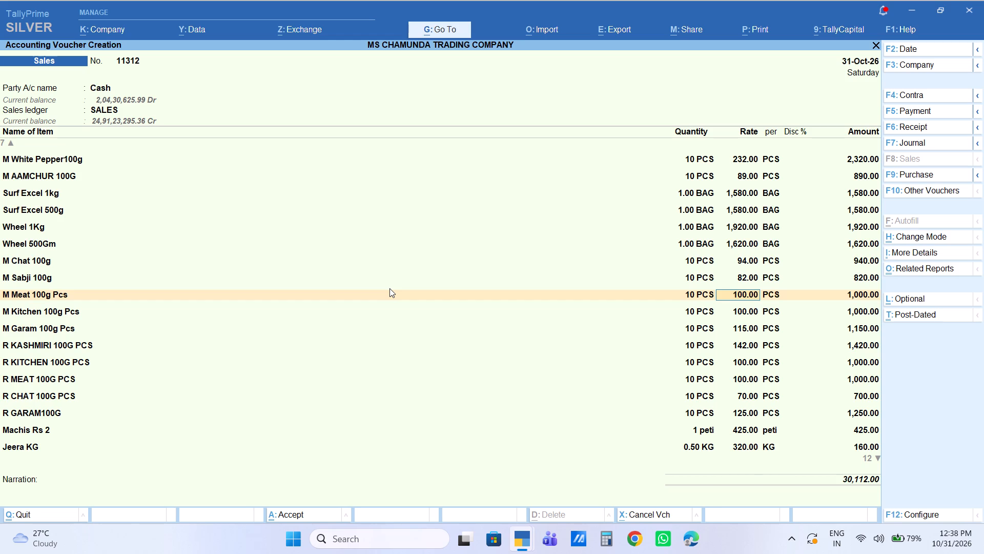
pyautogui.press('Up')
pyautogui.press('Up')
pyautogui.press('Up')
pyautogui.press('Up')
pyautogui.press('Up')
pyautogui.press('Up')
pyautogui.press('Up')
pyautogui.press('Up')
pyautogui.press('Up')
pyautogui.press('Up')
pyautogui.press('Up')
pyautogui.press('Up')
pyautogui.press('Up')
pyautogui.press('Up')
pyautogui.press('Up')
pyautogui.press('Up')
pyautogui.press('Up')
pyautogui.press('Up')
pyautogui.press('Up')
pyautogui.press('Up')
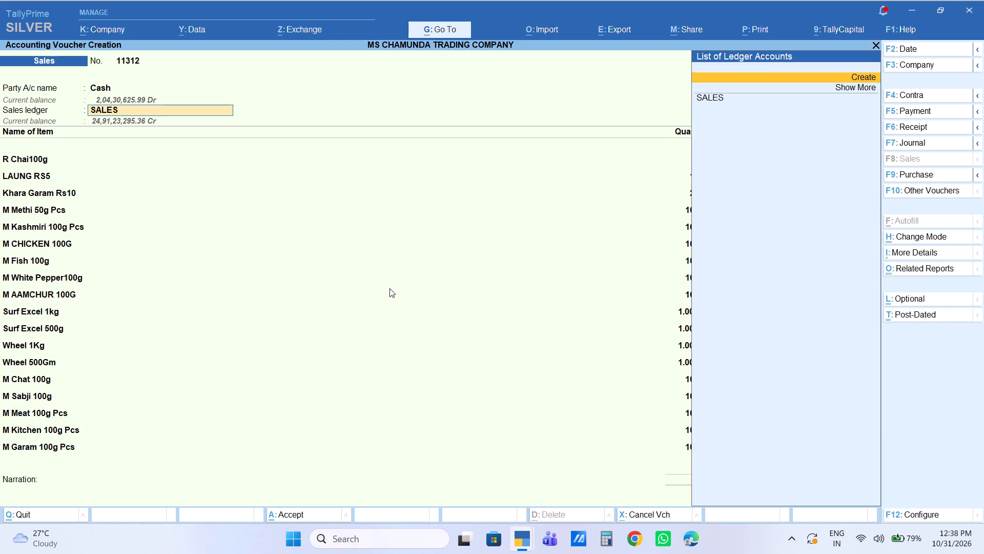
# Give the item M Methi 50g Pcs a discount of 24 %, keeping SALES as the sales ledger.
pyautogui.press('Down')
pyautogui.press('Down')
pyautogui.press('Return')
pyautogui.press('Return')
pyautogui.press('Return')
pyautogui.press('Return')
pyautogui.press('Return')
pyautogui.press('BackSpace')
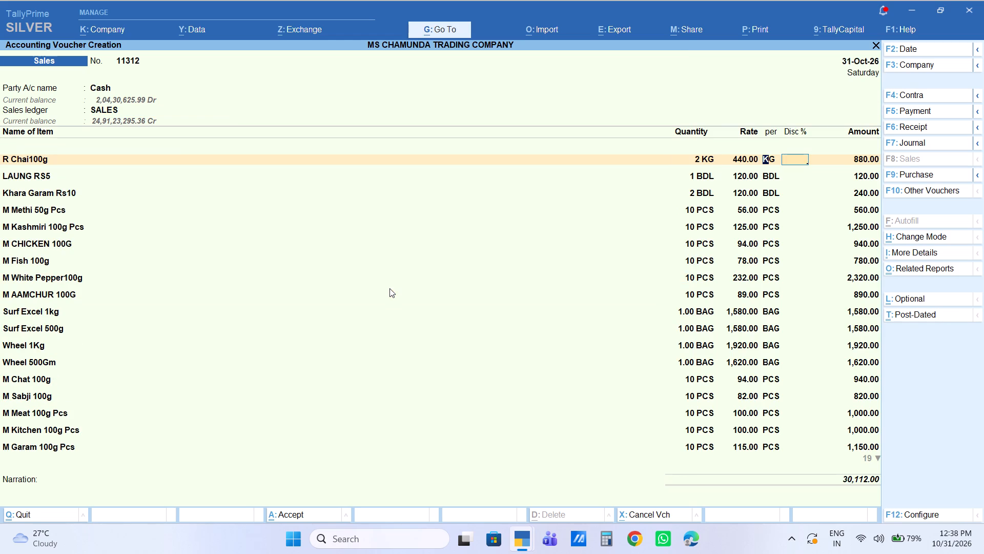
pyautogui.press('BackSpace')
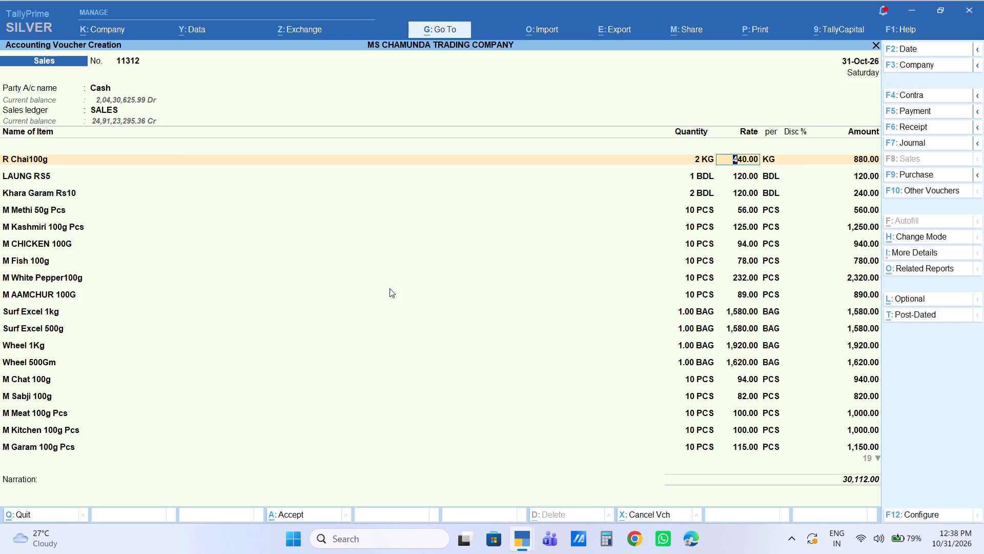
pyautogui.press('Down')
pyautogui.press('Down')
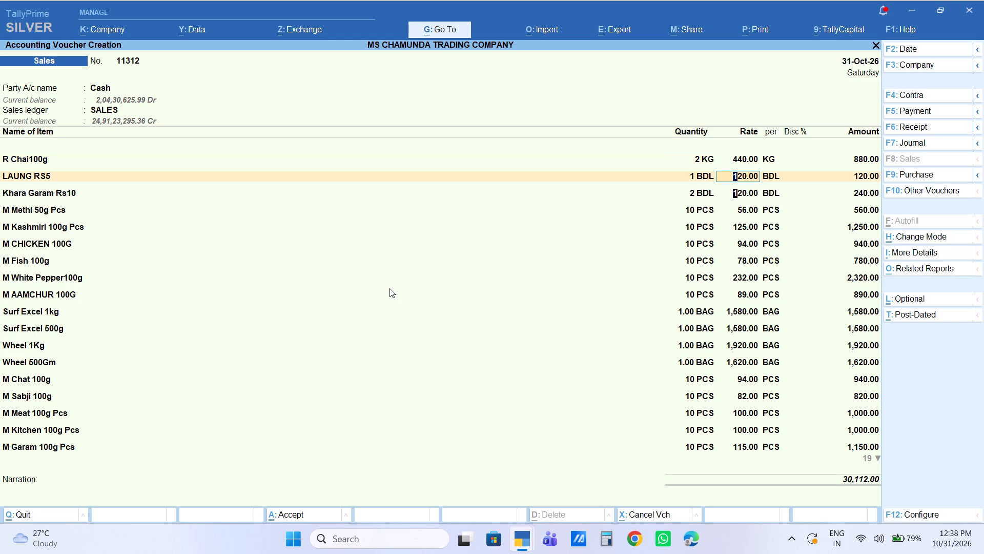
pyautogui.press('Down')
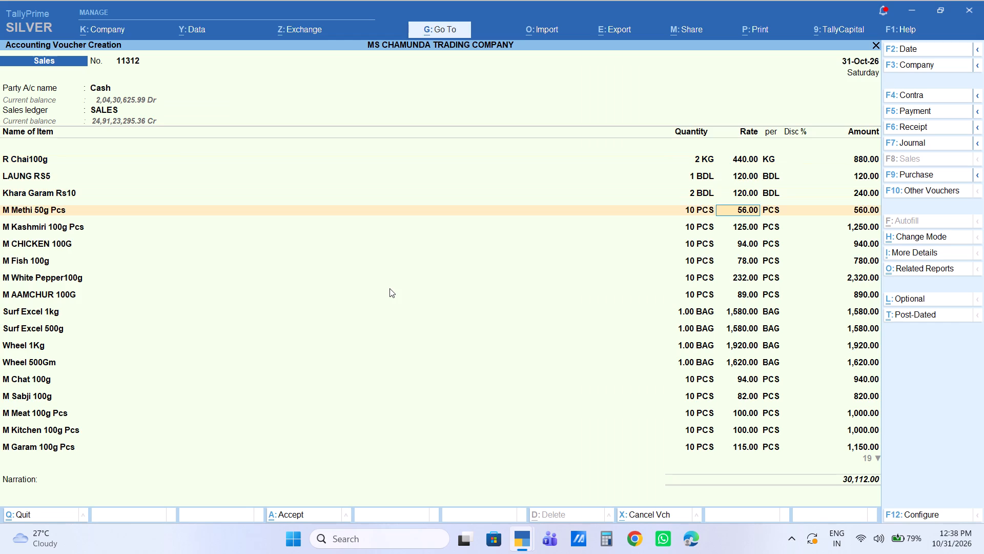
pyautogui.press('Return')
pyautogui.press('Return')
pyautogui.write('24')
pyautogui.press('Return')
pyautogui.press('Return')
# Give the item M Kashmiri 100g Pcs a discount of 24 %.
pyautogui.press('Return')
pyautogui.press('Return')
pyautogui.press('Return')
pyautogui.press('Return')
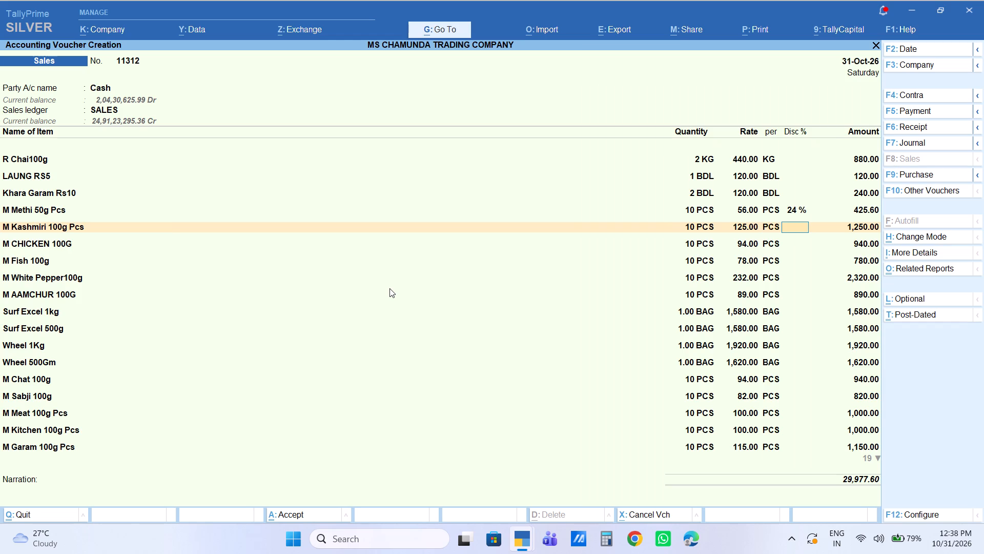
pyautogui.write('24')
pyautogui.press('Return')
pyautogui.press('Return')
# Give the item M CHICKEN 100G a discount of 24 %.
pyautogui.press('Return')
pyautogui.press('Return')
pyautogui.press('Return')
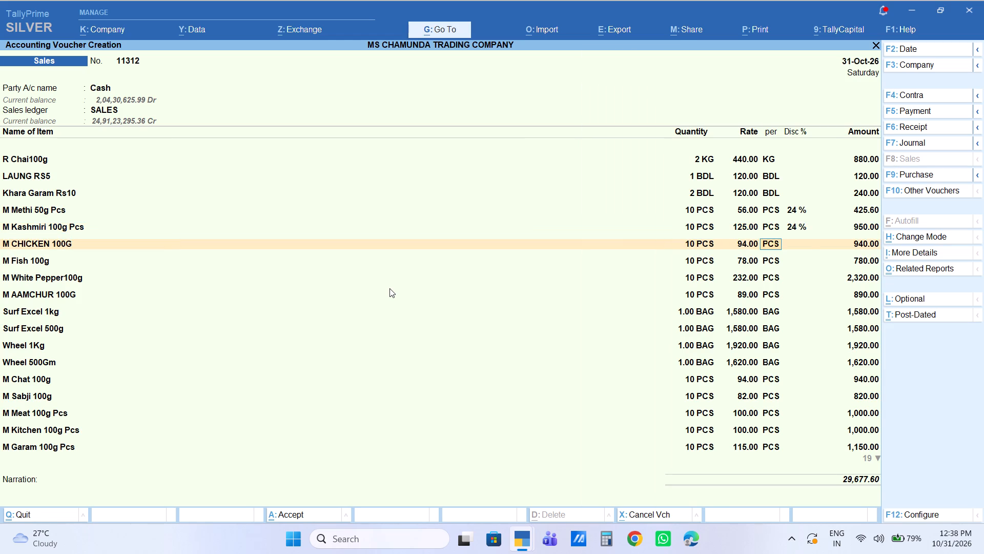
pyautogui.press('Return')
pyautogui.write('24')
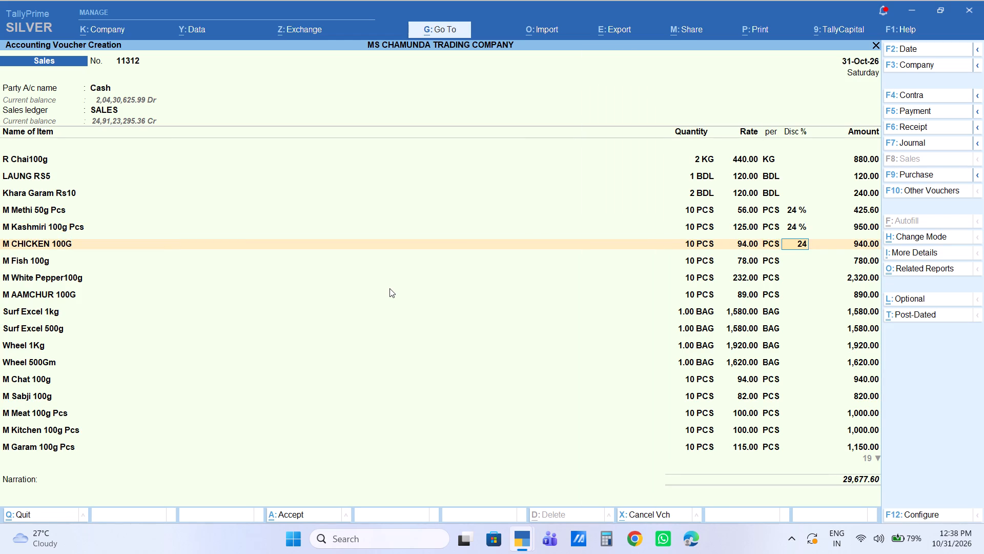
pyautogui.press('Return')
pyautogui.press('Return')
# Give the item M Fish 100g a discount of 20 %.
pyautogui.press('Return')
pyautogui.press('Return')
pyautogui.press('Return')
pyautogui.press('Return')
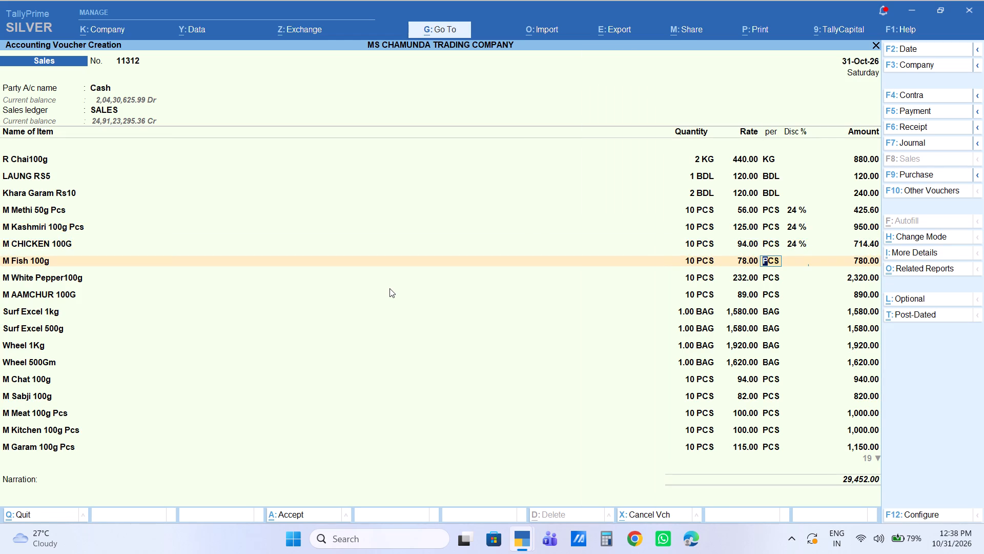
pyautogui.write('20')
pyautogui.press('Return')
pyautogui.press('Return')
pyautogui.press('Return')
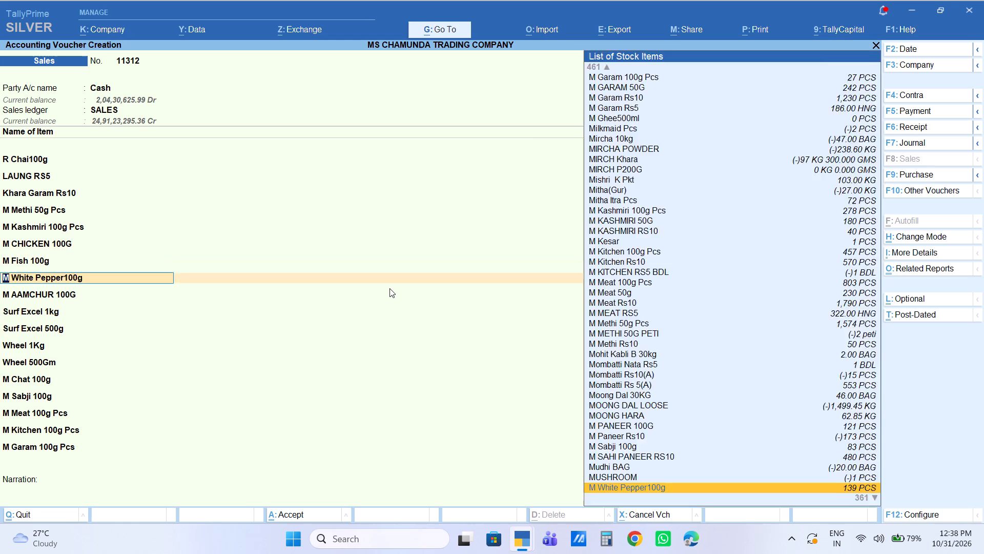
# Give the item M White Pepper100g a discount of 20 %.
pyautogui.press('Return')
pyautogui.press('Return')
pyautogui.press('Return')
pyautogui.write('20')
pyautogui.press('Return')
pyautogui.press('Return')
# Give the item M AAMCHUR 100G a discount of 20 %.
pyautogui.press('Return')
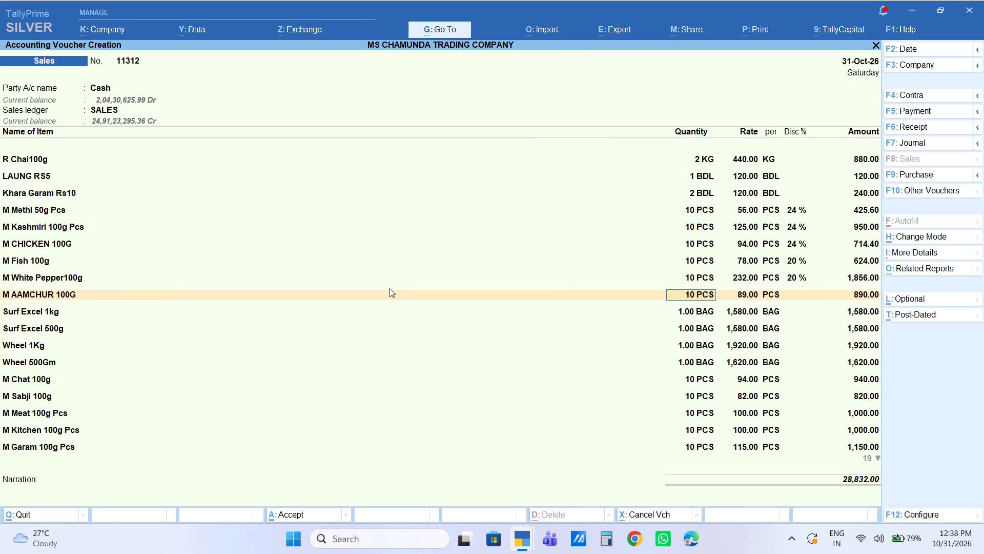
pyautogui.press('Return')
pyautogui.press('Return')
pyautogui.press('Return')
pyautogui.write('20')
pyautogui.press('Return')
pyautogui.press('Return')
# Leave the Surf Excel and Wheel lines without a discount and give the item M Chat 100g a discount of 24 %.
pyautogui.press('Return')
pyautogui.press('Return')
pyautogui.press('Return')
pyautogui.press('Return')
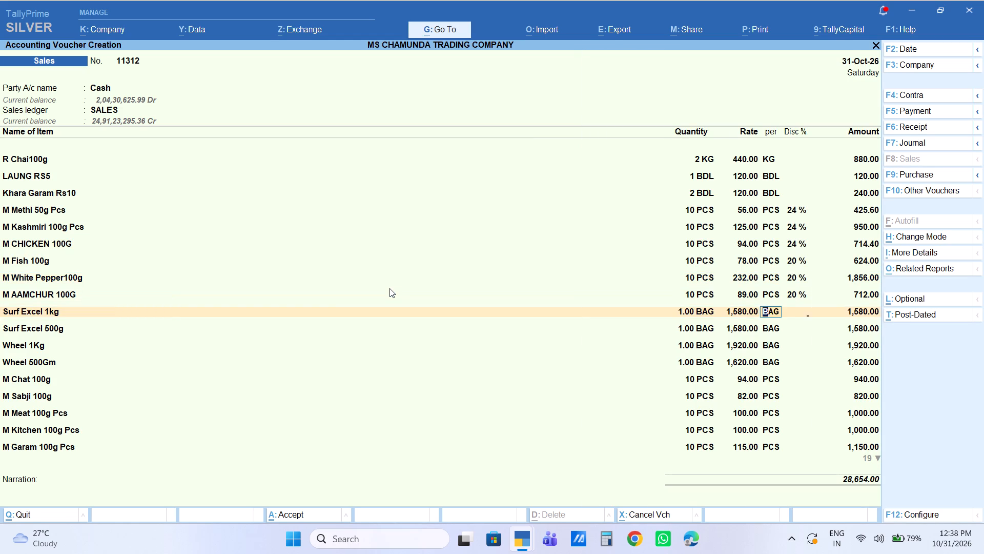
pyautogui.press('Return')
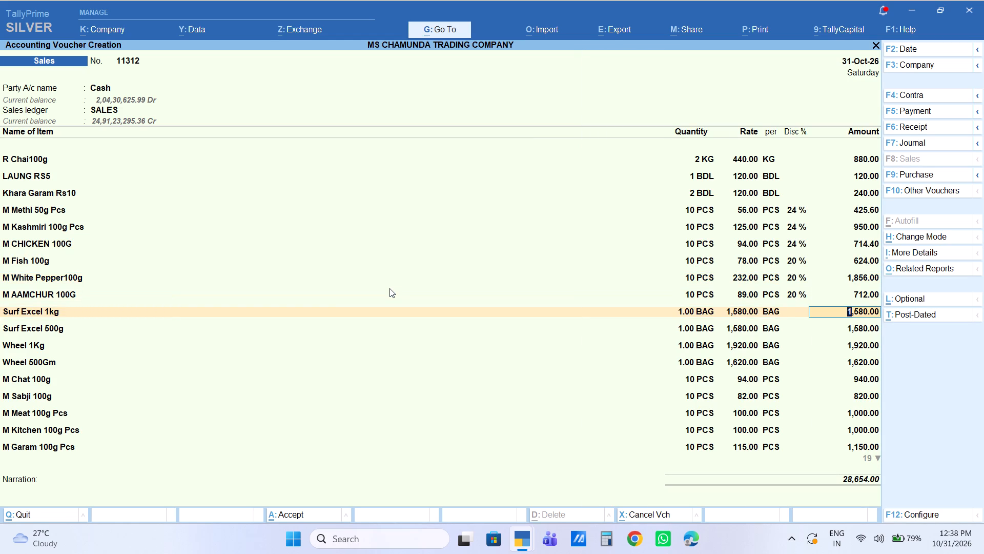
pyautogui.press('Return')
pyautogui.press('Return')
pyautogui.press('Return')
pyautogui.press('Return')
pyautogui.press('Return')
pyautogui.press('Return')
pyautogui.press('Return')
pyautogui.press('Return')
pyautogui.press('Return')
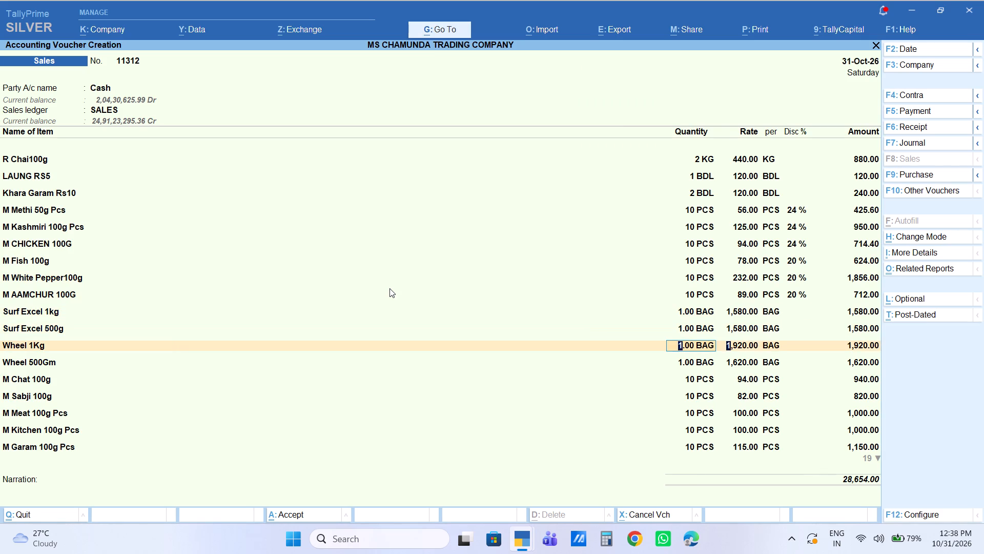
pyautogui.press('Down')
pyautogui.press('Down')
pyautogui.press('Return')
pyautogui.press('Return')
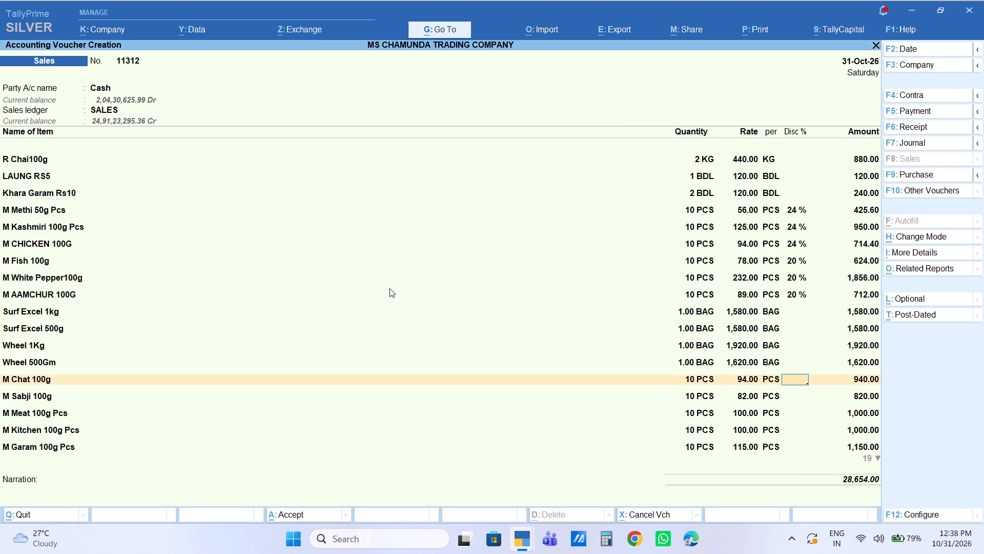
pyautogui.write('22')
pyautogui.press('BackSpace')
pyautogui.press('4')
pyautogui.press('Return')
pyautogui.press('Return')
# Give the item M Sabji 100g a discount of 24 %.
pyautogui.press('Return')
pyautogui.press('Return')
pyautogui.press('Return')
pyautogui.press('Return')
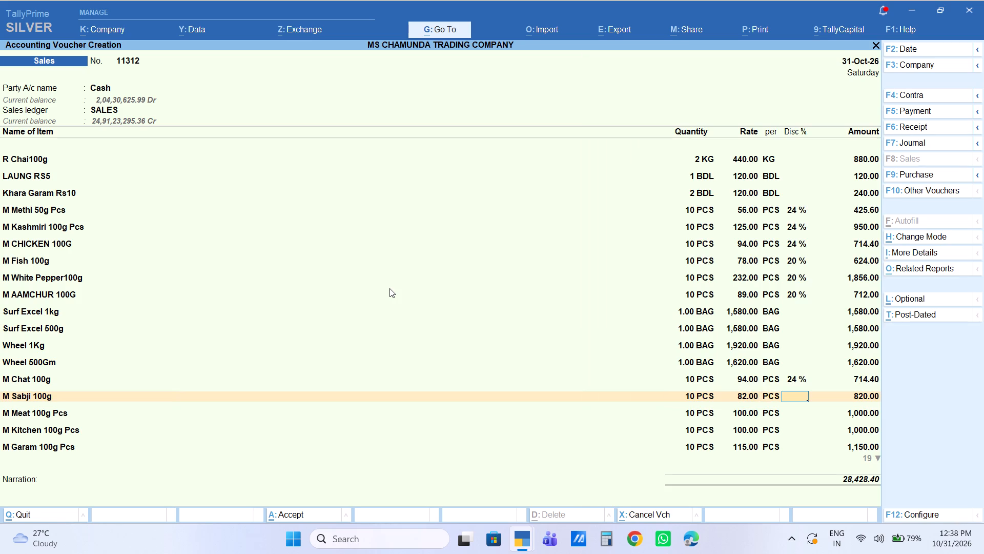
pyautogui.write('24')
pyautogui.press('Return')
pyautogui.press('Return')
# Give the item M Meat 100g Pcs a discount of 24 %.
pyautogui.press('Return')
pyautogui.press('Return')
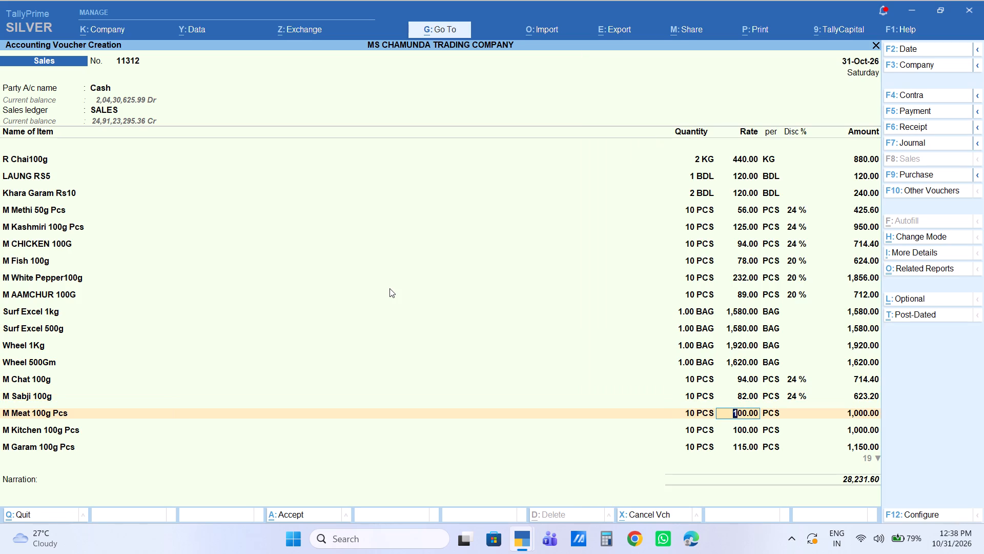
pyautogui.press('Return')
pyautogui.press('Return')
pyautogui.write('24')
pyautogui.press('Return')
pyautogui.press('Return')
# Give the item M Kitchen 100g Pcs a discount of 24 %.
pyautogui.press('Return')
pyautogui.press('Return')
pyautogui.press('Return')
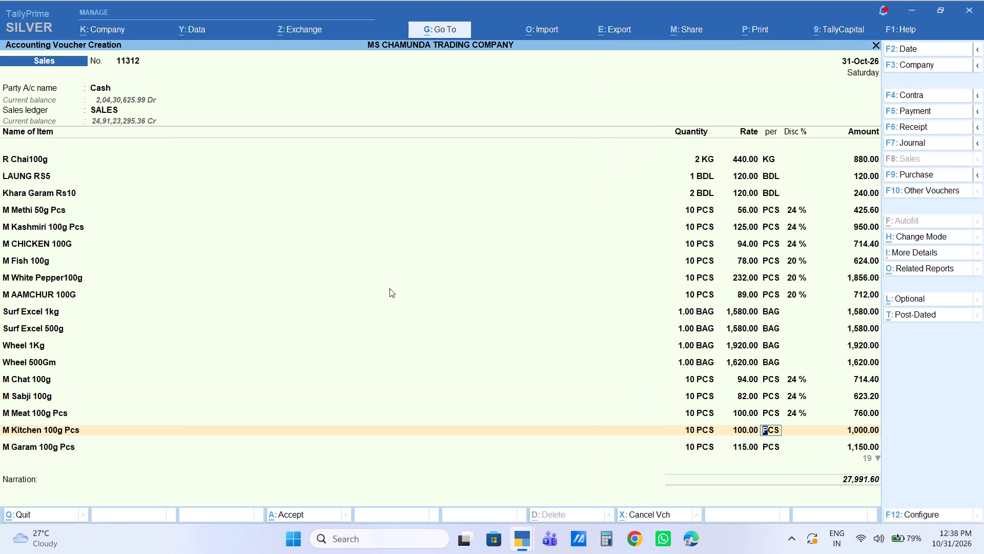
pyautogui.press('Return')
pyautogui.write('24')
pyautogui.press('Return')
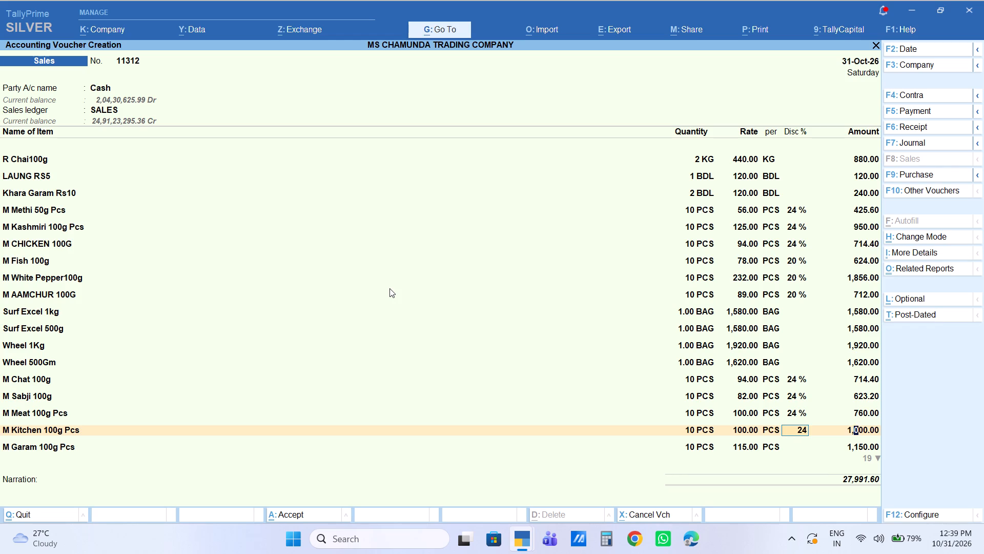
pyautogui.press('Return')
# Give the item M Garam 100g Pcs a discount of 24 %.
pyautogui.press('Return')
pyautogui.press('Return')
pyautogui.press('Return')
pyautogui.press('Return')
pyautogui.write('24')
pyautogui.press('Return')
pyautogui.press('Return')
# Give the item R KASHMIRI 100G PCS a discount of 38 %.
pyautogui.press('Return')
pyautogui.press('Return')
pyautogui.press('Return')
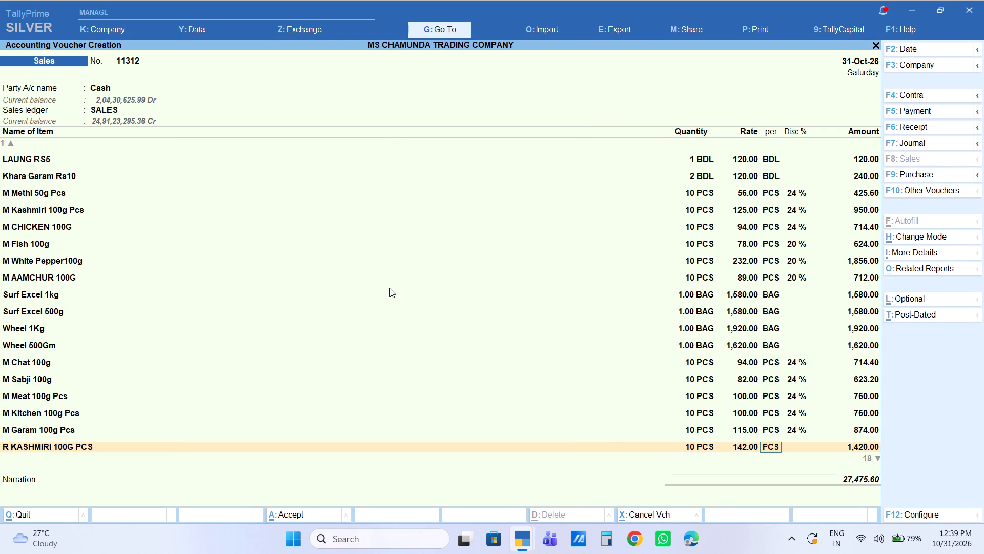
pyautogui.press('Return')
pyautogui.write('38')
pyautogui.press('Return')
pyautogui.press('Return')
# Give the item R KITCHEN 100G PCS a discount of 38 %.
pyautogui.press('Return')
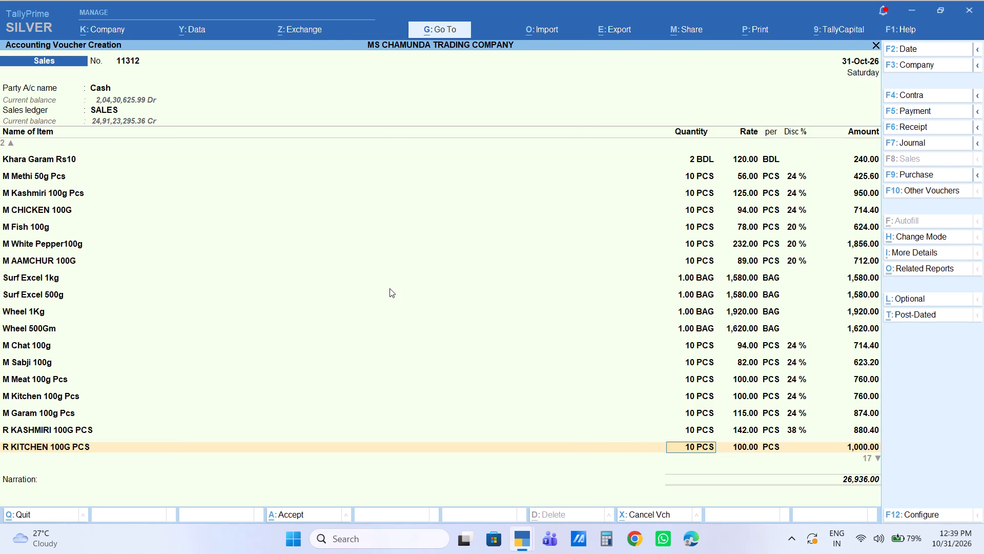
pyautogui.press('Return')
pyautogui.press('Return')
pyautogui.press('Return')
pyautogui.write('38')
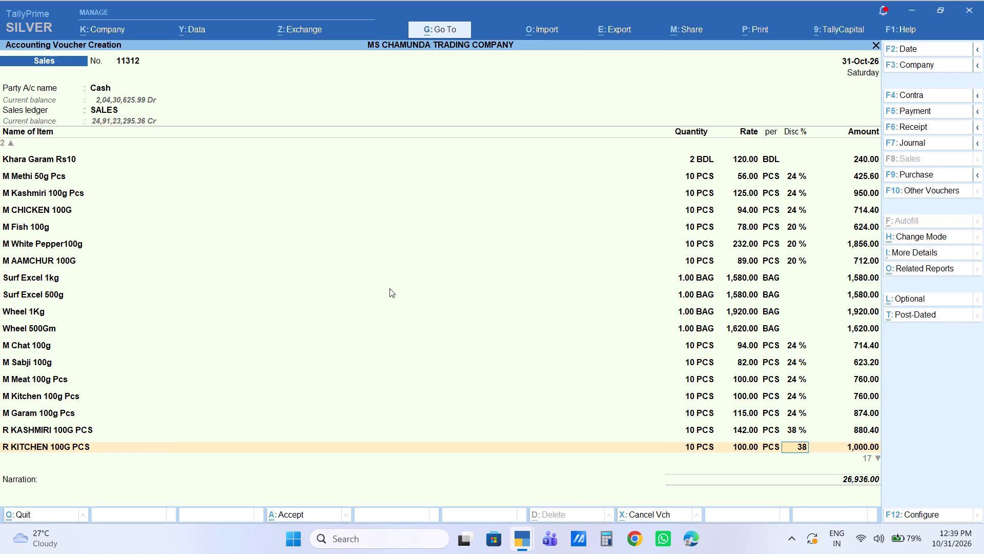
pyautogui.press('Return')
pyautogui.press('Return')
# Give the item R MEAT 100G PCS a discount of 38 %.
pyautogui.press('Return')
pyautogui.press('Return')
pyautogui.press('Return')
pyautogui.press('Return')
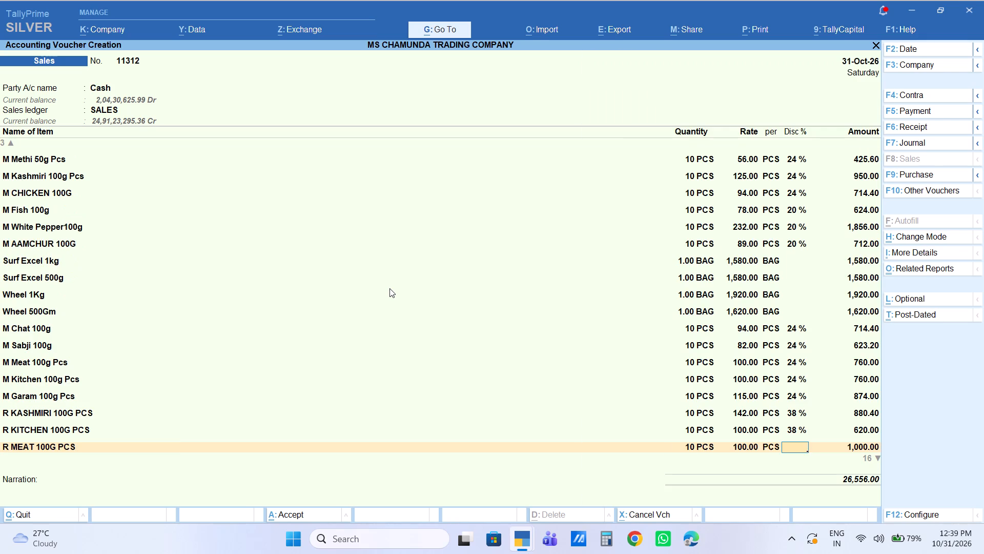
pyautogui.press('2')
pyautogui.press('BackSpace')
pyautogui.write('38')
pyautogui.press('Return')
pyautogui.press('Return')
# Give the item R CHAT 100G PCS a discount of 38 %.
pyautogui.press('Return')
pyautogui.press('Return')
pyautogui.press('Return')
pyautogui.press('Return')
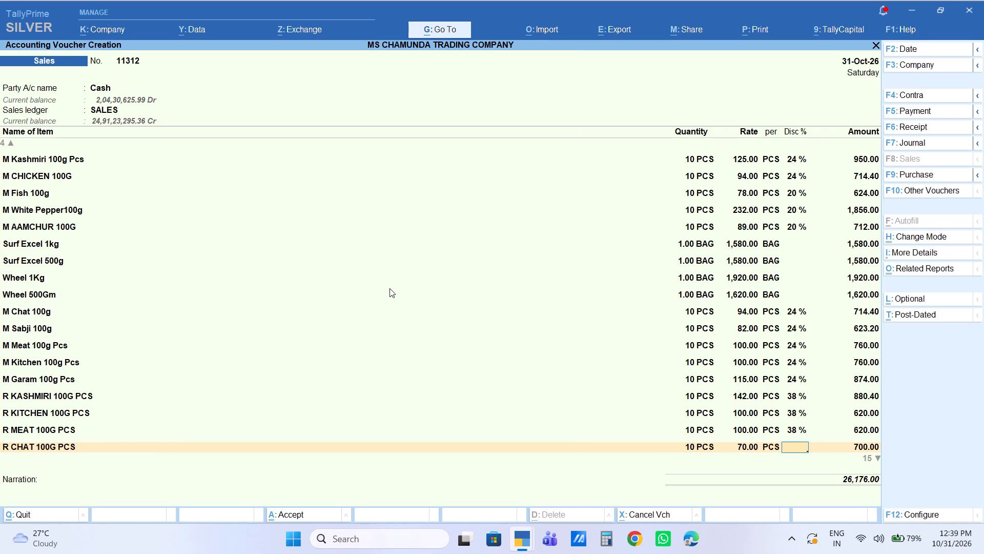
pyautogui.write('38')
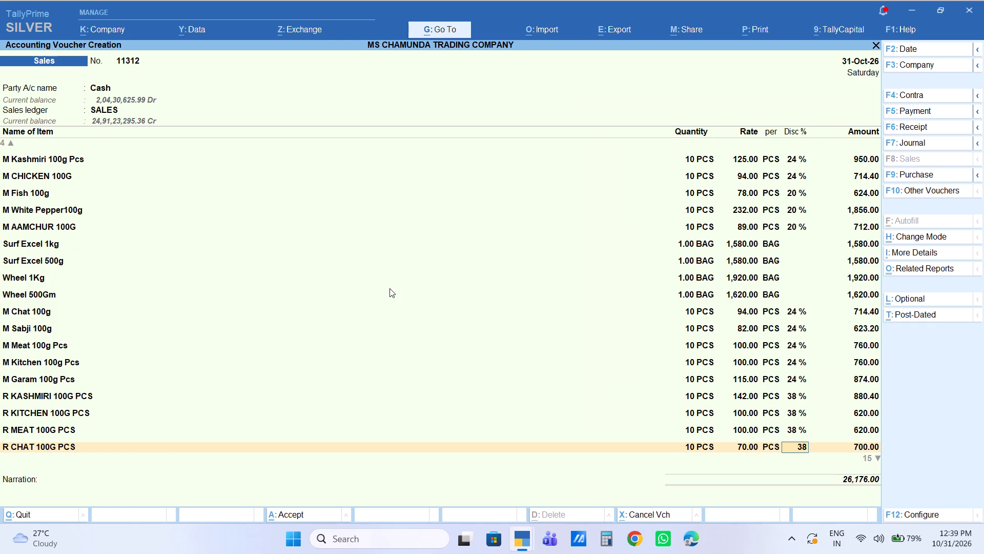
pyautogui.press('Return')
pyautogui.press('Return')
# Give the item R GARAM100G a discount of 38 %.
pyautogui.press('Return')
pyautogui.press('Return')
pyautogui.press('Return')
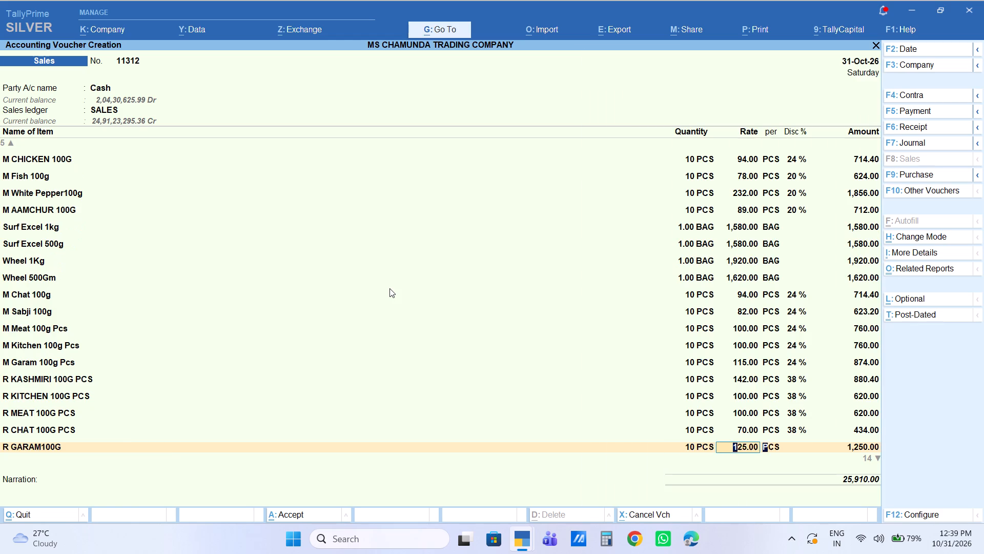
pyautogui.press('Return')
pyautogui.write('38')
pyautogui.press('Return')
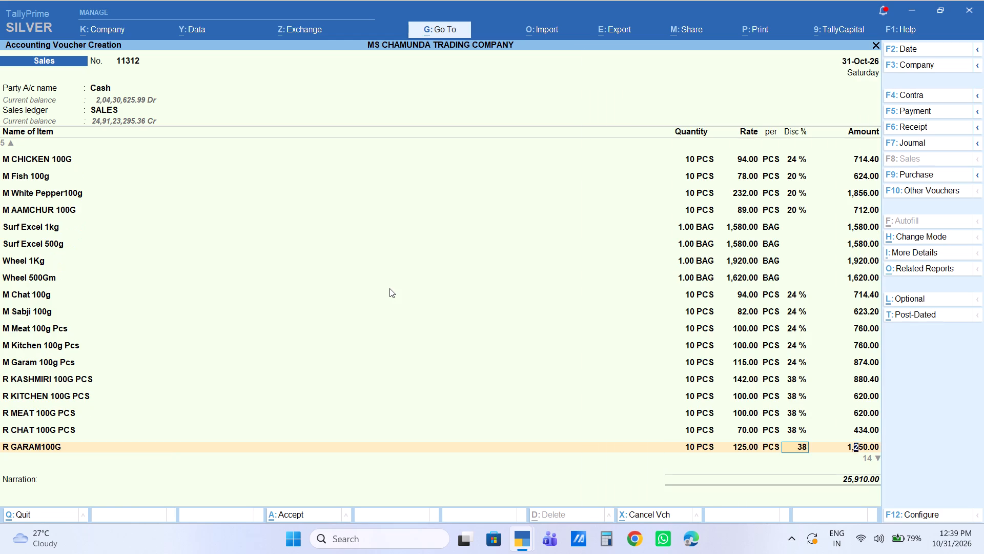
pyautogui.press('Return')
# Leave the lines from Machis Rs 2 to Agarbatti 200G without a discount and end the item list.
pyautogui.press('Return')
pyautogui.press('Return')
pyautogui.press('Return')
pyautogui.press('Return')
pyautogui.press('Return')
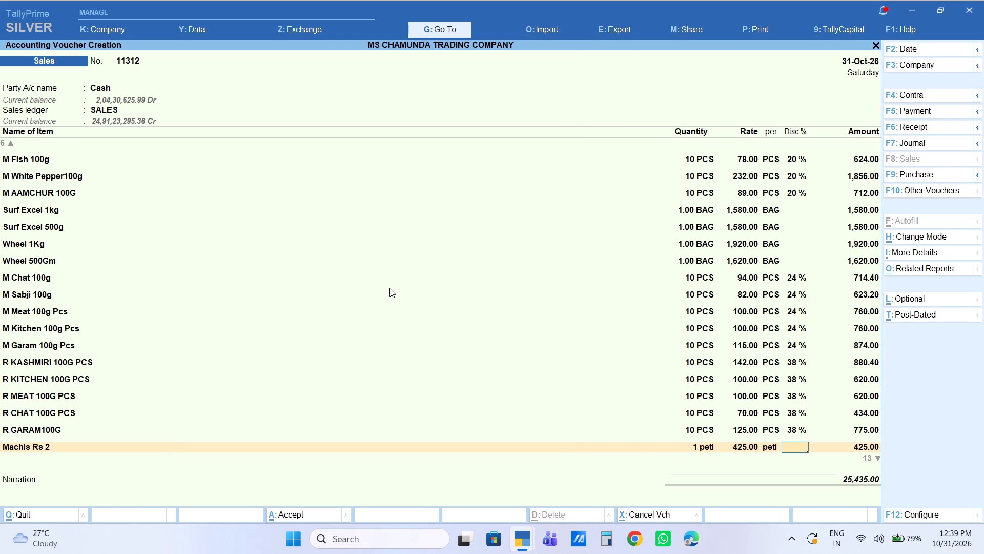
pyautogui.press('Return')
pyautogui.press('Return')
pyautogui.press('Return')
pyautogui.press('Down')
pyautogui.press('Down')
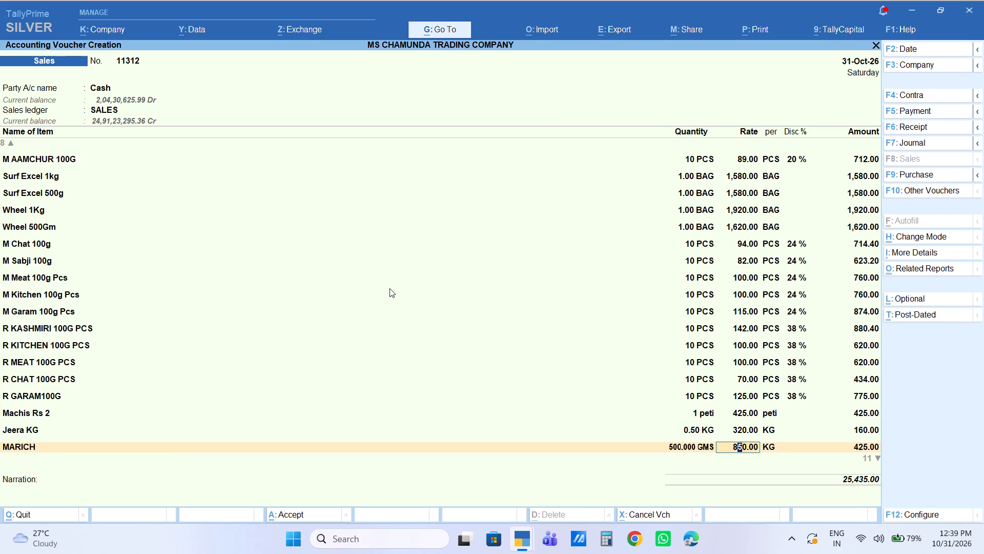
pyautogui.press('Down')
pyautogui.press('Down')
pyautogui.press('Down')
pyautogui.press('Down')
pyautogui.press('Down')
pyautogui.press('Down')
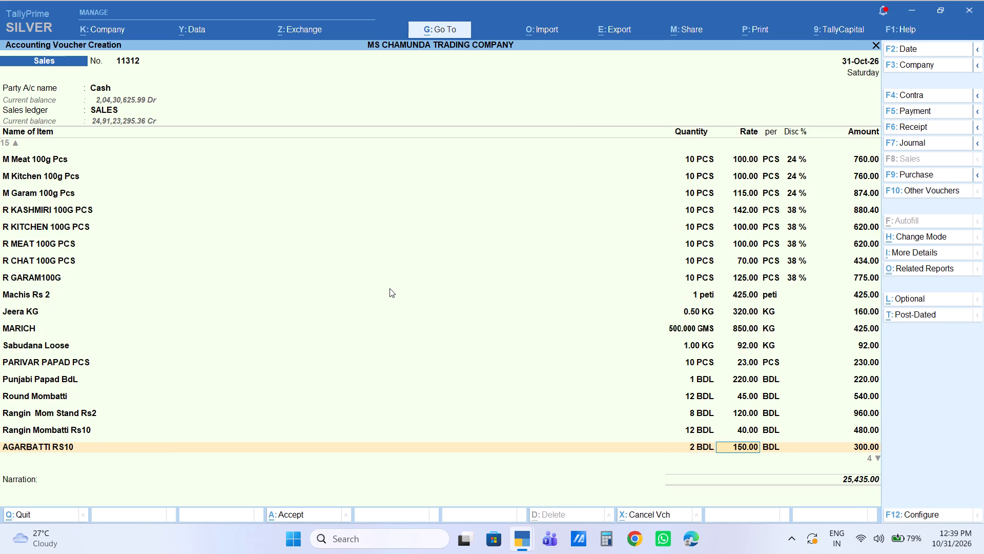
pyautogui.press('Down')
pyautogui.press('Down')
pyautogui.press('Down')
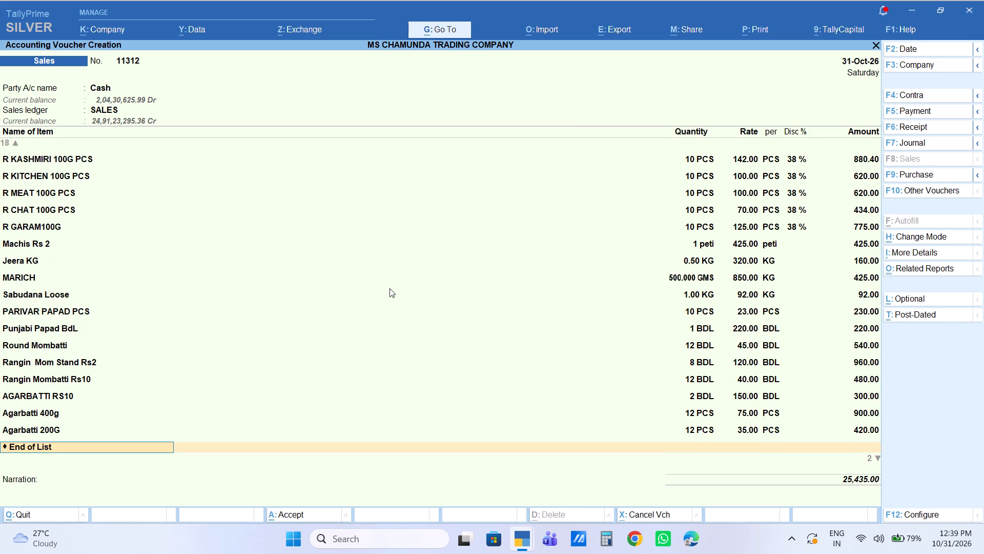
pyautogui.press('Return')
# Add the Labour Charge ledger below the items with an amount of 10.
pyautogui.press('Down')
pyautogui.press('Down')
pyautogui.press('Down')
pyautogui.press('Return')
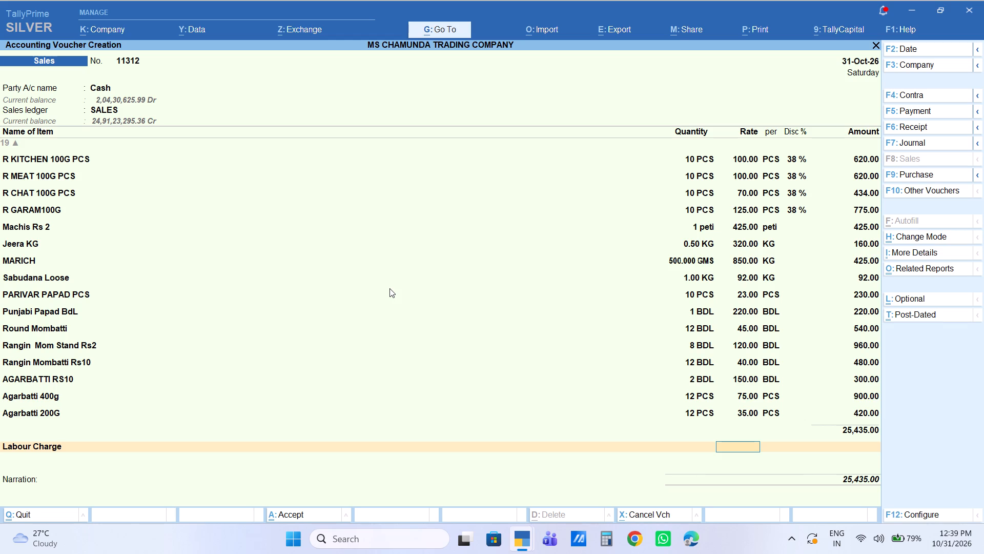
pyautogui.press('Return')
pyautogui.write('10')
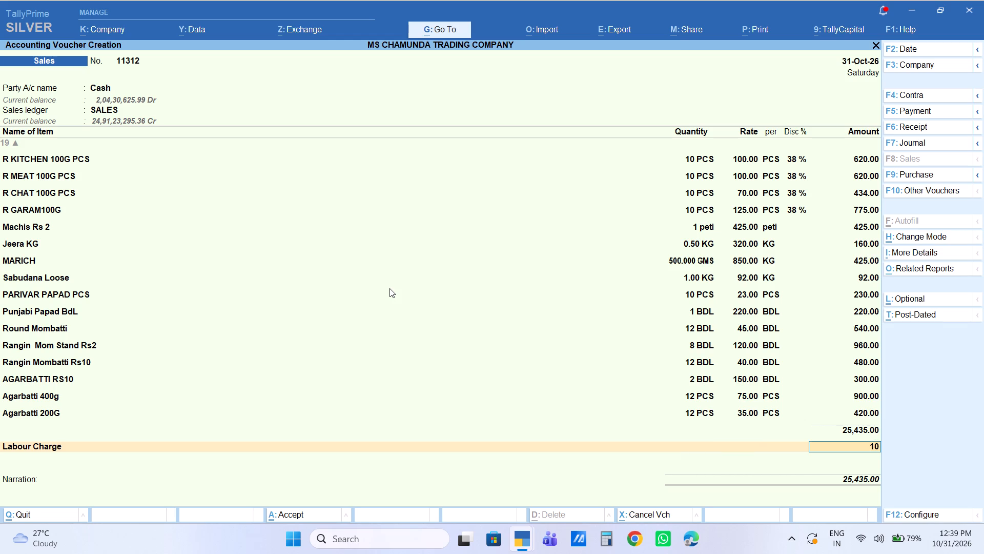
pyautogui.press('Return')
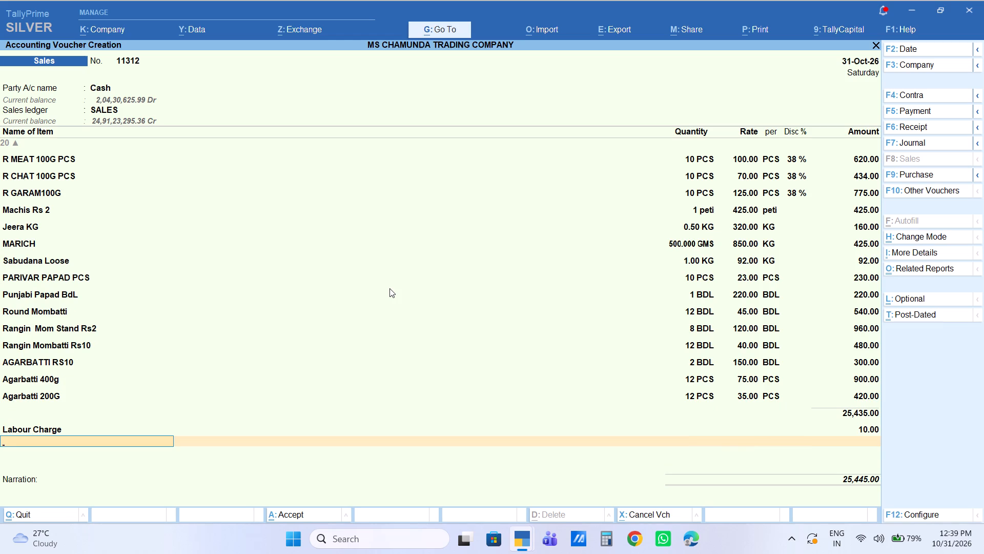
# End the ledger entries, leave the narration empty and save the Cash sales voucher.
pyautogui.press('Return')
pyautogui.press('Return')
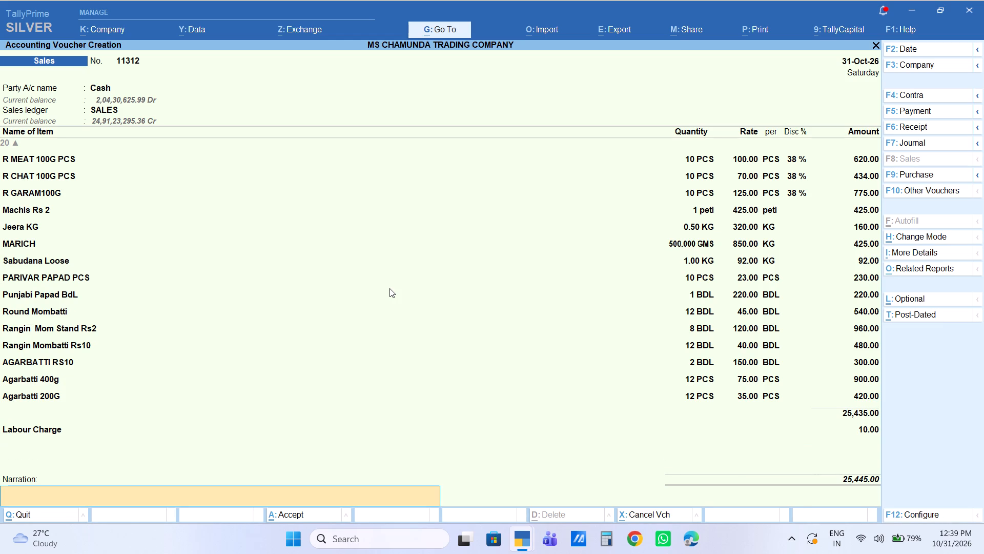
pyautogui.press('Return')
pyautogui.press('Return')
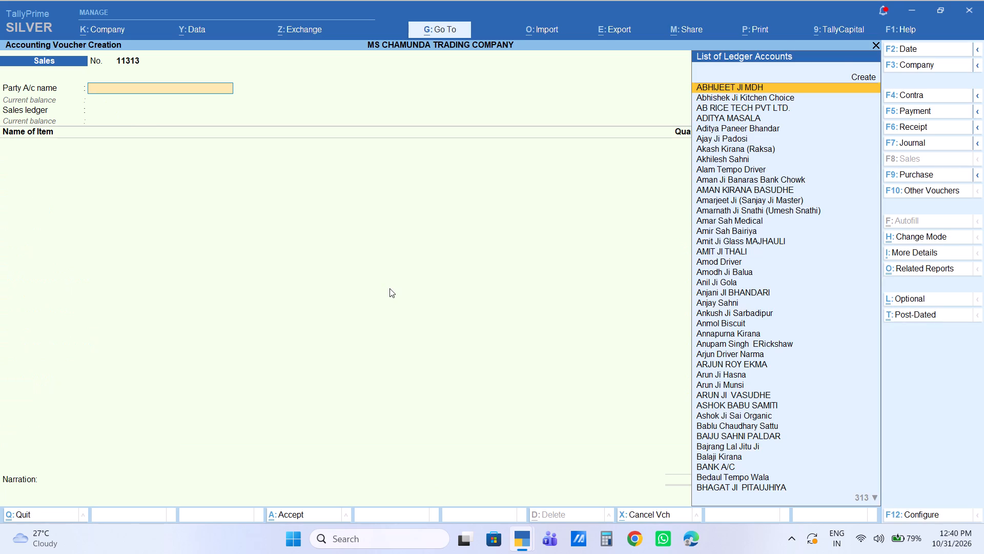
# Reopen the saved Cash sales voucher 11312 and print its invoice.
pyautogui.press('pageup')
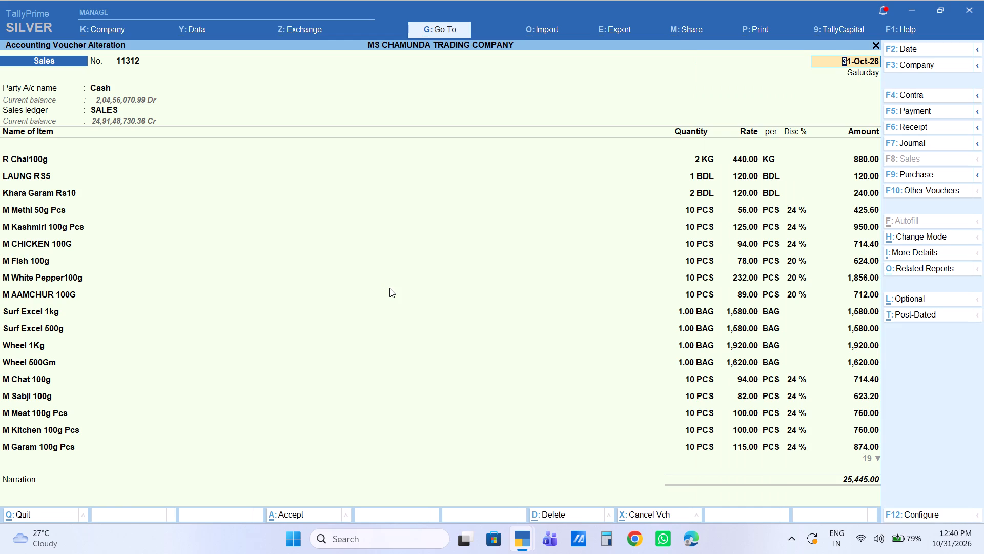
pyautogui.hotkey('ctrl', 'p')
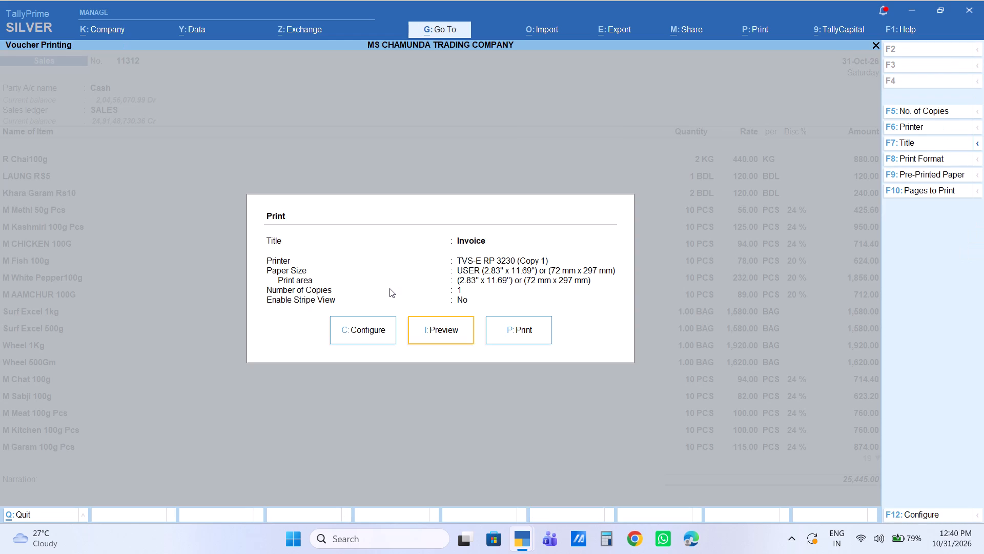
pyautogui.press('Right')
pyautogui.press('Return')
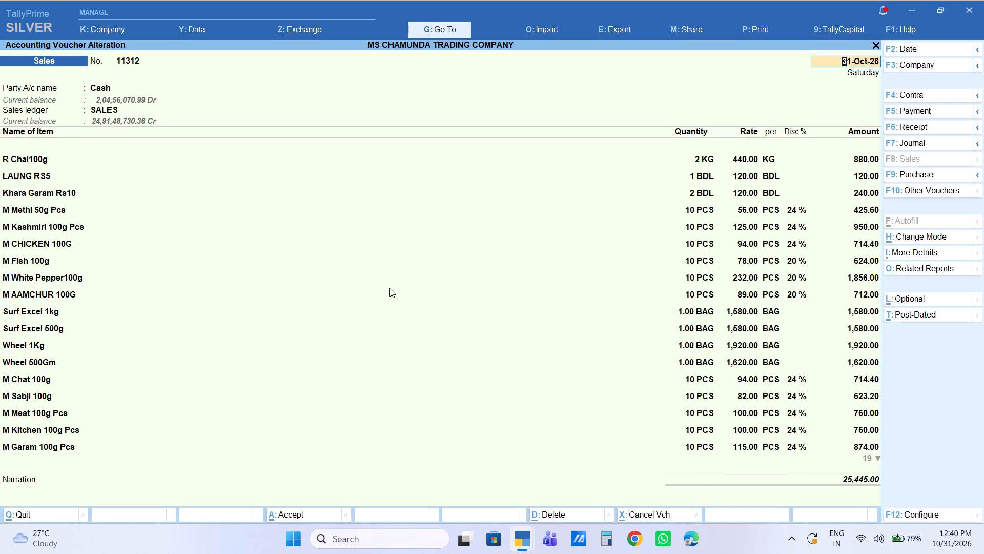
# Leave the voucher, return to the Gateway of Tally and open the Day Book.
pyautogui.press('Escape')
pyautogui.press('Escape')
pyautogui.press('Escape')
pyautogui.press('Escape')
pyautogui.press('Escape')
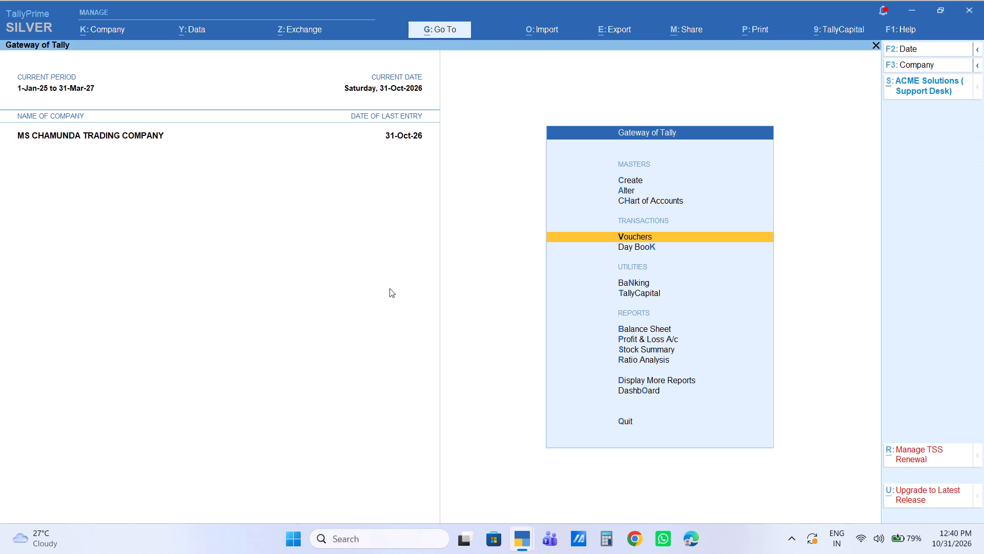
pyautogui.press('Down')
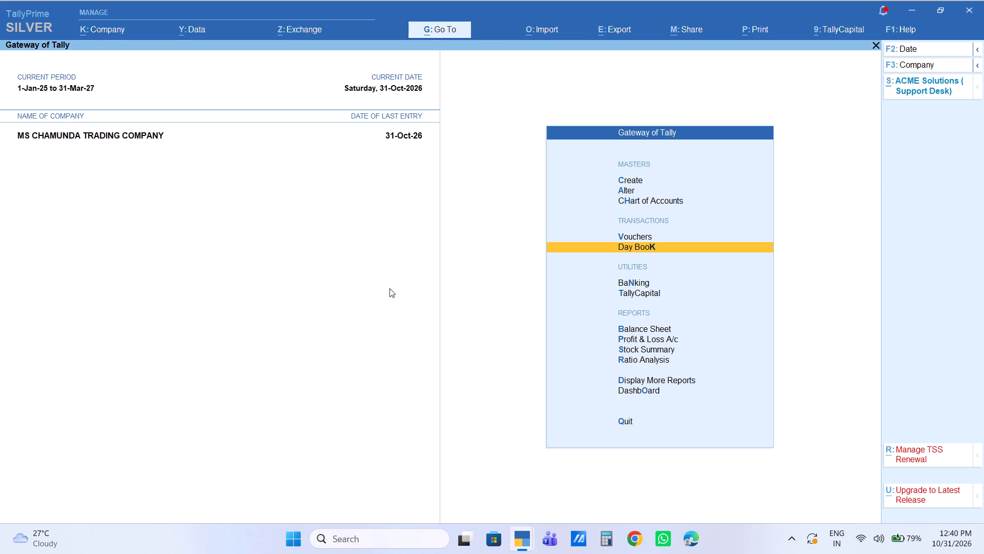
pyautogui.press('Return')
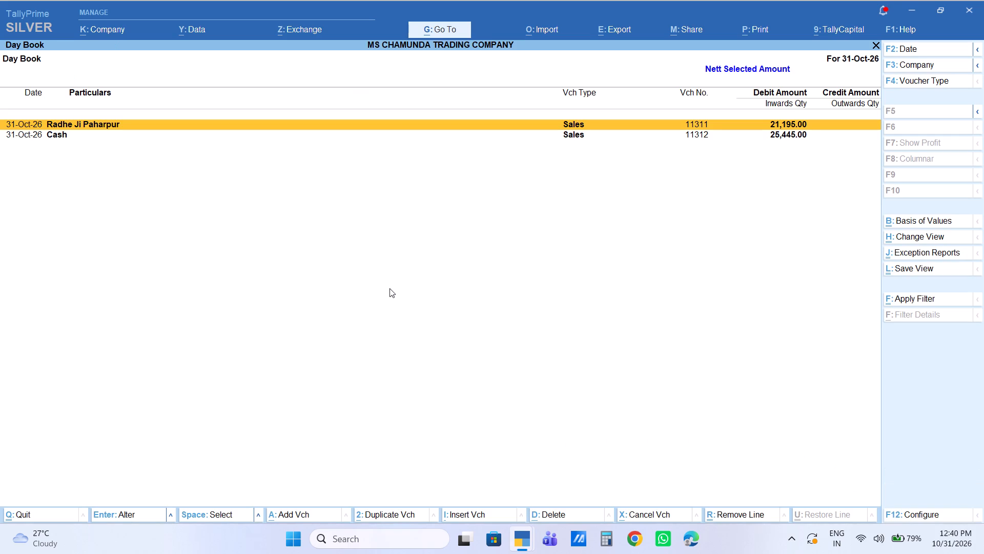
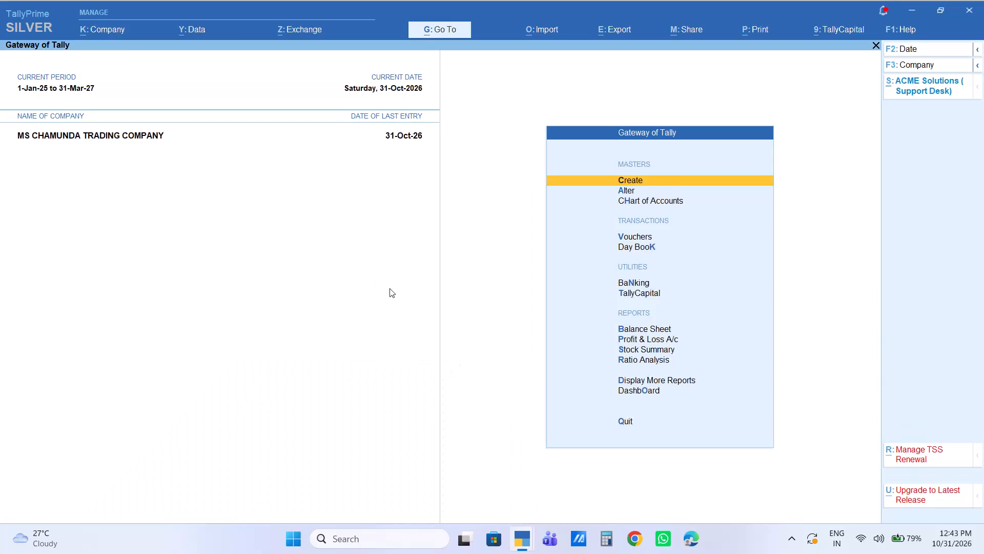
# Open the stock item report in the Inventory Books and display the monthly summary of ELAICHI RS10.
pyautogui.write('di')
pyautogui.press('Return')
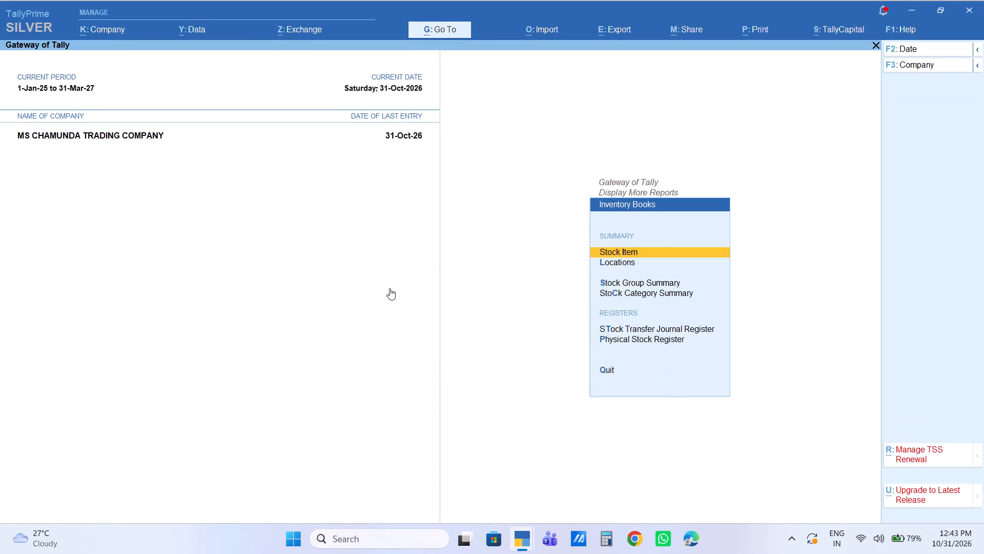
pyautogui.write('chhot')
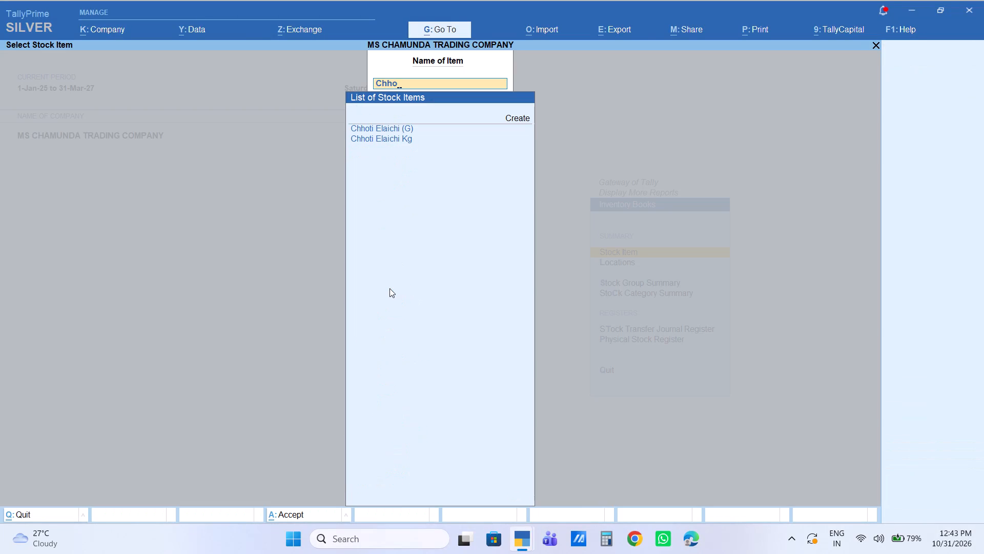
pyautogui.press('BackSpace')
pyautogui.press('BackSpace')
pyautogui.press('BackSpace')
pyautogui.press('BackSpace')
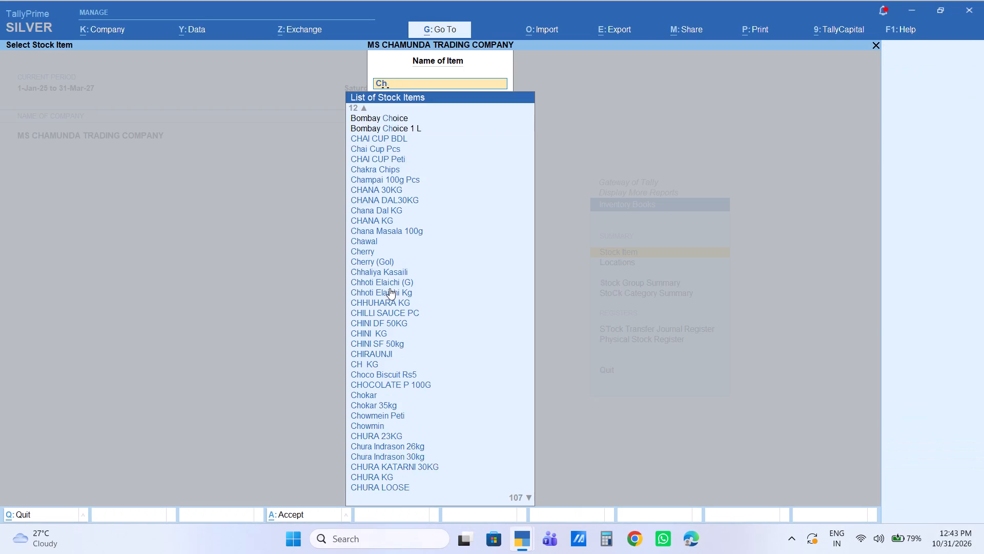
pyautogui.press('BackSpace')
pyautogui.write('elai')
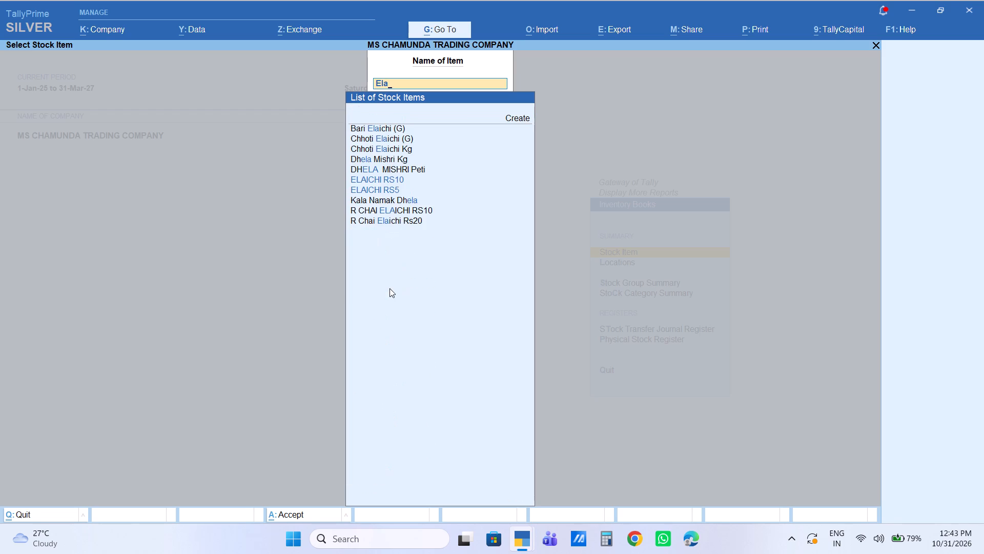
pyautogui.press('Down')
pyautogui.press('Down')
pyautogui.press('Down')
pyautogui.press('Down')
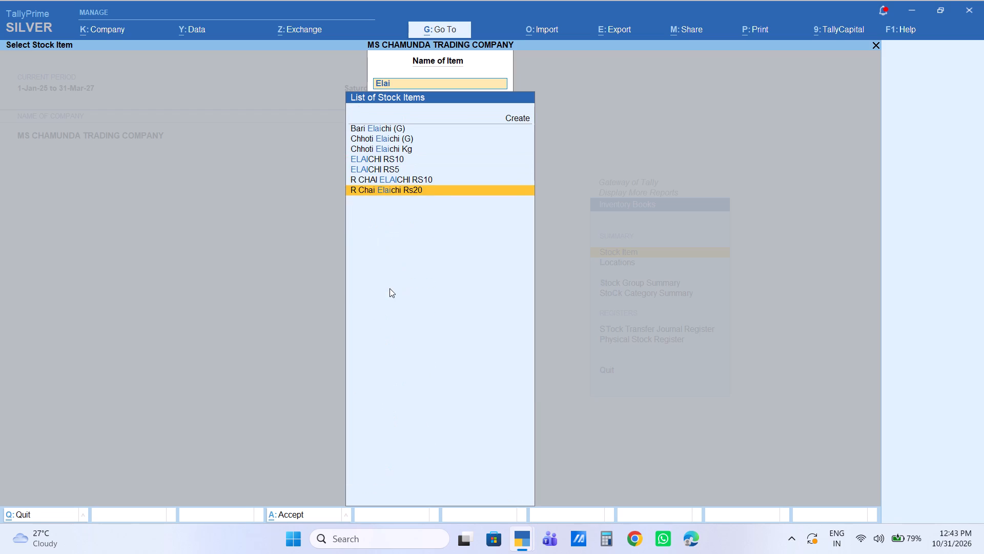
pyautogui.press('Up')
pyautogui.press('Up')
pyautogui.press('Up')
pyautogui.press('Return')
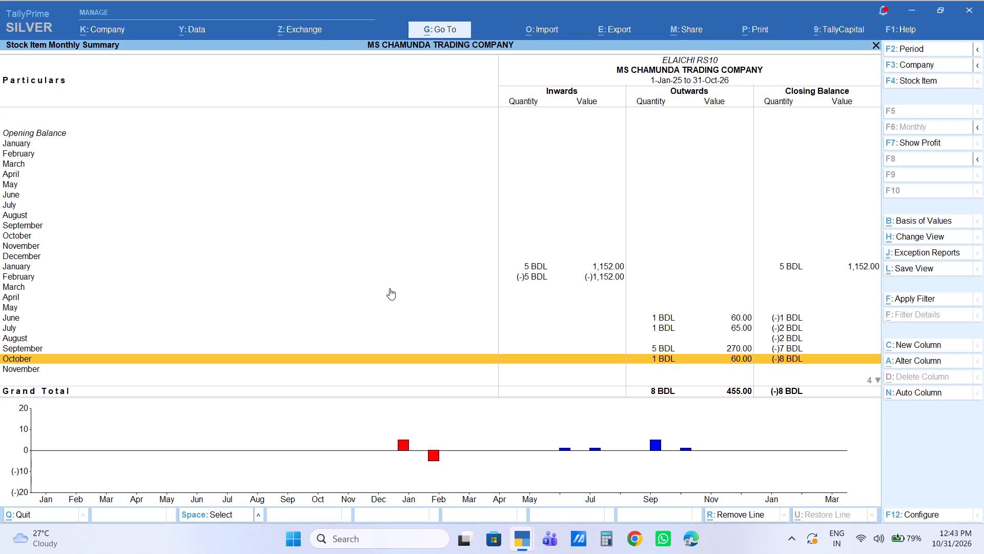
# Go back to the stock item selection, choose ELAICHI RS5 and open its October vouchers.
pyautogui.press('Escape')
pyautogui.press('Down')
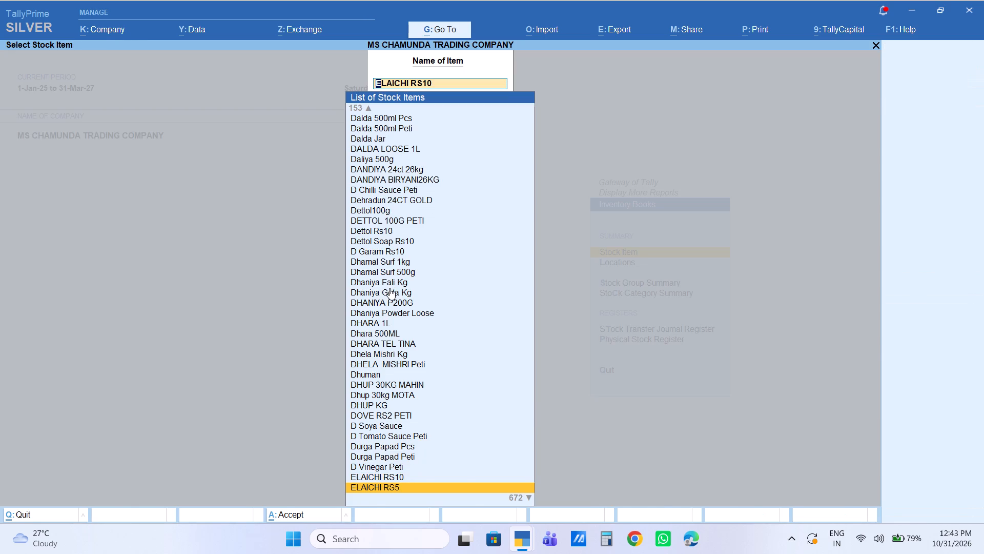
pyautogui.press('Return')
pyautogui.press('Return')
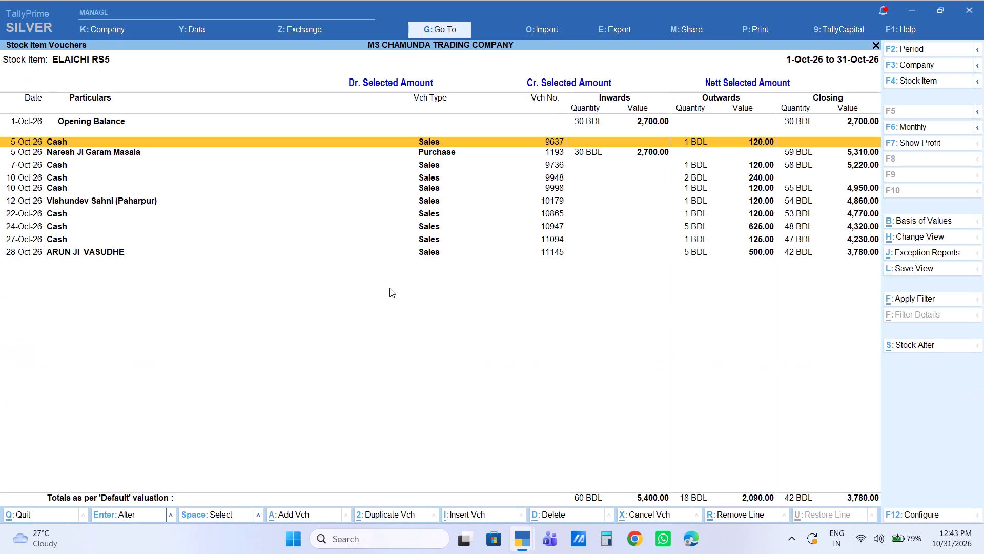
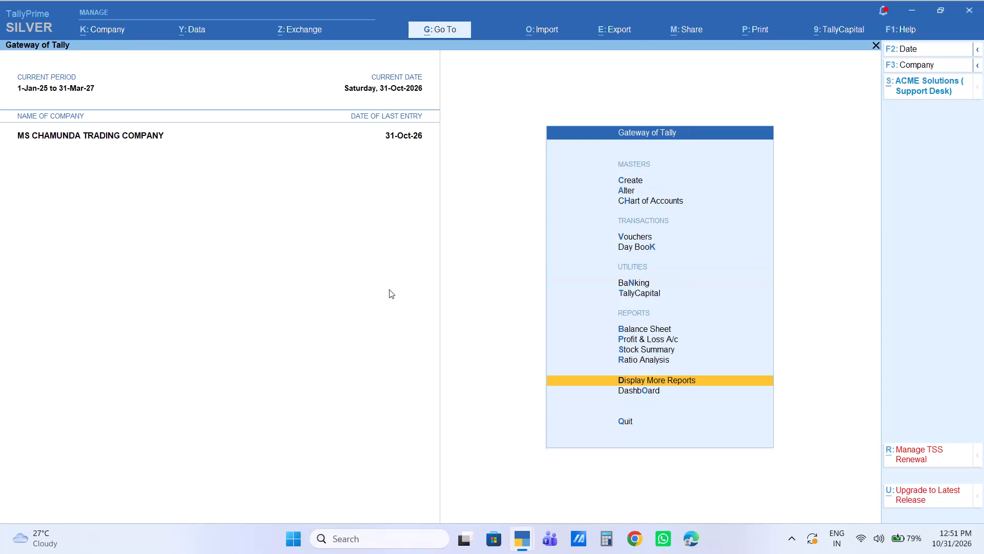
# Open the Day Book and open the Cash sales voucher 11312 for alteration.
pyautogui.press('Up')
pyautogui.press('Up')
pyautogui.press('Up')
pyautogui.press('Up')
pyautogui.press('Up')
pyautogui.press('Up')
pyautogui.press('Up')
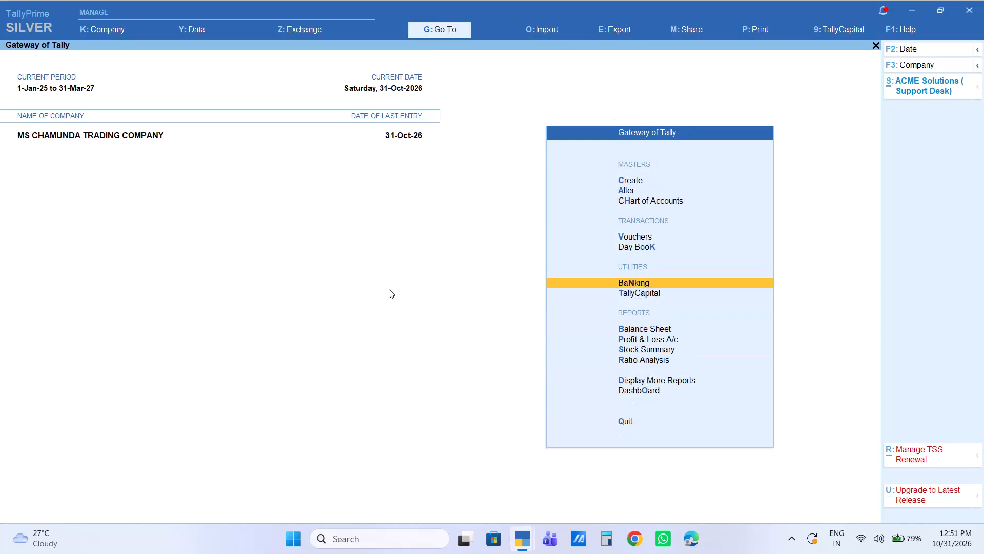
pyautogui.press('Return')
pyautogui.press('Down')
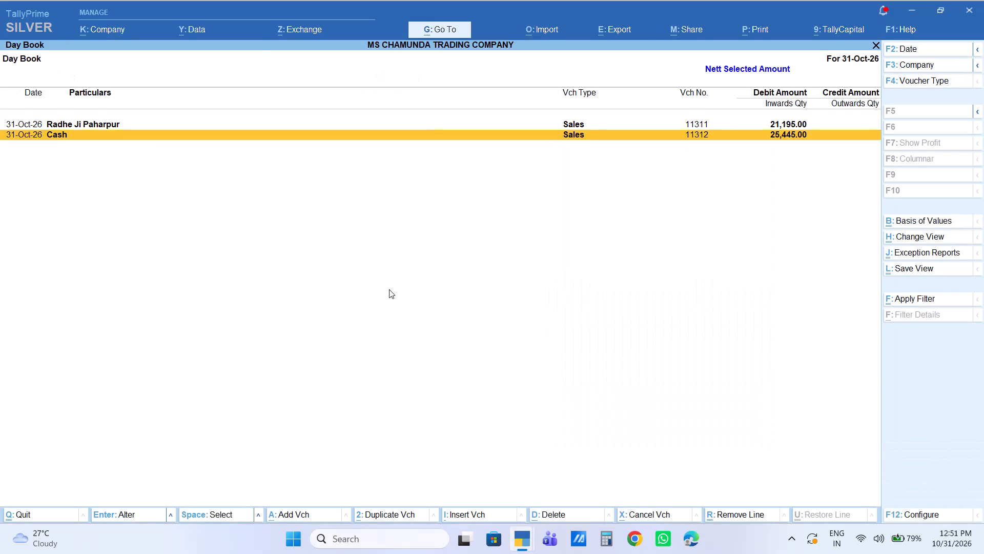
pyautogui.press('Return')
# Add M PANEER 100G at the end of the voucher's items: 10 PCS, rate 110, discount 24%.
pyautogui.press('Return')
pyautogui.press('Return')
pyautogui.press('Return')
pyautogui.press('Return')
pyautogui.press('Return')
pyautogui.press('Return')
pyautogui.press('Return')
pyautogui.press('Return')
pyautogui.press('Return')
pyautogui.press('Return')
pyautogui.press('Return')
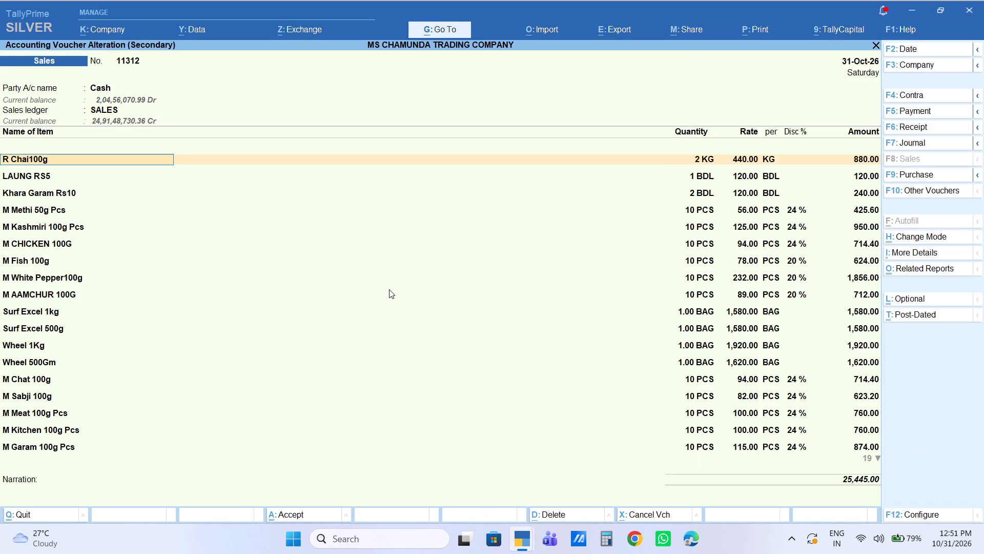
pyautogui.press('Return')
pyautogui.press('Return')
pyautogui.press('Down')
pyautogui.press('Down')
pyautogui.press('Down')
pyautogui.press('Down')
pyautogui.press('Down')
pyautogui.press('Down')
pyautogui.press('Down')
pyautogui.press('Down')
pyautogui.press('Down')
pyautogui.press('Down')
pyautogui.press('Down')
pyautogui.press('Down')
pyautogui.press('Down')
pyautogui.press('Down')
pyautogui.press('Down')
pyautogui.press('Down')
pyautogui.press('Down')
pyautogui.press('Down')
pyautogui.press('Down')
pyautogui.press('Down')
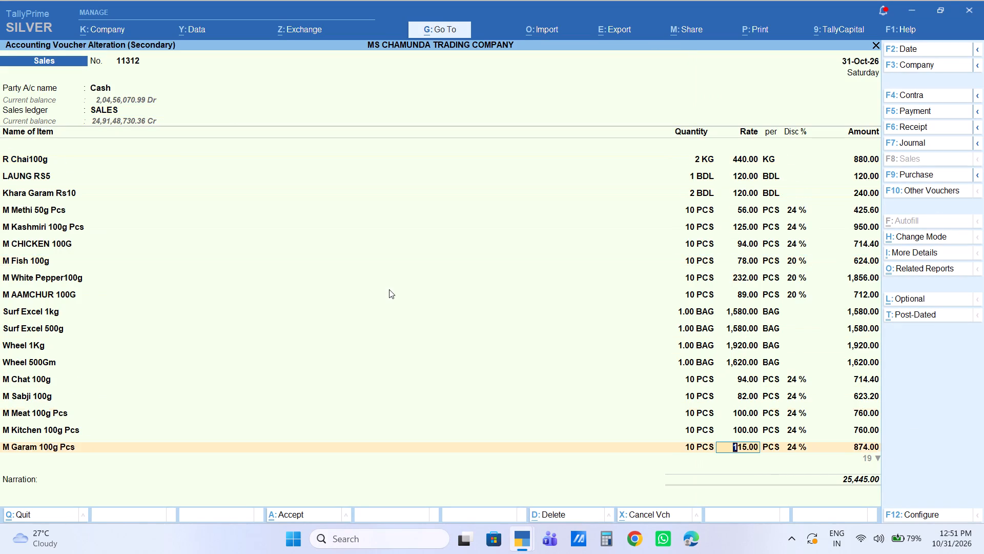
pyautogui.press('Down')
pyautogui.press('Down')
pyautogui.press('Down')
pyautogui.press('BackSpace')
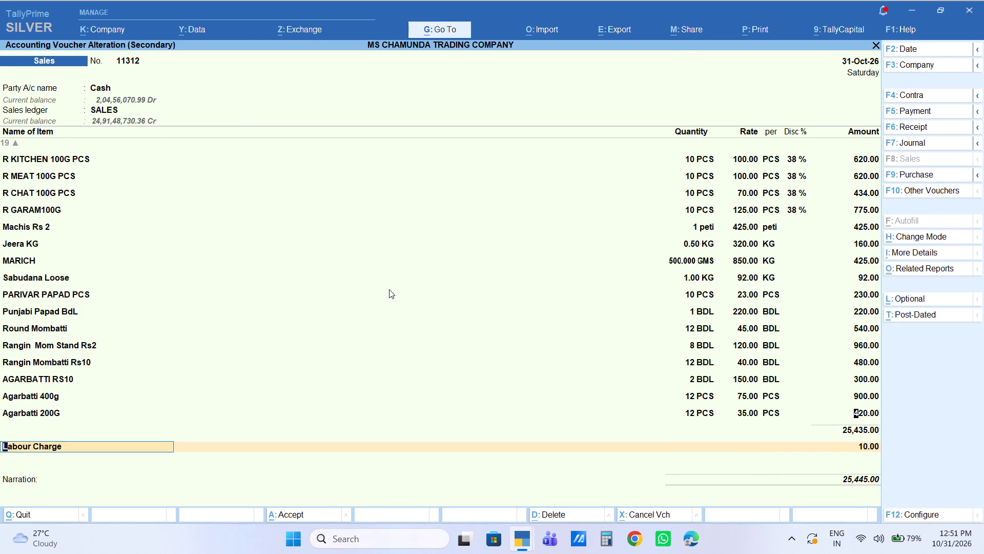
pyautogui.press('BackSpace')
pyautogui.press('Return')
pyautogui.press('Return')
pyautogui.write('m pan')
pyautogui.press('Down')
pyautogui.press('Return')
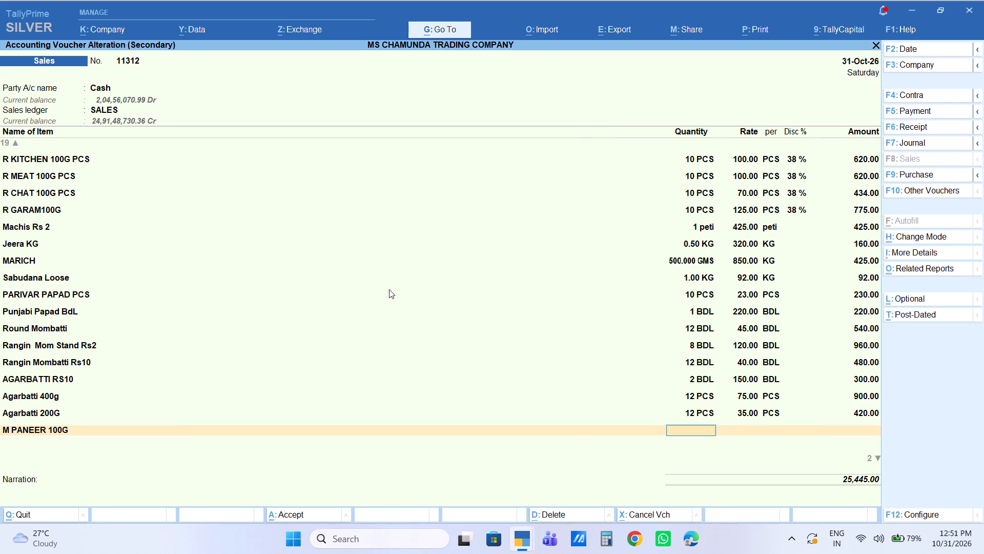
pyautogui.write('10')
pyautogui.press('Return')
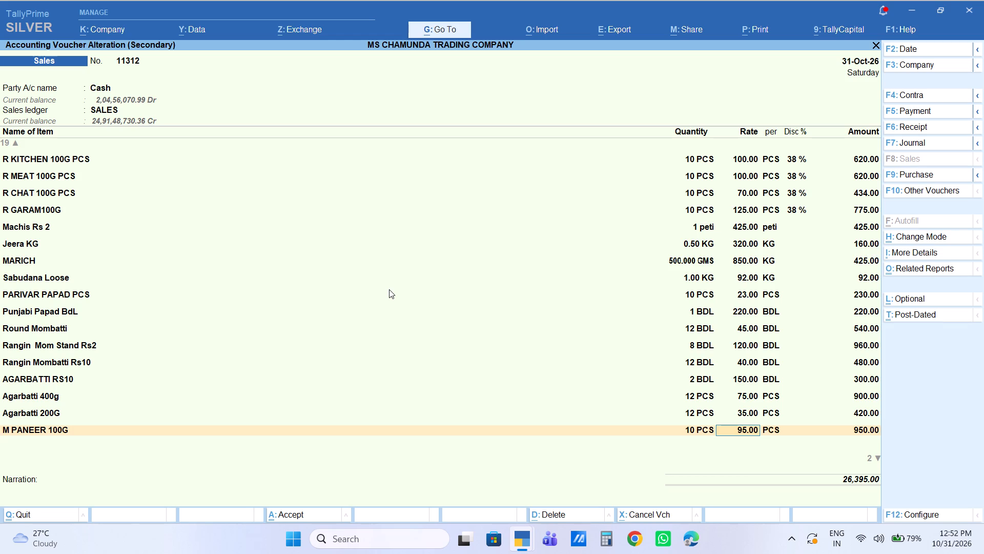
pyautogui.write('110')
pyautogui.press('Return')
pyautogui.press('Return')
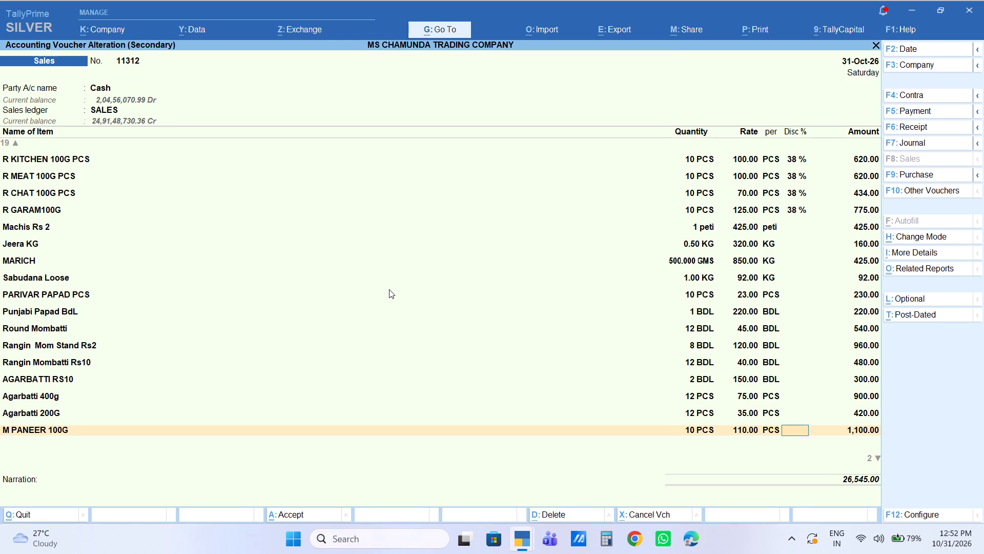
pyautogui.write('24')
pyautogui.press('Return')
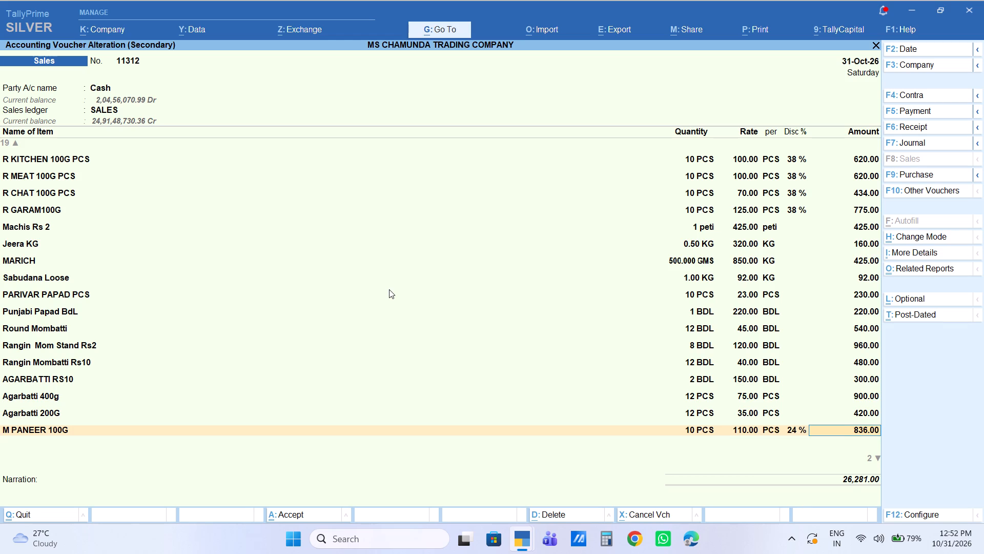
pyautogui.press('Return')
pyautogui.press('Return')
pyautogui.press('Return')
pyautogui.press('Return')
pyautogui.press('Return')
pyautogui.press('Return')
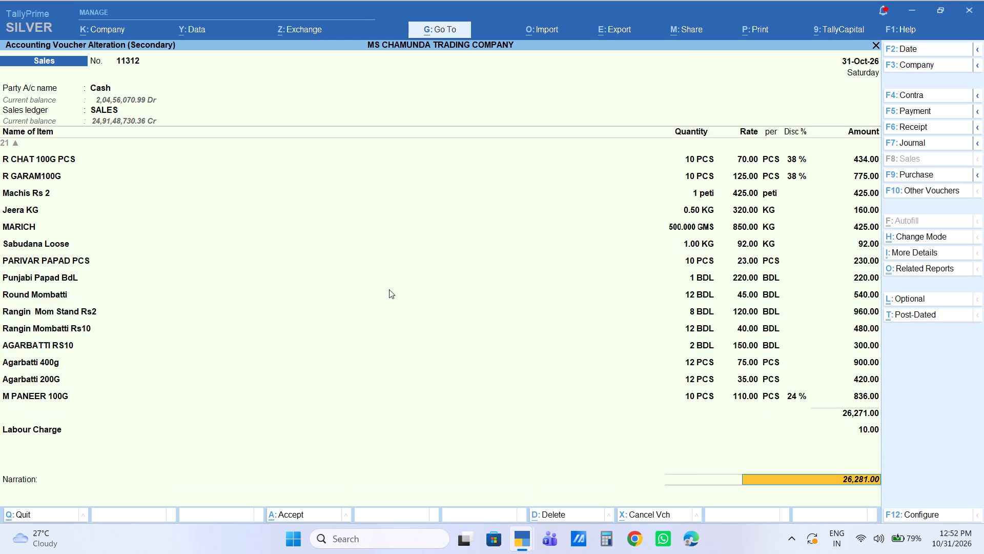
pyautogui.press('Return')
pyautogui.press('Return')
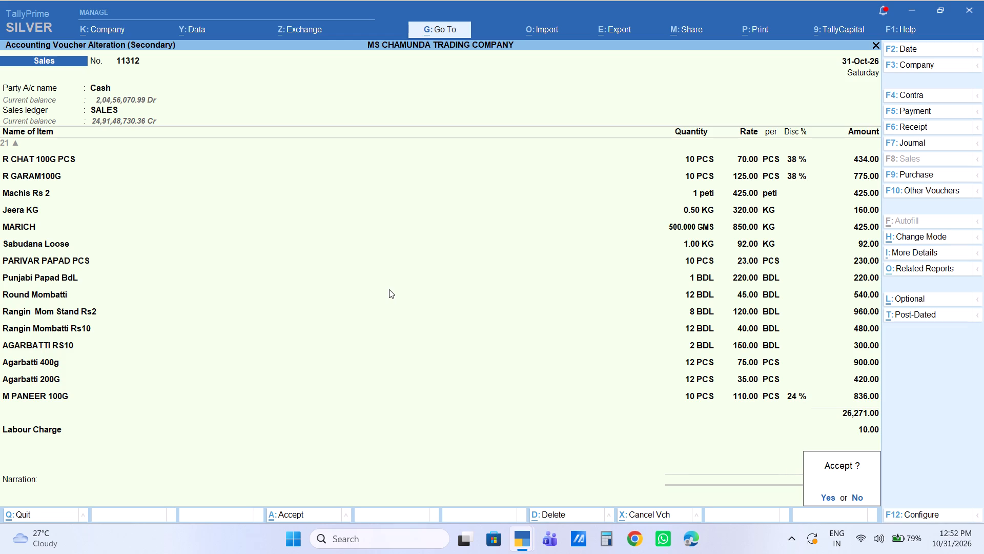
# Go back to the item list and add MEWA 400G below M PANEER 100G: 5 BDL at rate 120.
pyautogui.press('BackSpace')
pyautogui.press('BackSpace')
pyautogui.press('BackSpace')
pyautogui.press('BackSpace')
pyautogui.press('BackSpace')
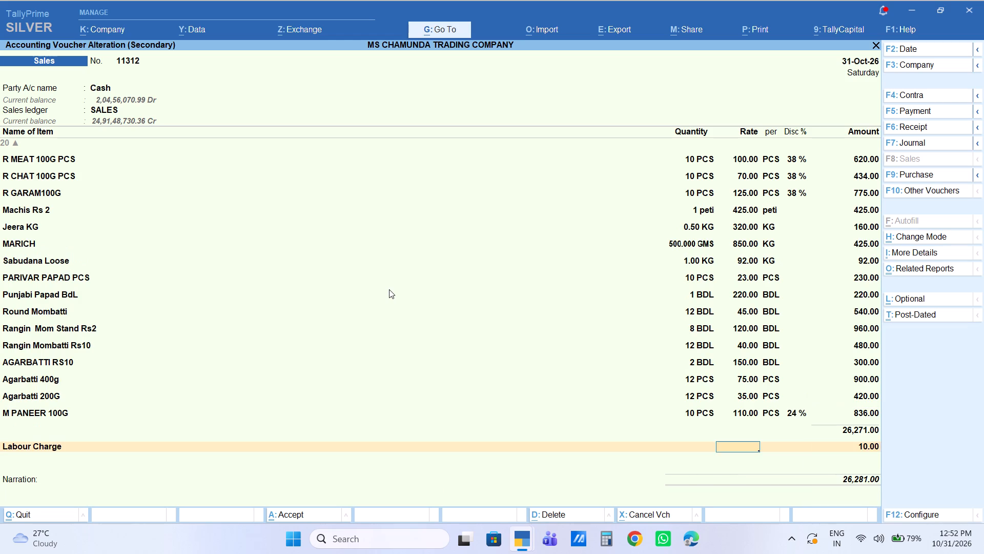
pyautogui.press('BackSpace')
pyautogui.press('Return')
pyautogui.write('mewa')
pyautogui.press('Down')
pyautogui.press('Return')
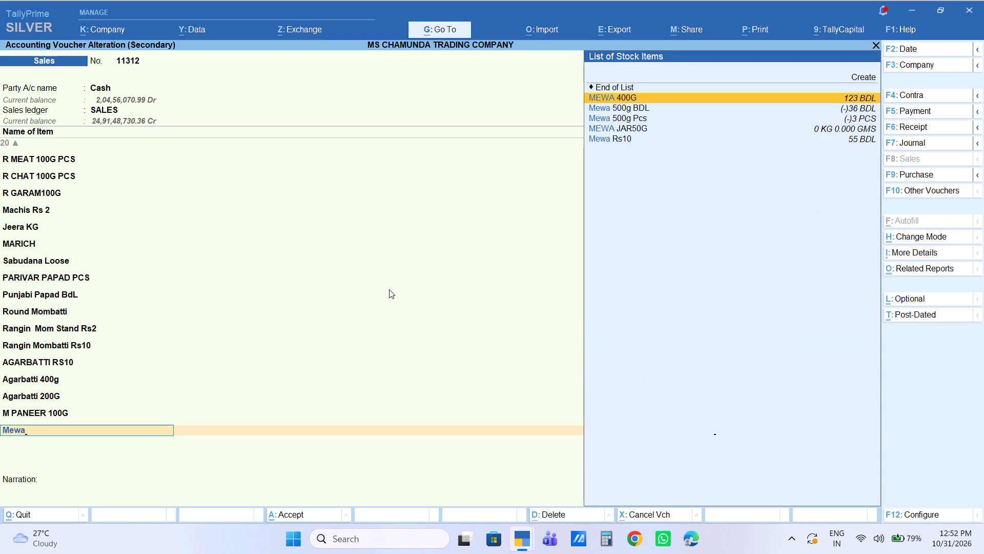
pyautogui.press('5')
pyautogui.press('Return')
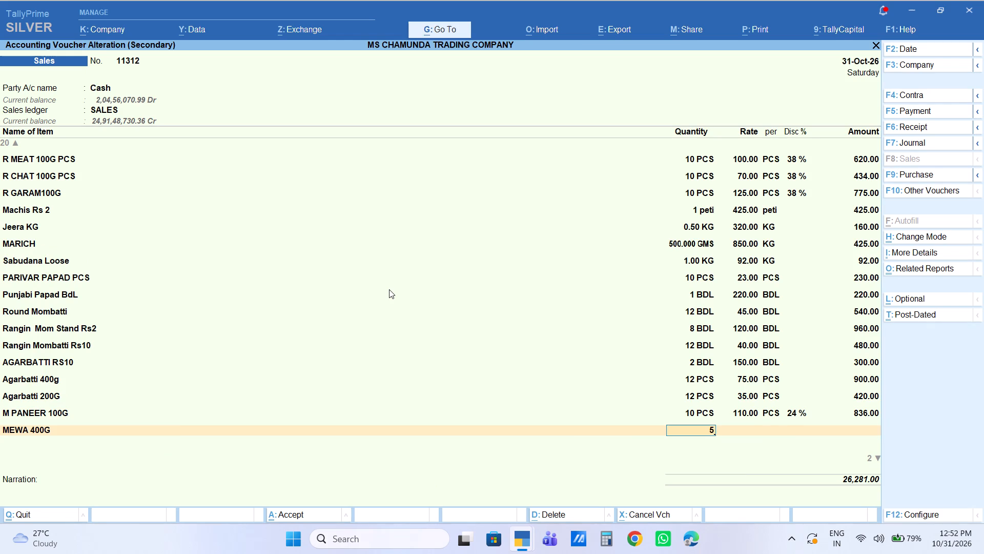
pyautogui.press('Return')
pyautogui.press('Return')
pyautogui.press('Return')
pyautogui.press('Return')
pyautogui.press('Return')
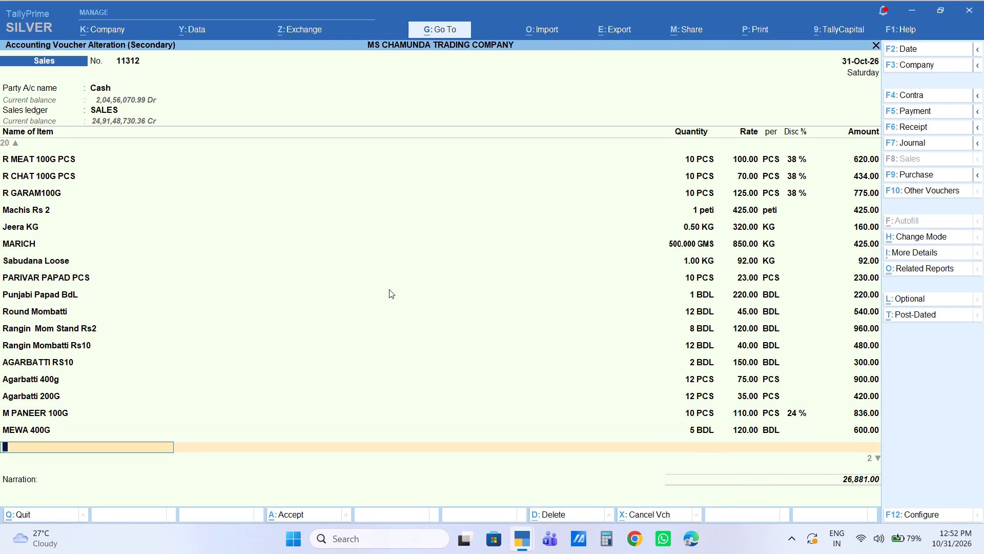
# Finish the item list, keep the Labour Charge of 10.00 and save the altered Cash sales voucher.
pyautogui.press('Return')
pyautogui.press('Return')
pyautogui.press('Return')
pyautogui.press('Return')
pyautogui.press('Return')
pyautogui.press('Return')
pyautogui.press('Return')
pyautogui.press('Return')
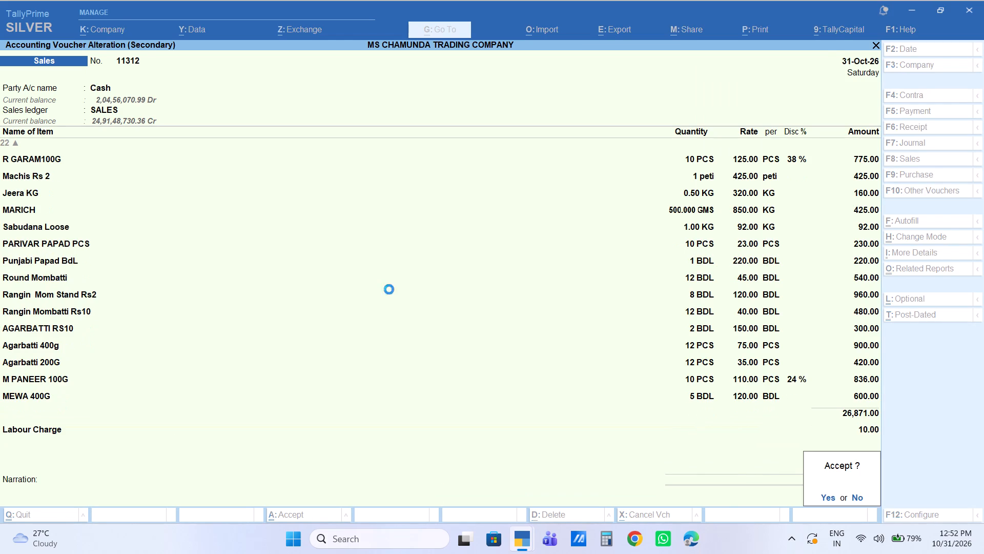
# Reopen the saved Cash sales voucher and print one copy of the invoice on the TVS-E RP 3230 printer.
pyautogui.press('Return')
pyautogui.hotkey('ctrl', 'p')
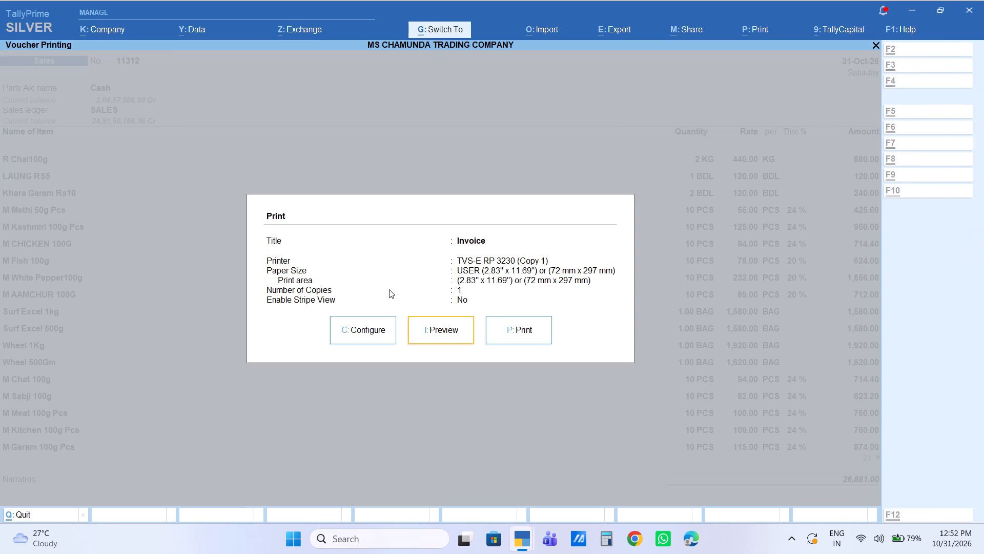
pyautogui.press('Right')
pyautogui.press('Return')
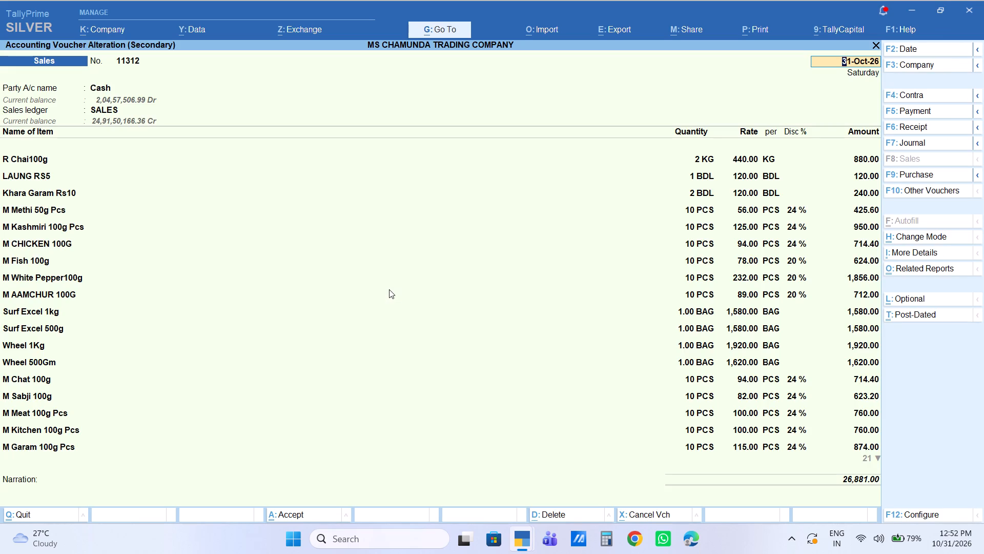
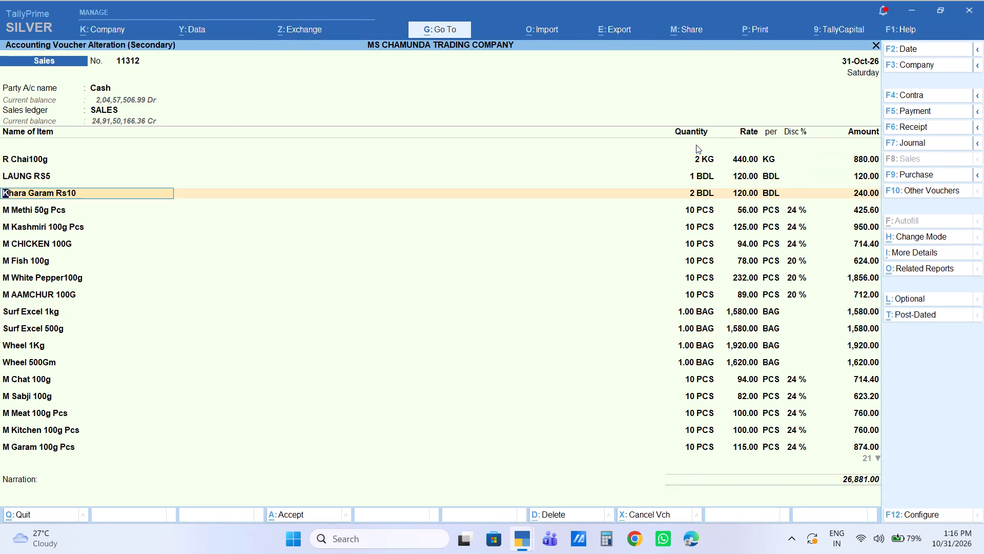
# Accept the reopened Cash sales voucher and return to the Gateway of Tally.
pyautogui.hotkey('ctrl', 'a')
pyautogui.press('Escape')
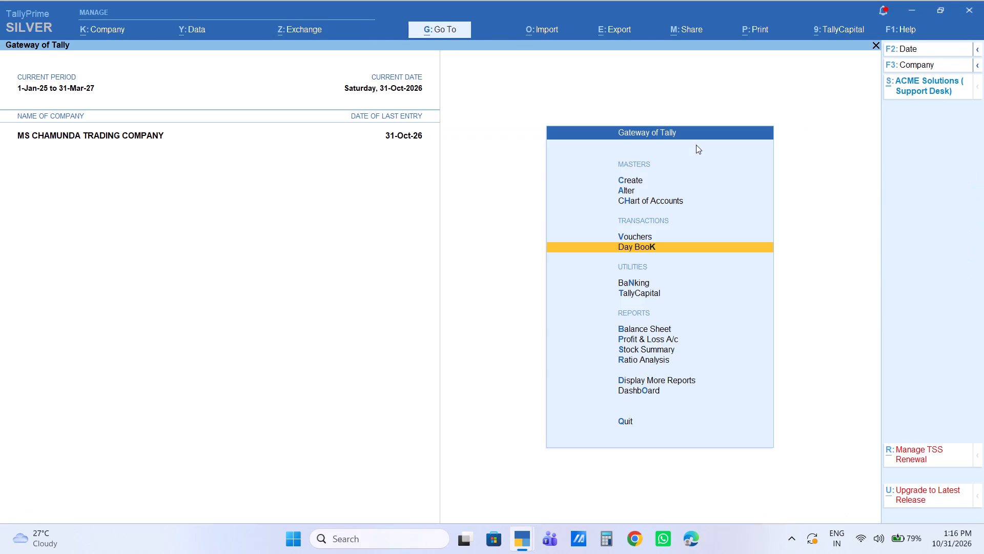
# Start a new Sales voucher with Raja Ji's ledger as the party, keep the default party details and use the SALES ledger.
pyautogui.press('Up')
pyautogui.press('Return')
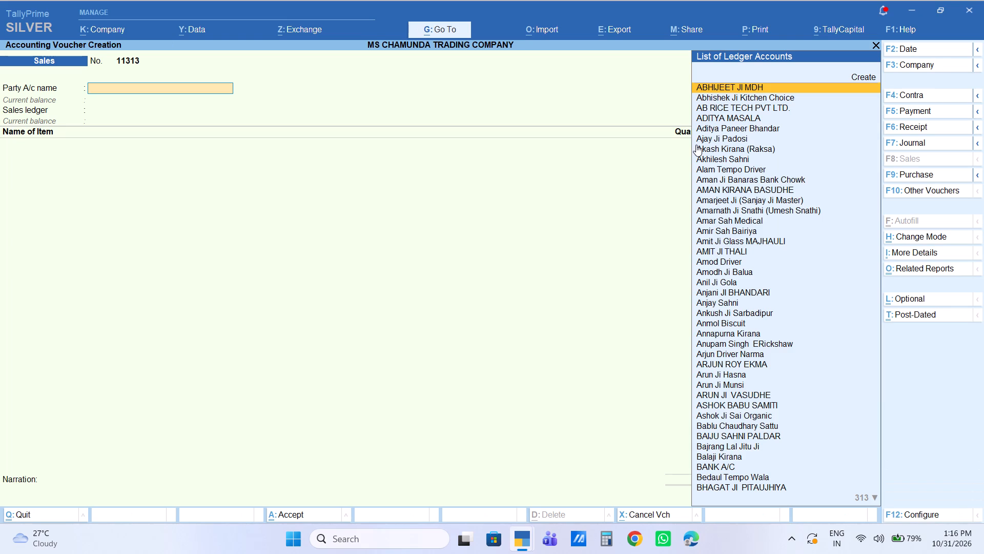
pyautogui.write('rajaj')
pyautogui.press('Return')
pyautogui.press('Return')
pyautogui.press('Return')
pyautogui.press('Return')
pyautogui.press('Return')
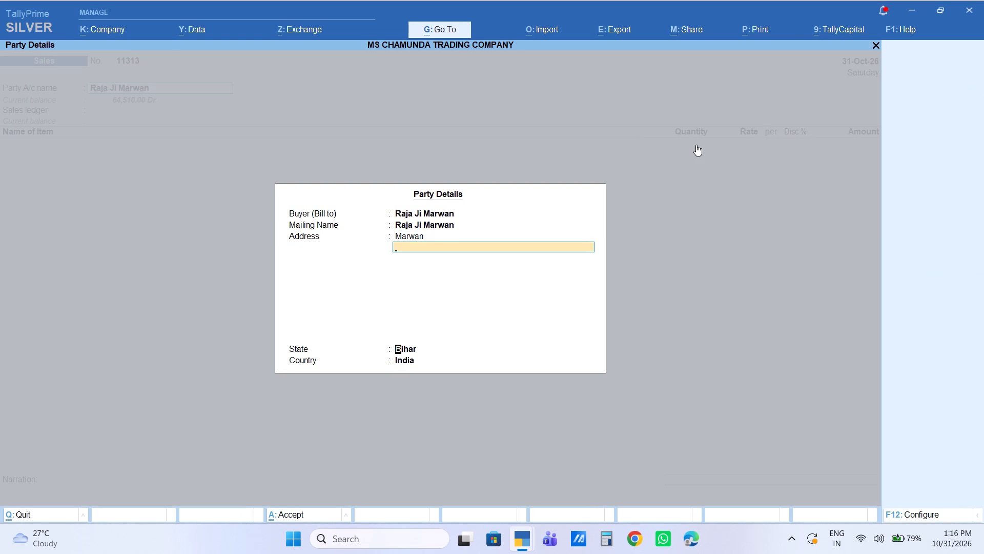
pyautogui.press('Return')
pyautogui.press('Return')
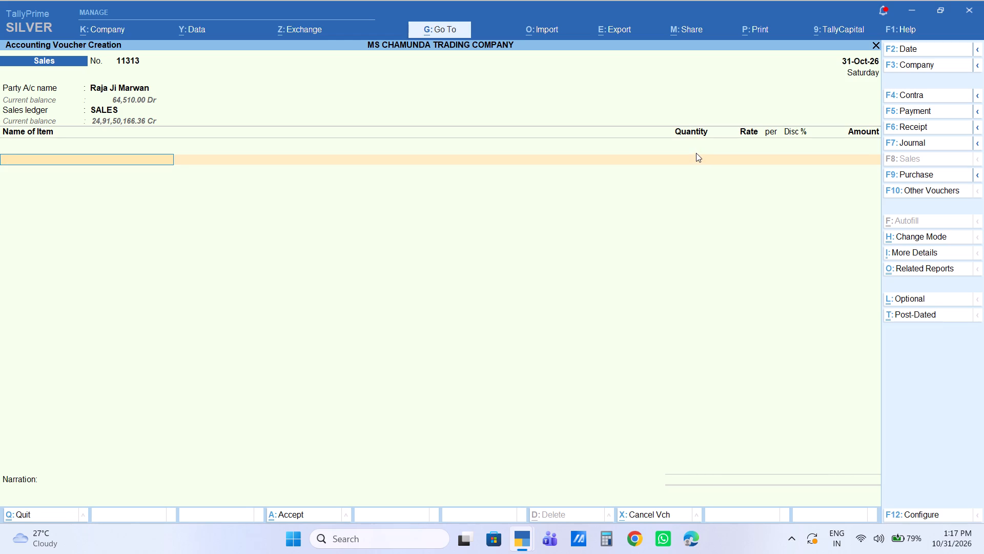
# Add CHINI SF 50kg as the voucher's first item: 10 BAG with an amount of 31,000.
pyautogui.write('sf')
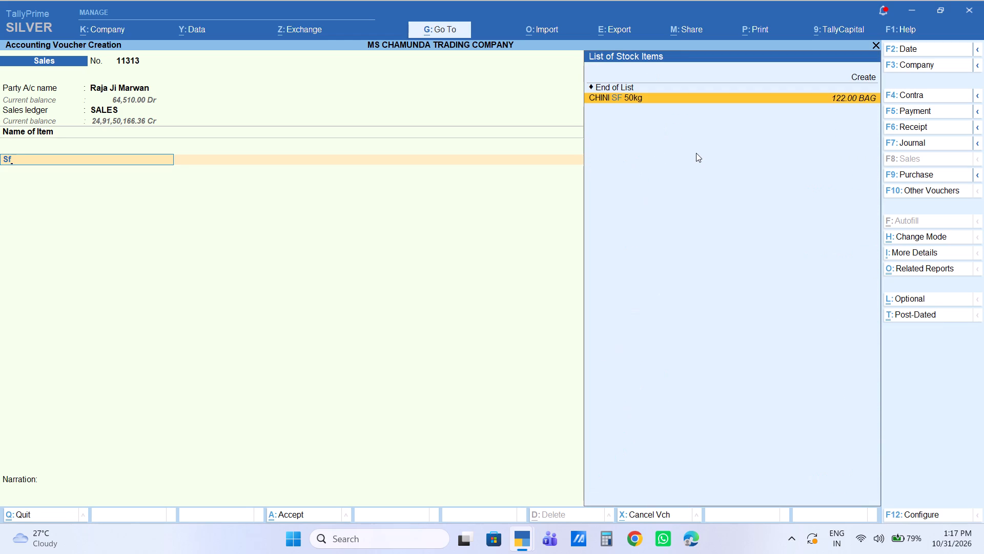
pyautogui.press('Return')
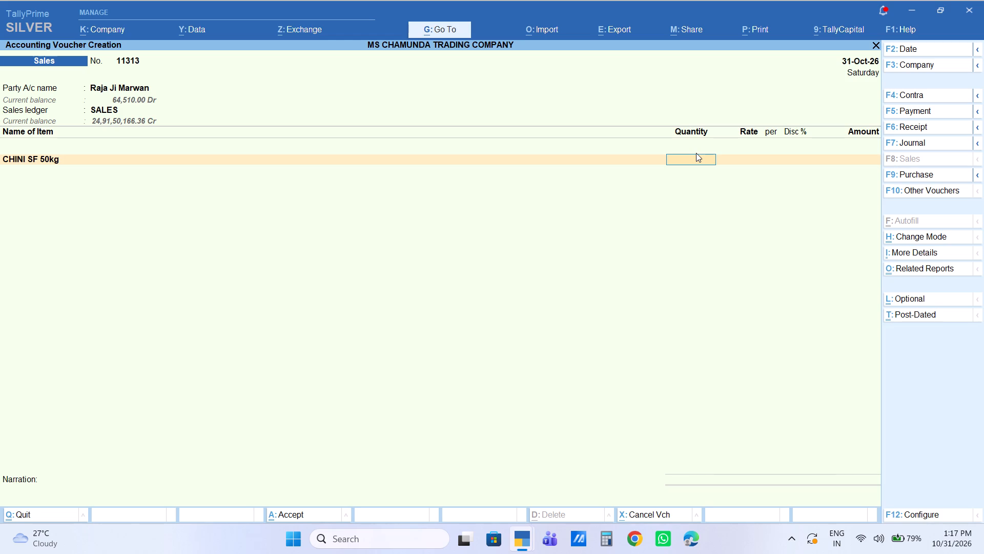
pyautogui.write('10')
pyautogui.press('Return')
pyautogui.press('Return')
pyautogui.press('Return')
pyautogui.press('Return')
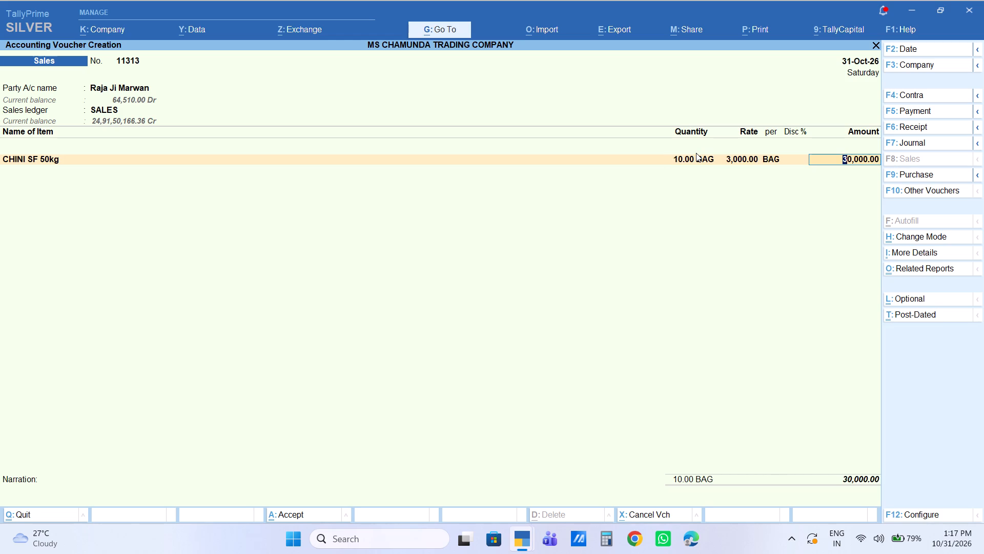
pyautogui.write('31000')
pyautogui.press('Return')
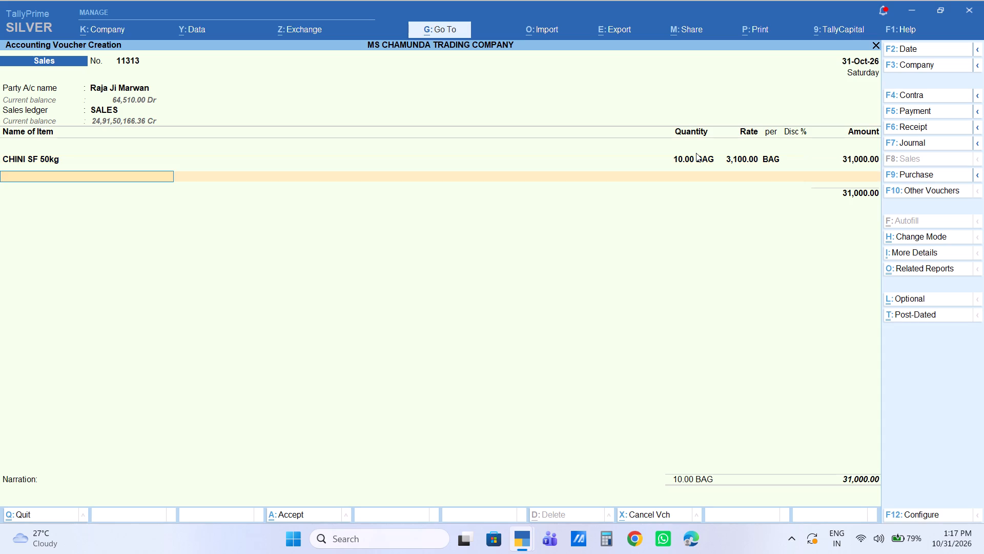
# Add Best Choice Tina below CHINI SF 50kg: 5 TINA with an amount of 12,300.
pyautogui.write('best')
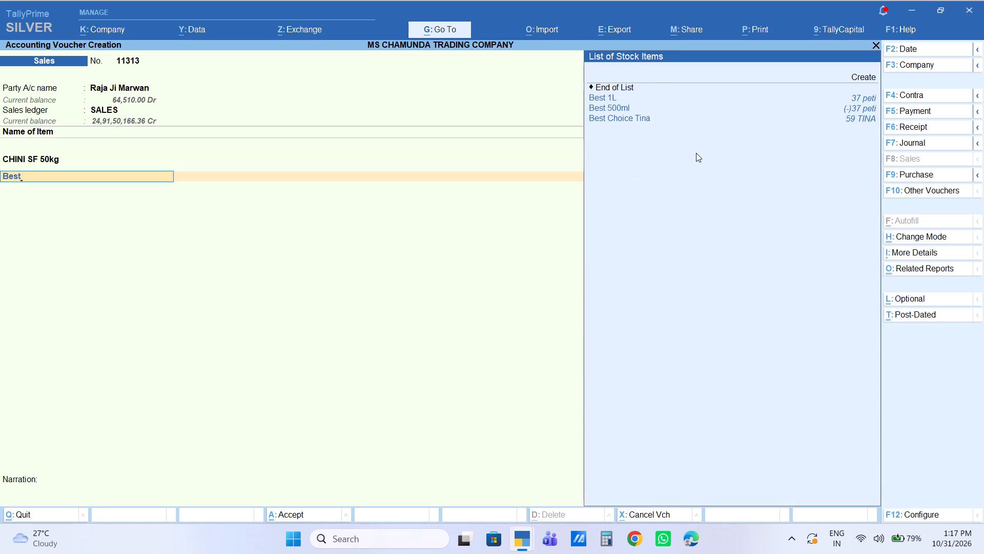
pyautogui.press('Down')
pyautogui.press('Down')
pyautogui.press('Down')
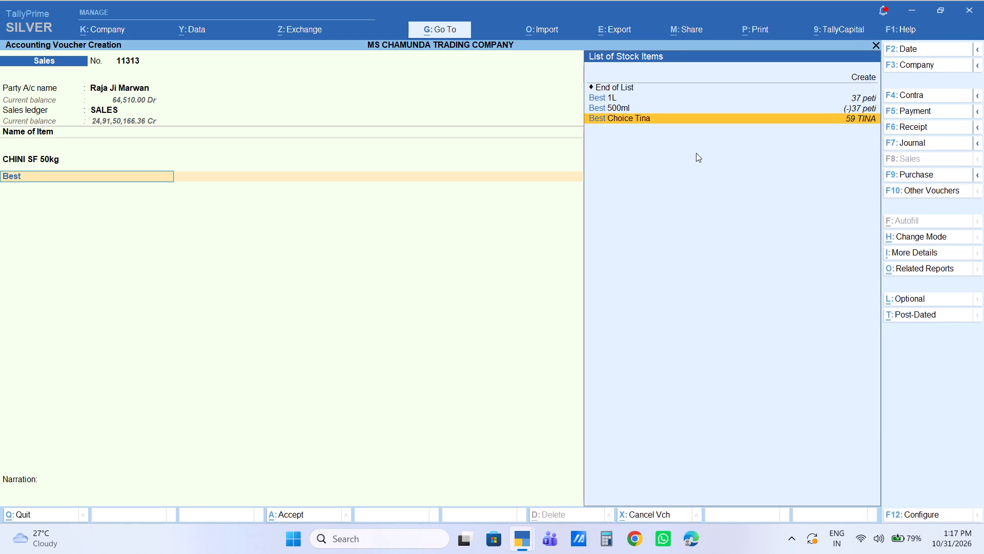
pyautogui.press('Return')
pyautogui.press('5')
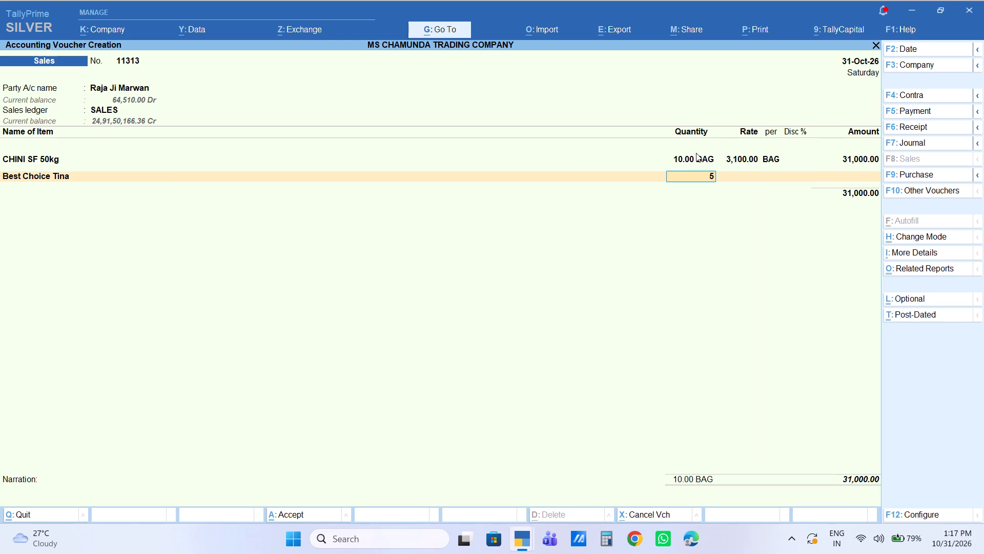
pyautogui.press('Return')
pyautogui.press('Return')
pyautogui.press('Return')
pyautogui.press('Return')
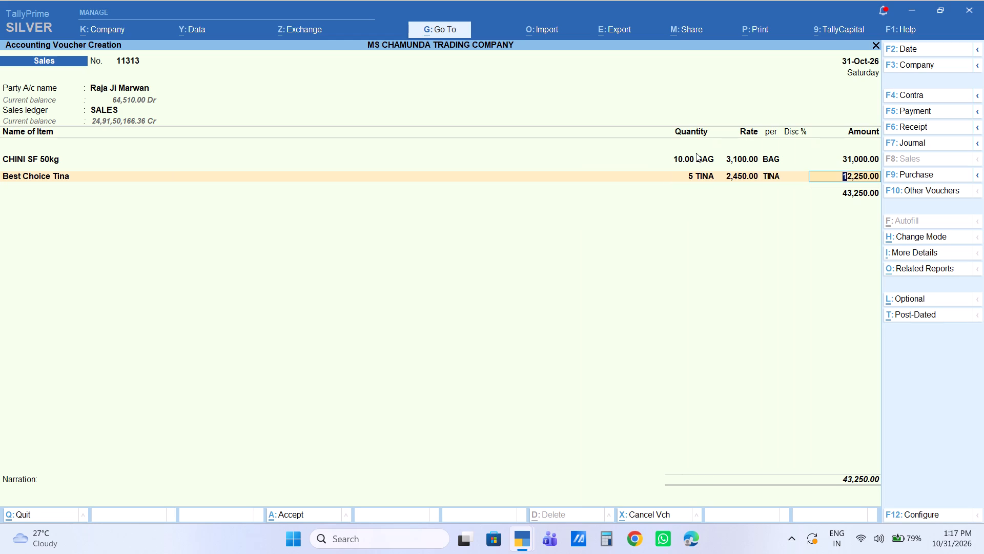
pyautogui.write('12300')
pyautogui.press('Return')
# Add the plain Chokar item below Best Choice Tina: 10 BAG with an amount of 10,200.
pyautogui.write('chokar')
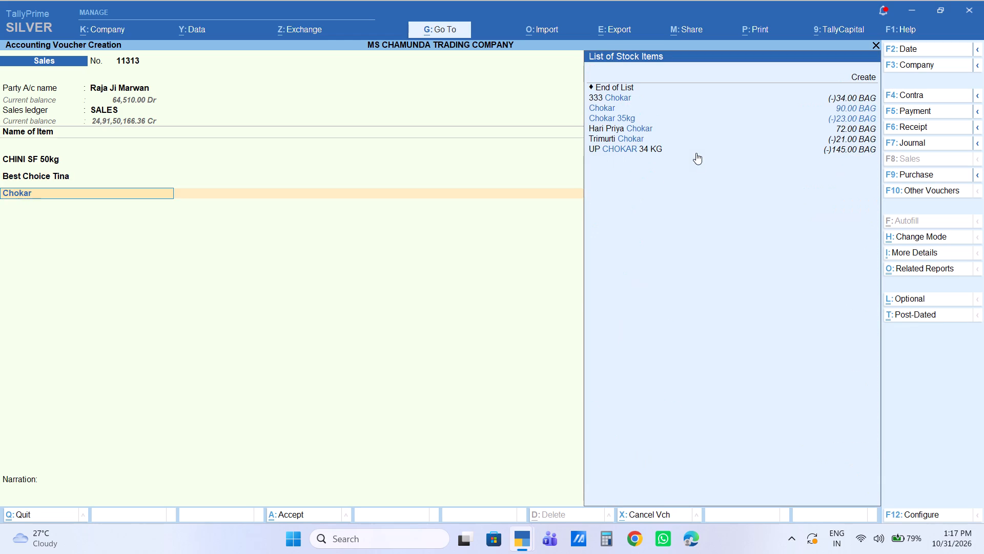
pyautogui.press('Down')
pyautogui.press('Return')
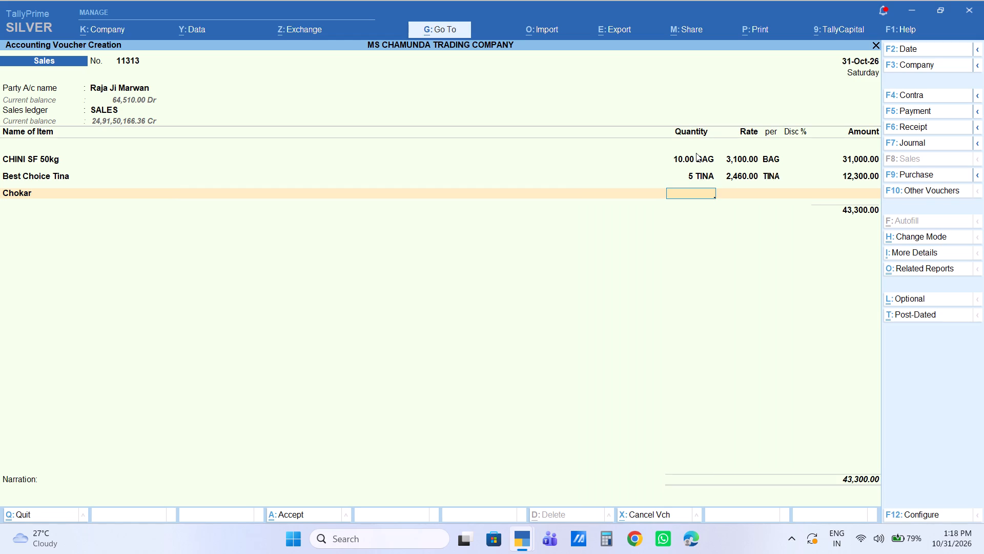
pyautogui.write('10')
pyautogui.press('Return')
pyautogui.press('Return')
pyautogui.press('Return')
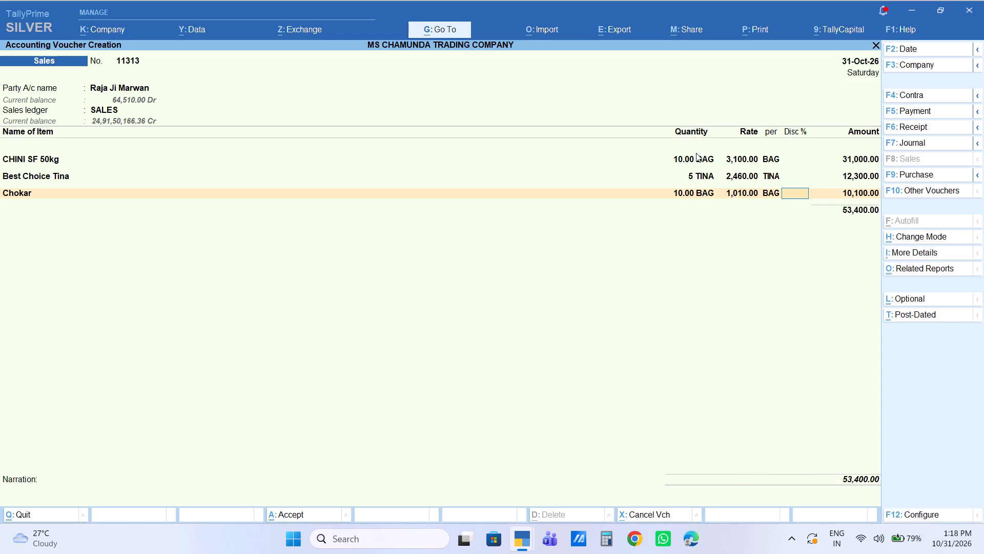
pyautogui.press('Return')
pyautogui.write('10200')
pyautogui.press('Return')
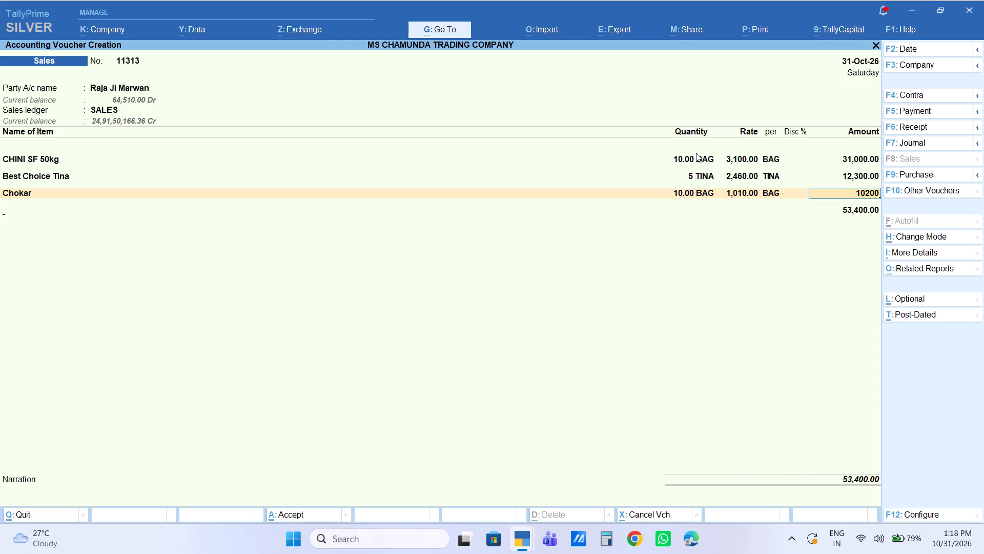
# Look up Sahnai among the stock items for the voucher line below Chokar.
pyautogui.write('sahna')
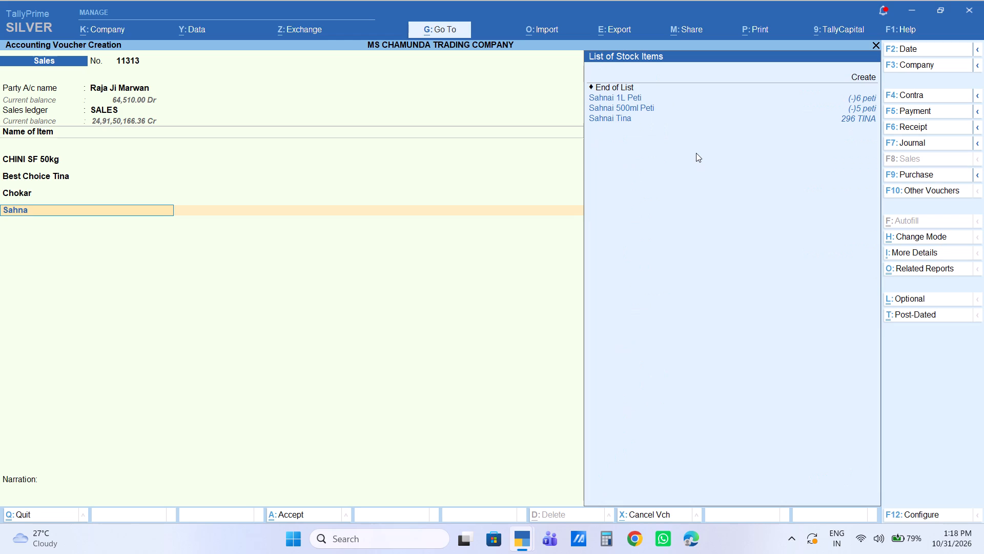
pyautogui.press('i')
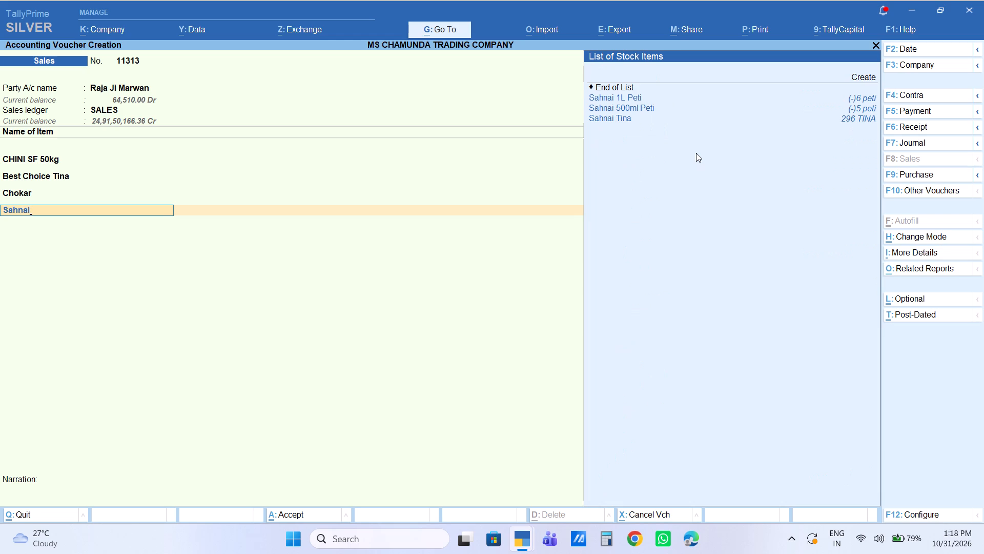
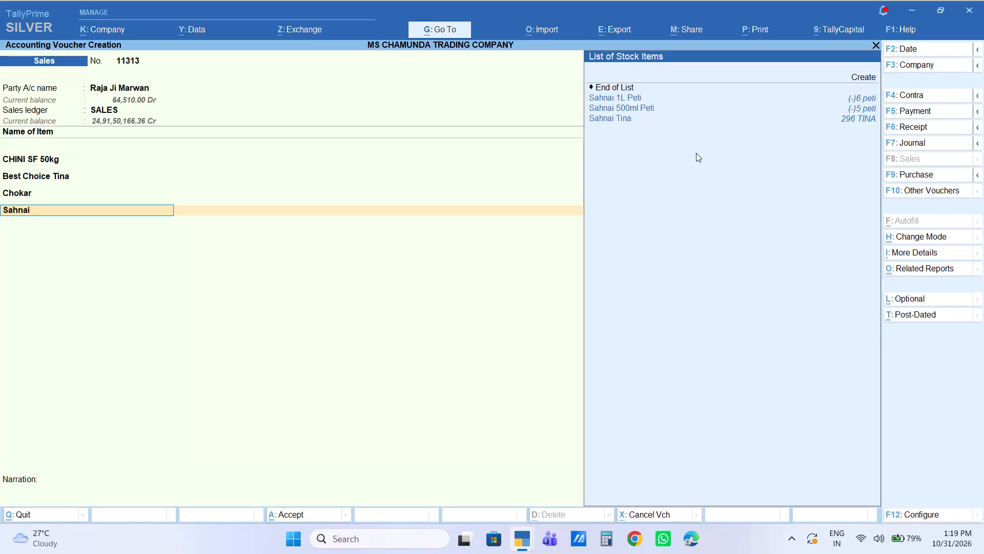
# Add Sahnai Tina below Chokar: 10 TINA at the default rate of 2,160.
pyautogui.press('Down')
pyautogui.press('Down')
pyautogui.press('Down')
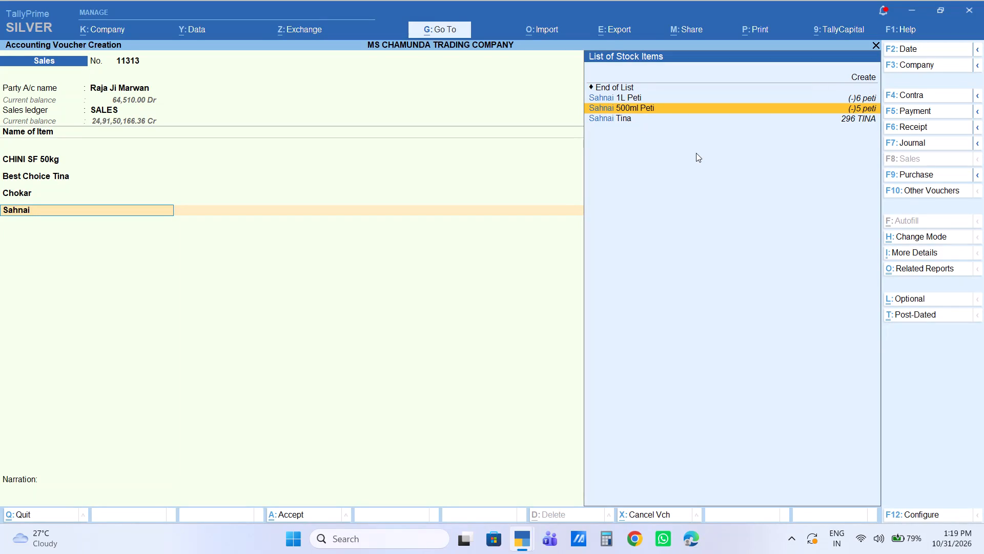
pyautogui.press('Return')
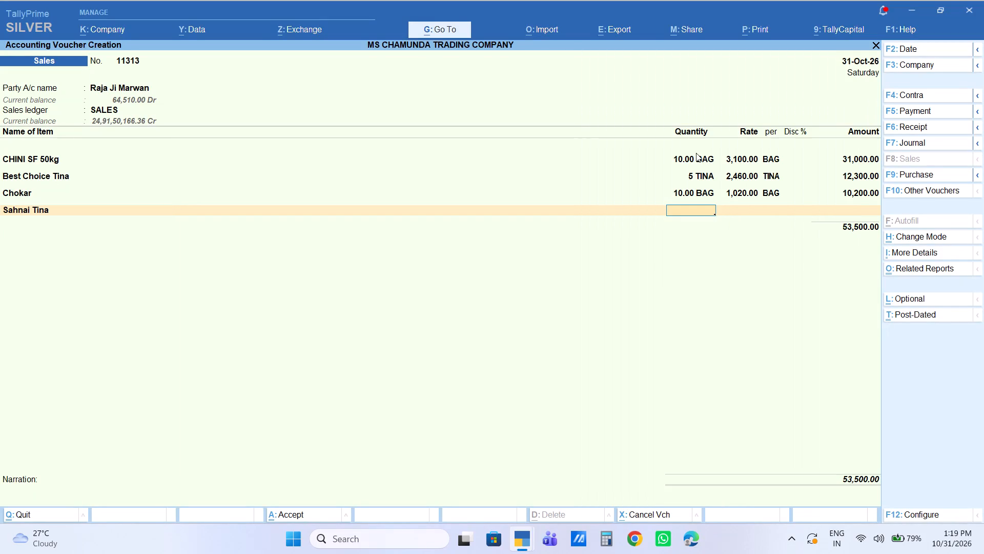
pyautogui.write('10')
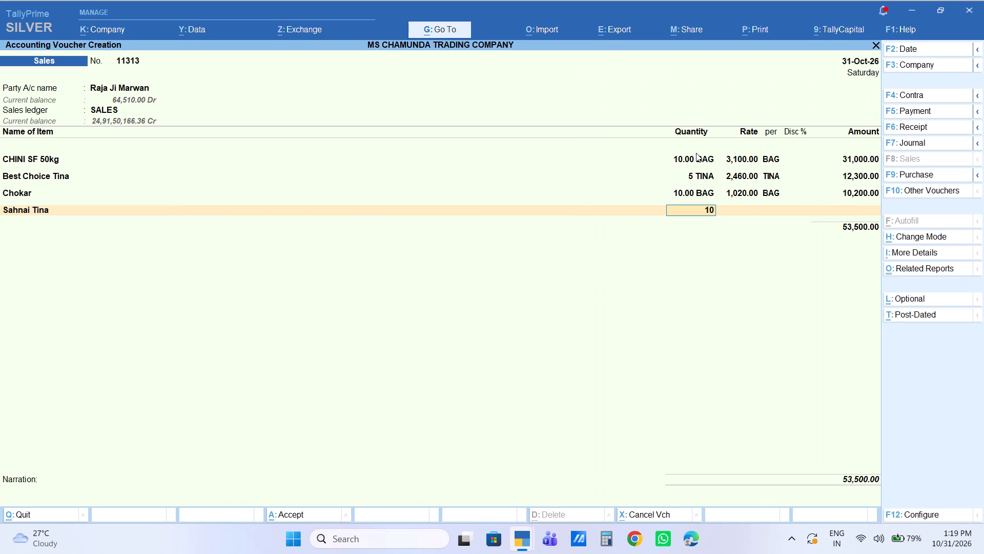
pyautogui.press('Return')
pyautogui.press('Return')
pyautogui.press('Return')
pyautogui.press('Return')
pyautogui.press('Return')
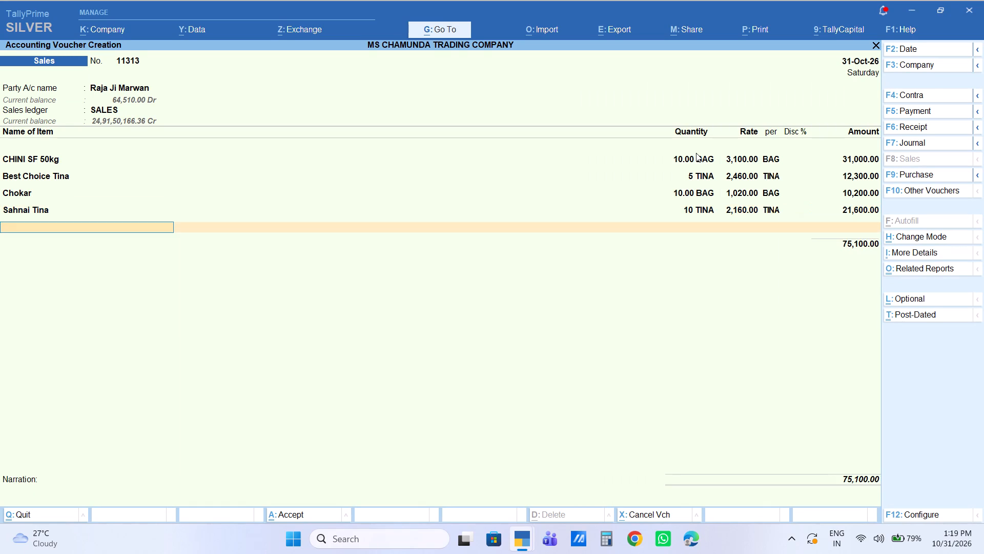
# Add SALONI 500ML PETI below Sahnai Tina: 3 peti at the default rate of 3,450.
pyautogui.write('saloni500')
pyautogui.press('Down')
pyautogui.press('Down')
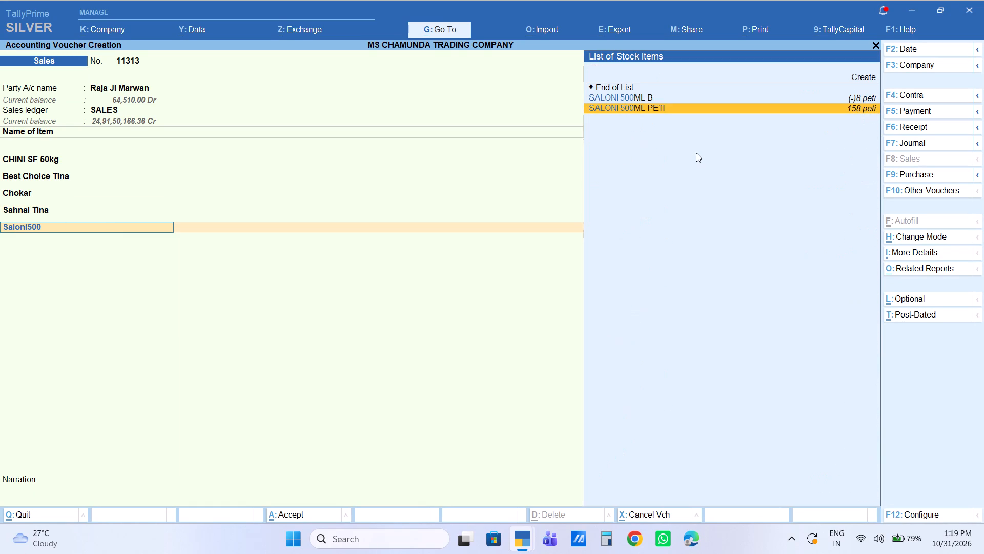
pyautogui.press('Return')
pyautogui.press('3')
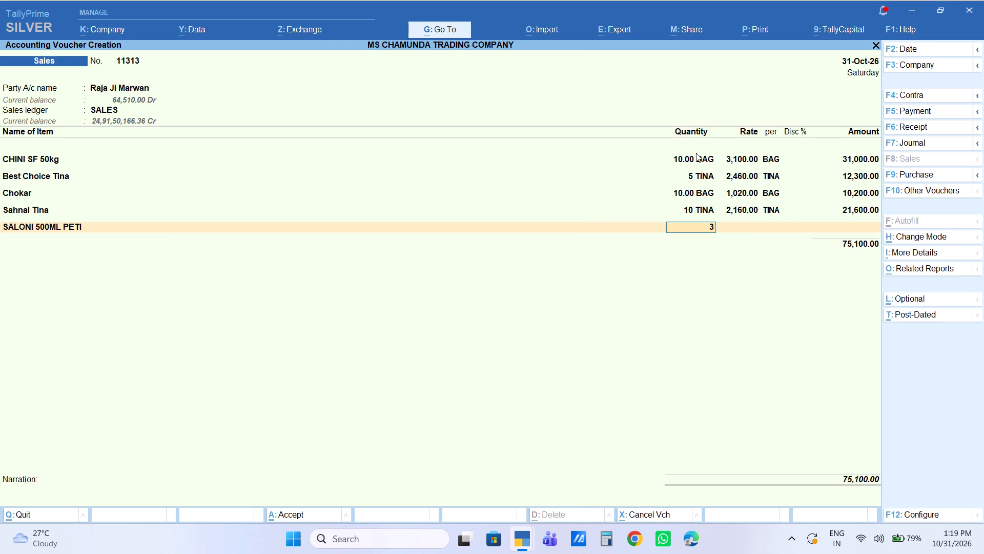
pyautogui.press('Return')
pyautogui.press('Return')
pyautogui.press('Return')
pyautogui.press('Return')
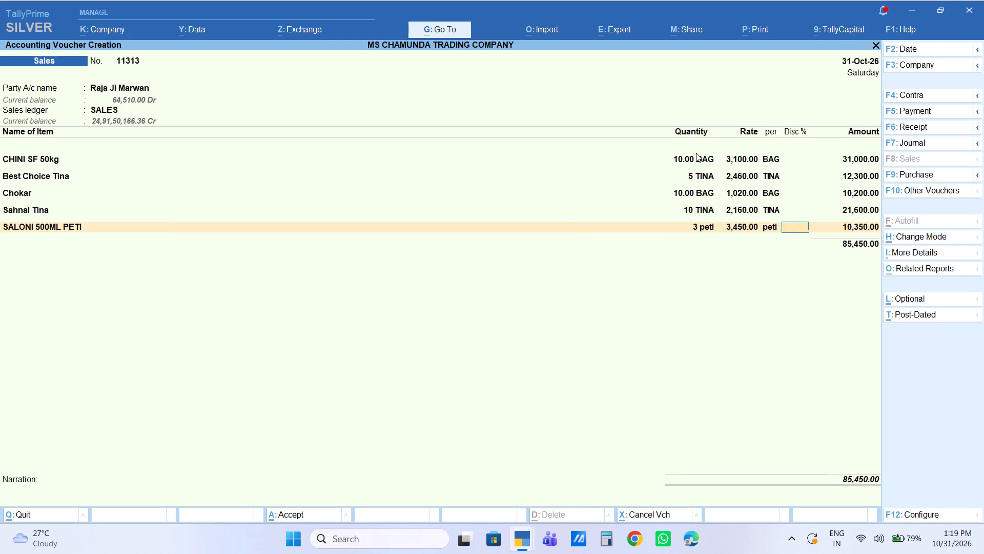
pyautogui.press('Return')
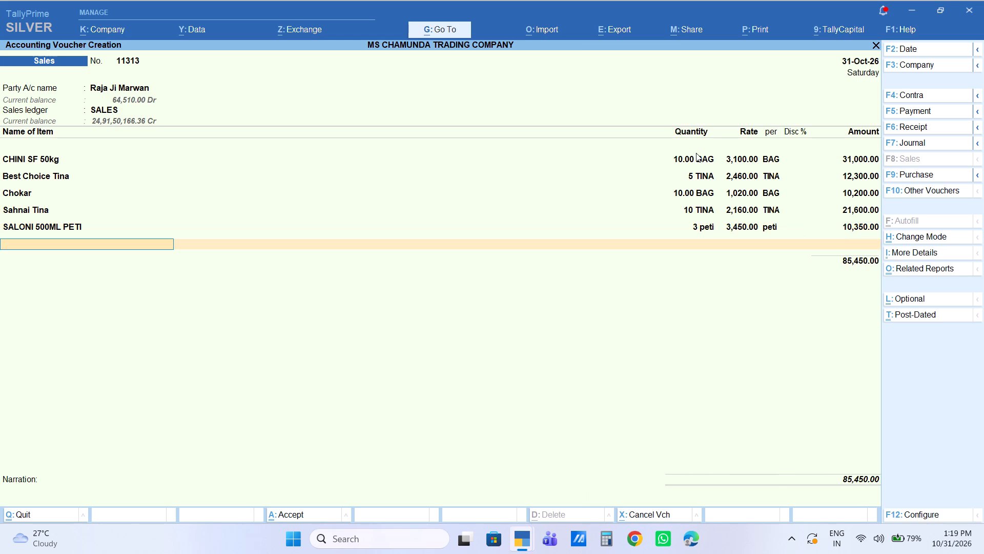
# Add Best 500ml below SALONI 500ML PETI: 5 peti with an amount of 7,300.
pyautogui.write('best')
pyautogui.write('50')
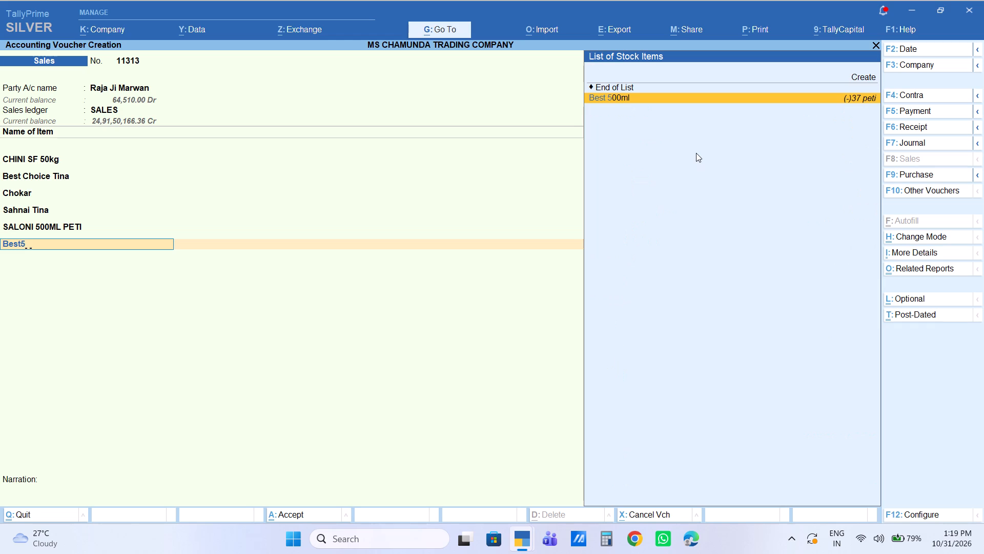
pyautogui.press('Return')
pyautogui.press('5')
pyautogui.press('Return')
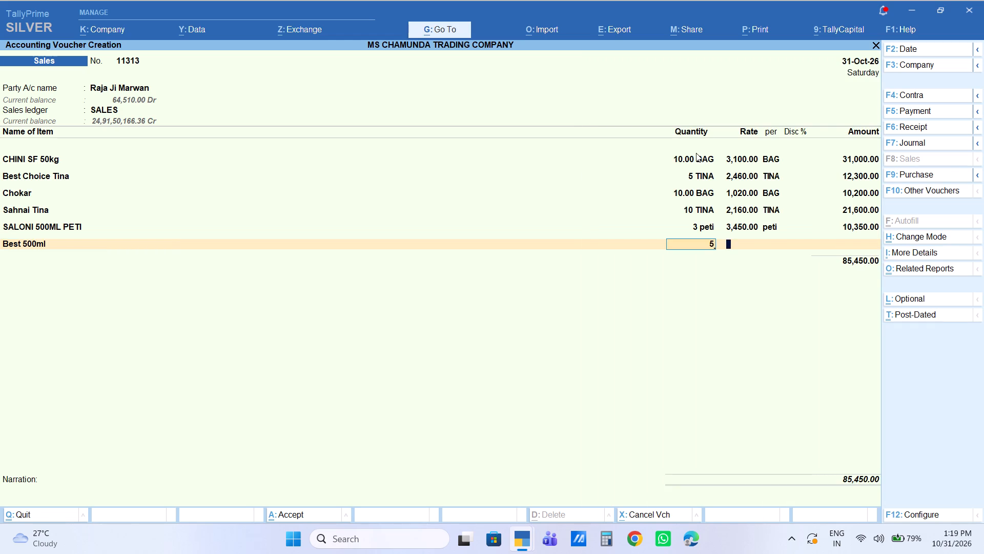
pyautogui.press('Return')
pyautogui.press('Return')
pyautogui.press('Return')
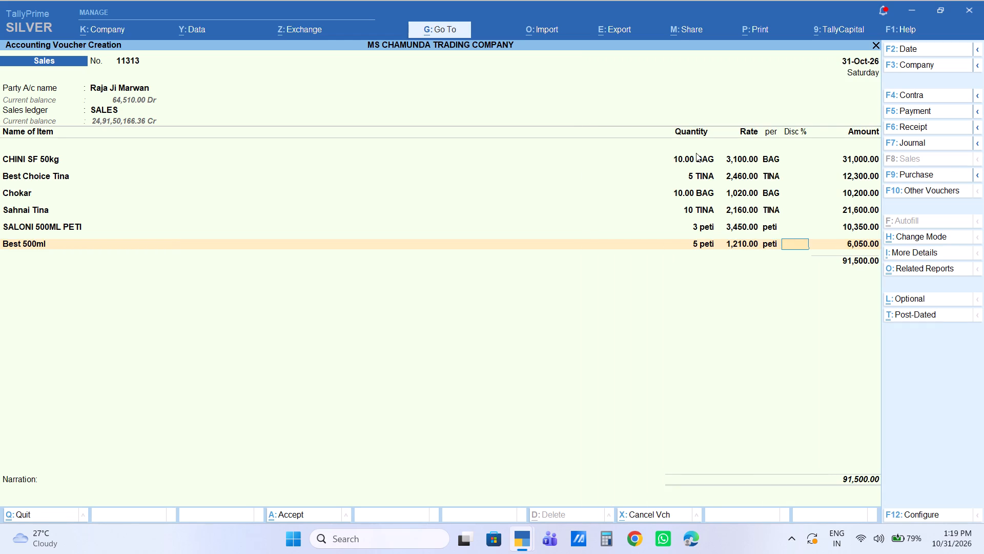
pyautogui.write('7300')
pyautogui.press('Return')
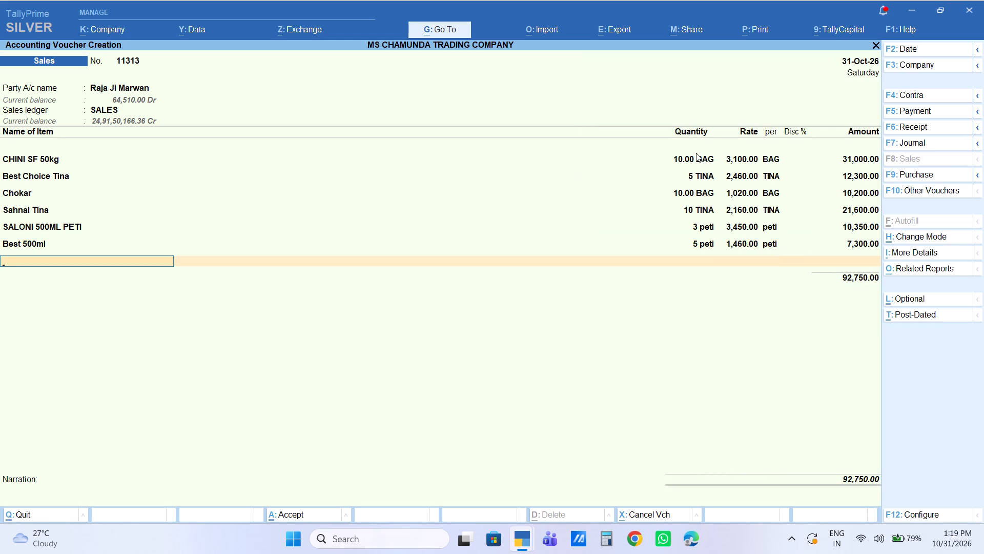
# Add Fortune 500ml PETI below Best 500ml: 3 peti at the default rate of 2,025.
pyautogui.write('fort')
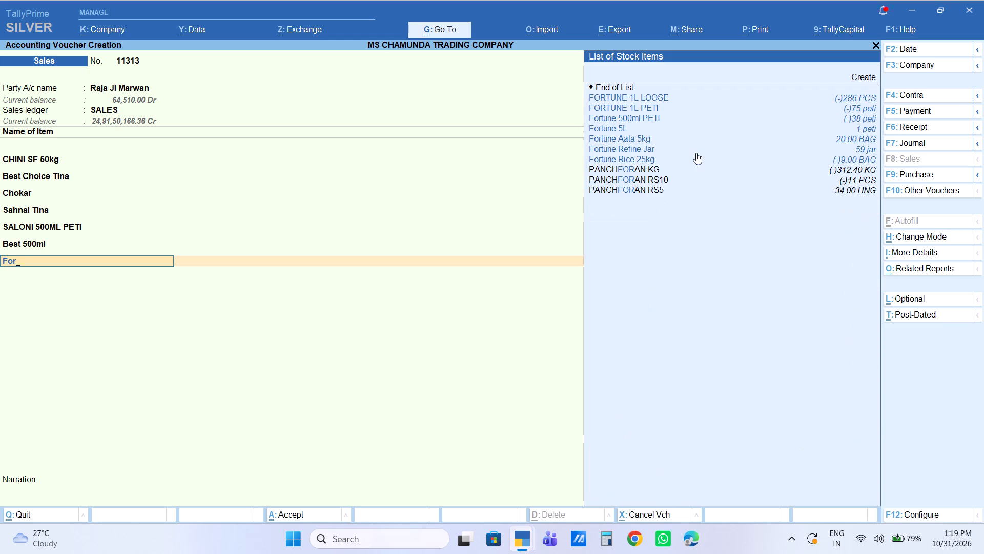
pyautogui.press('Down')
pyautogui.press('Down')
pyautogui.press('Down')
pyautogui.press('Return')
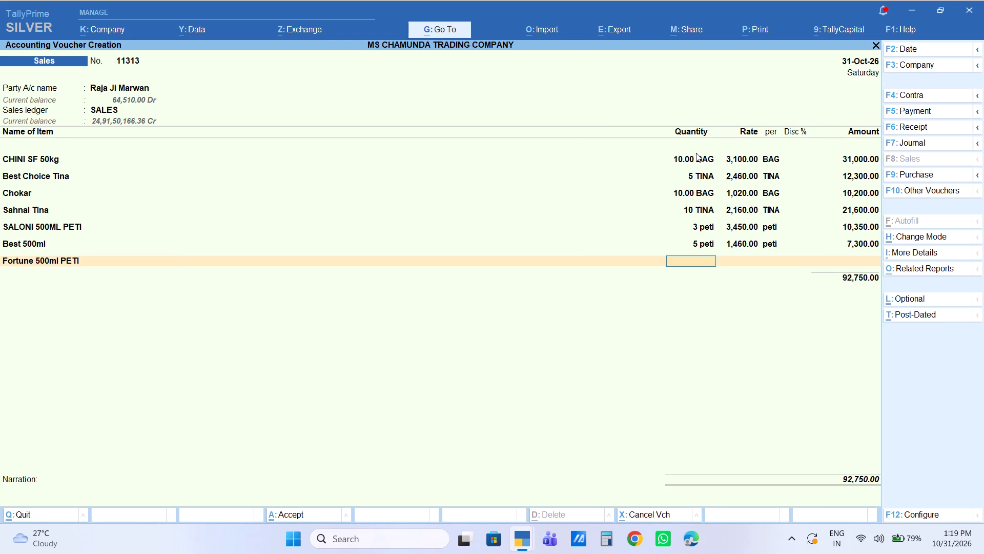
pyautogui.press('3')
pyautogui.press('Return')
pyautogui.press('Return')
pyautogui.press('Return')
pyautogui.press('Return')
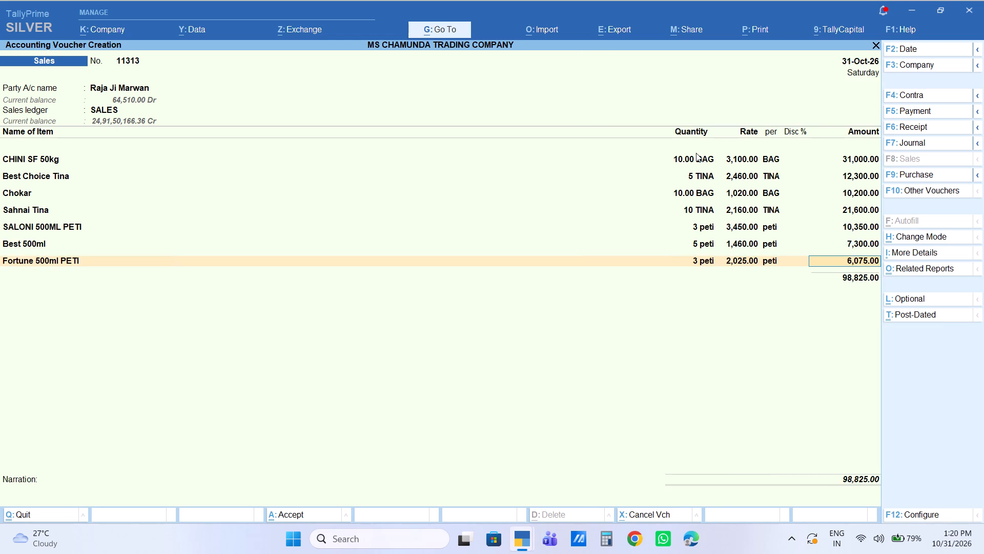
pyautogui.press('Return')
# Add TATA Namak 1kg Bag below Fortune 500ml PETI: 2 BAG at the default rate of 1,360.
pyautogui.write('tata na')
pyautogui.press('Down')
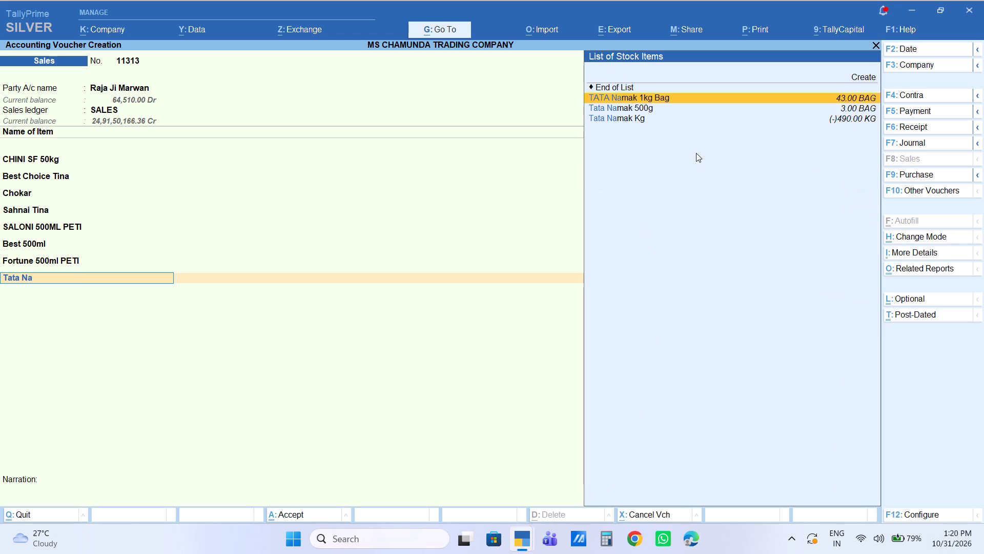
pyautogui.press('\\')
pyautogui.press('Down')
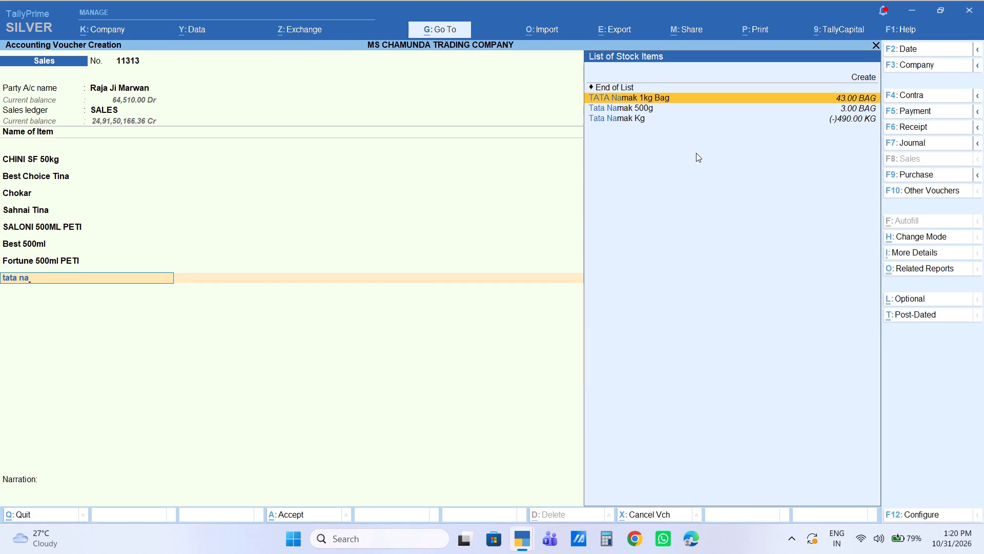
pyautogui.press('Return')
pyautogui.press('2')
pyautogui.press('Return')
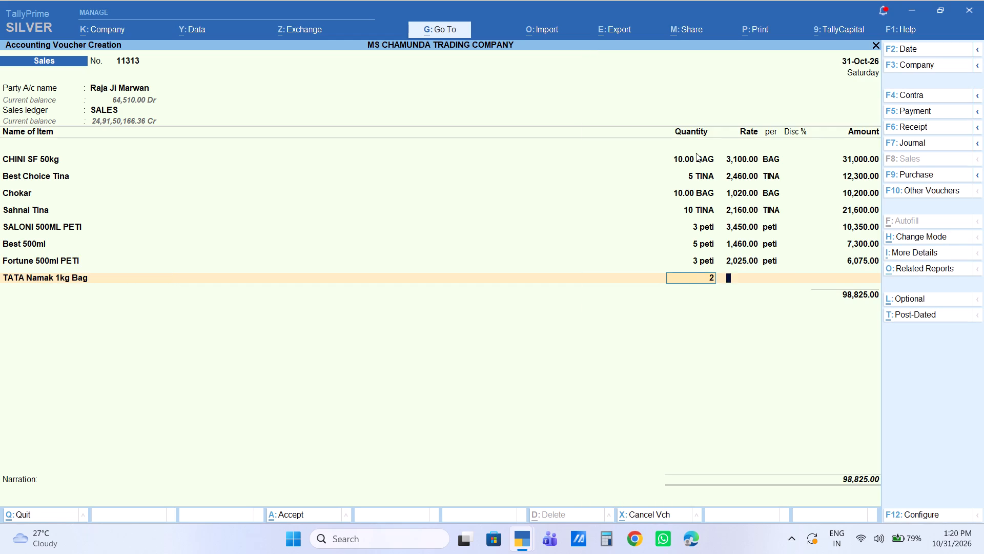
pyautogui.press('Return')
pyautogui.press('Return')
pyautogui.press('Return')
pyautogui.press('Return')
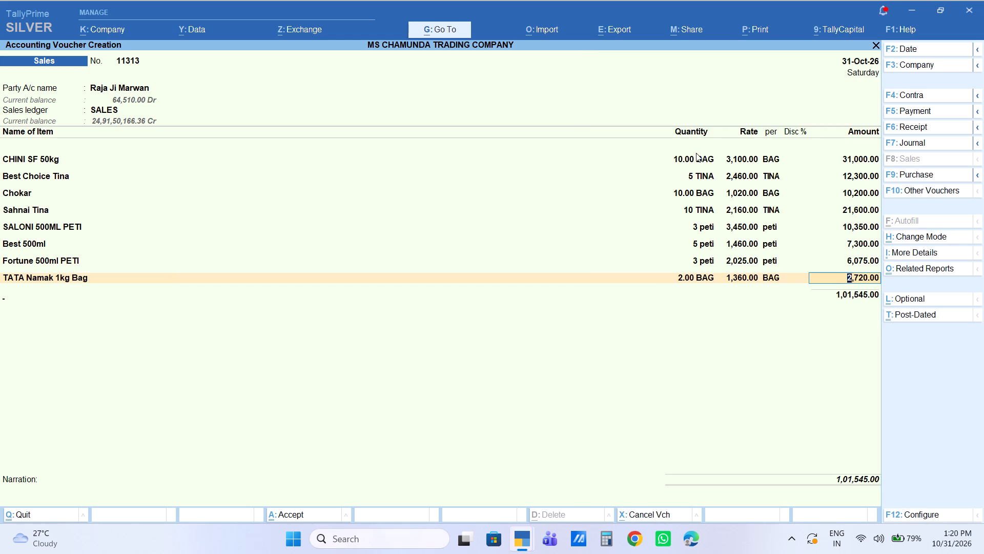
# Add Raees 10kg below TATA Namak 1kg Bag: 3 jhola with an amount of 3,150.
pyautogui.write('raee')
pyautogui.press('Down')
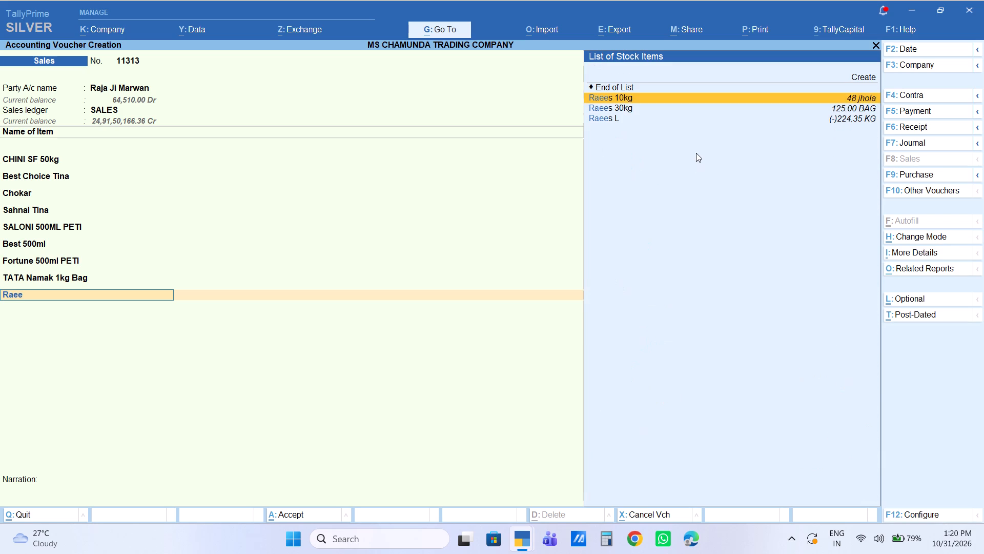
pyautogui.press('Down')
pyautogui.press('Return')
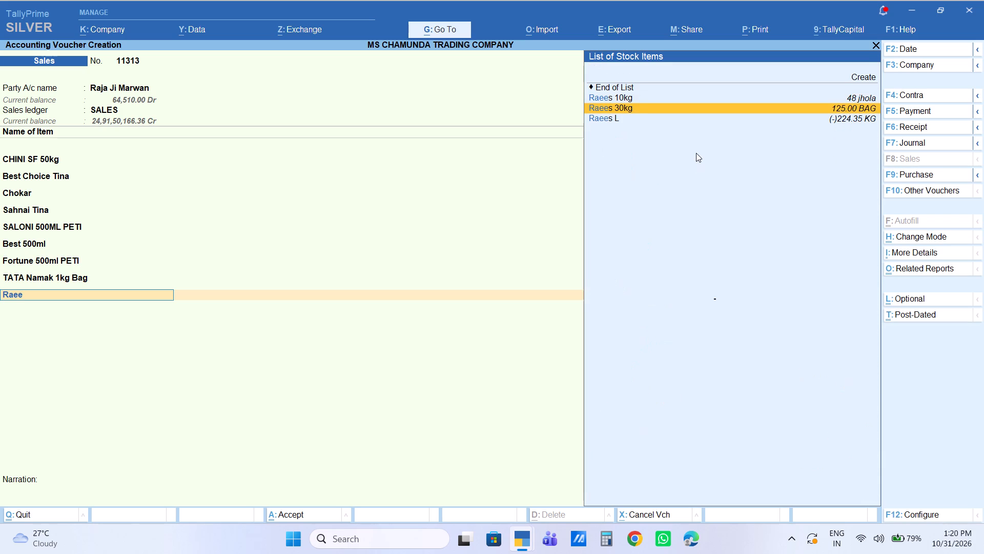
pyautogui.press('BackSpace')
pyautogui.press('Up')
pyautogui.press('Return')
pyautogui.press('3')
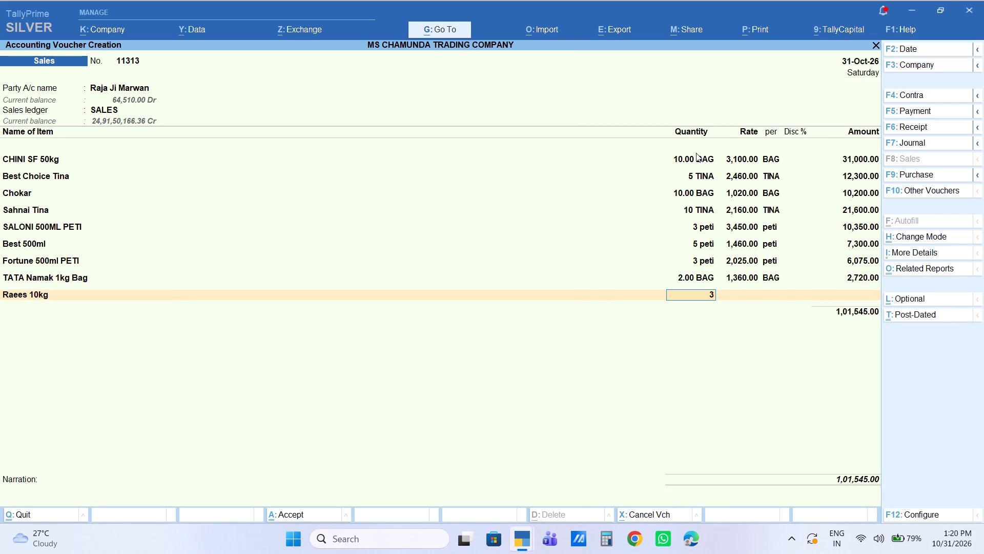
pyautogui.press('Return')
pyautogui.press('Return')
pyautogui.press('Return')
pyautogui.press('Return')
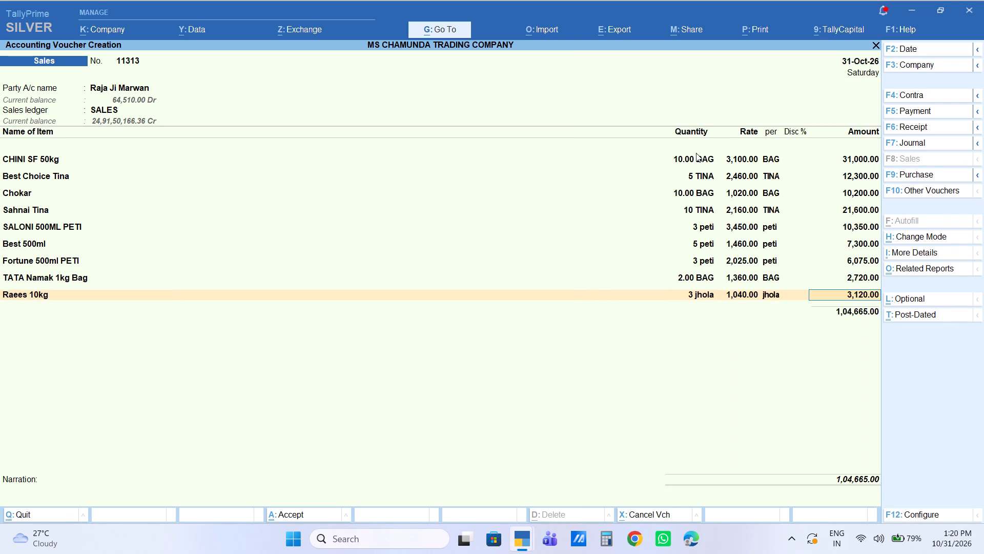
pyautogui.write('3150')
pyautogui.press('Return')
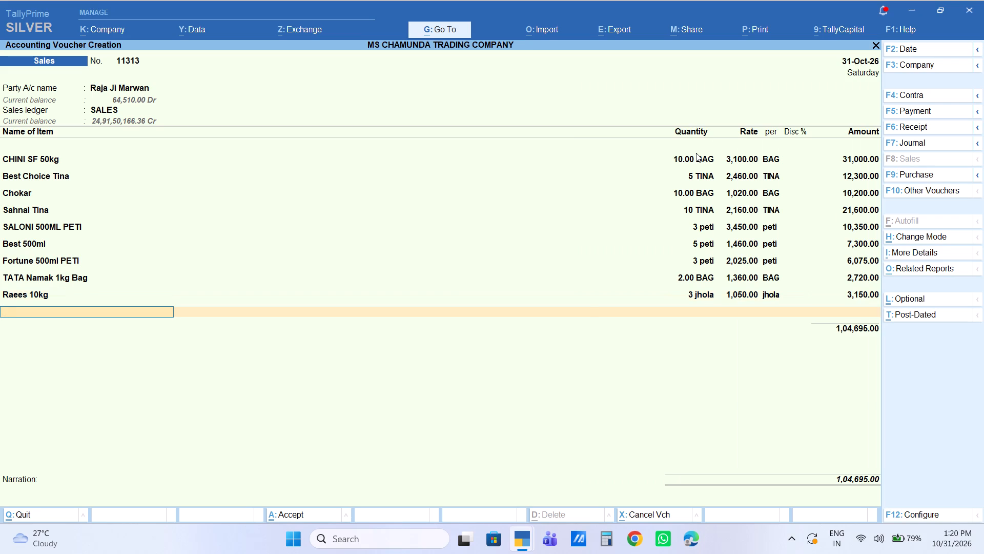
# Add Mircha 10kg below Raees 10kg: 1 BAG with an amount of 2,200.
pyautogui.write('mircha')
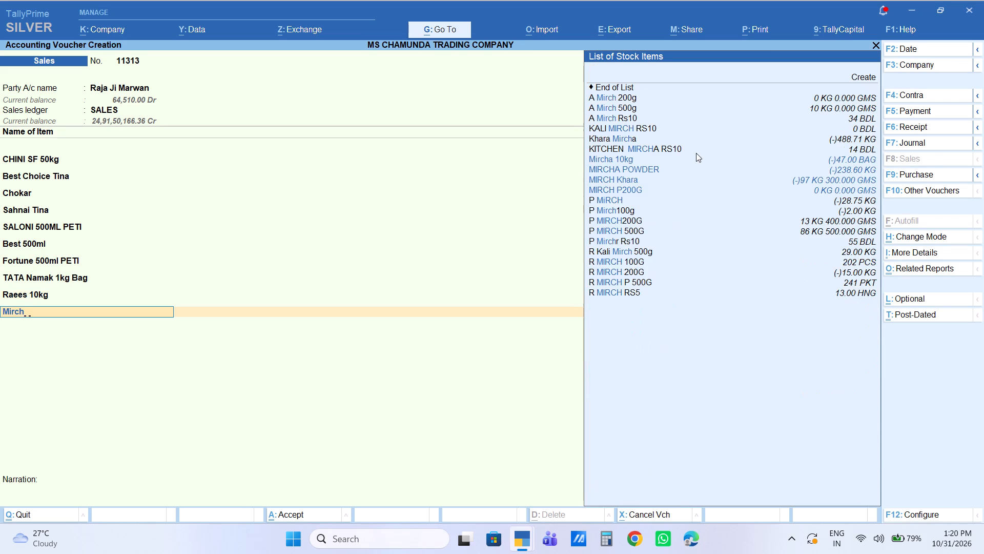
pyautogui.press('Down')
pyautogui.press('Down')
pyautogui.press('Up')
pyautogui.press('Return')
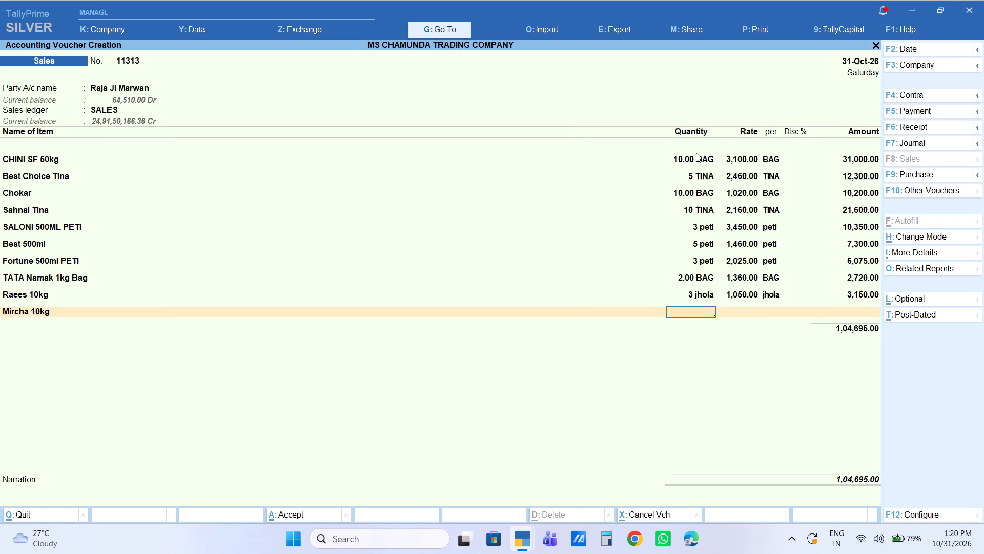
pyautogui.press('1')
pyautogui.press('Return')
pyautogui.press('Return')
pyautogui.press('Return')
pyautogui.press('Return')
pyautogui.write('2200')
pyautogui.press('Return')
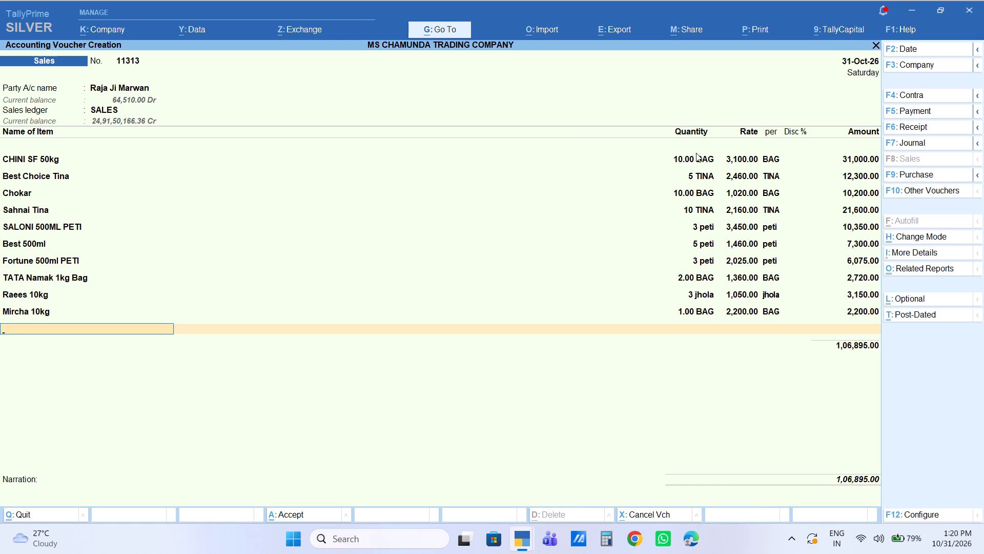
# Add R KASHMIRI 100G PCS below Mircha 10kg: 10 PCS with a 38% discount and an amount of 880.
pyautogui.write('r kas')
pyautogui.press('Down')
pyautogui.press('Return')
pyautogui.write('10')
pyautogui.press('Return')
pyautogui.press('Return')
pyautogui.press('Return')
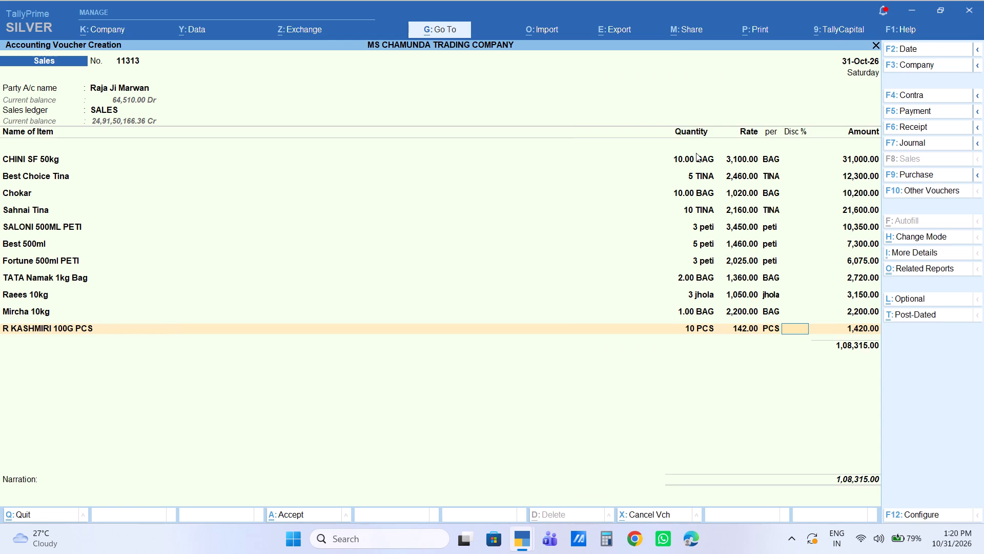
pyautogui.write('38')
pyautogui.press('Return')
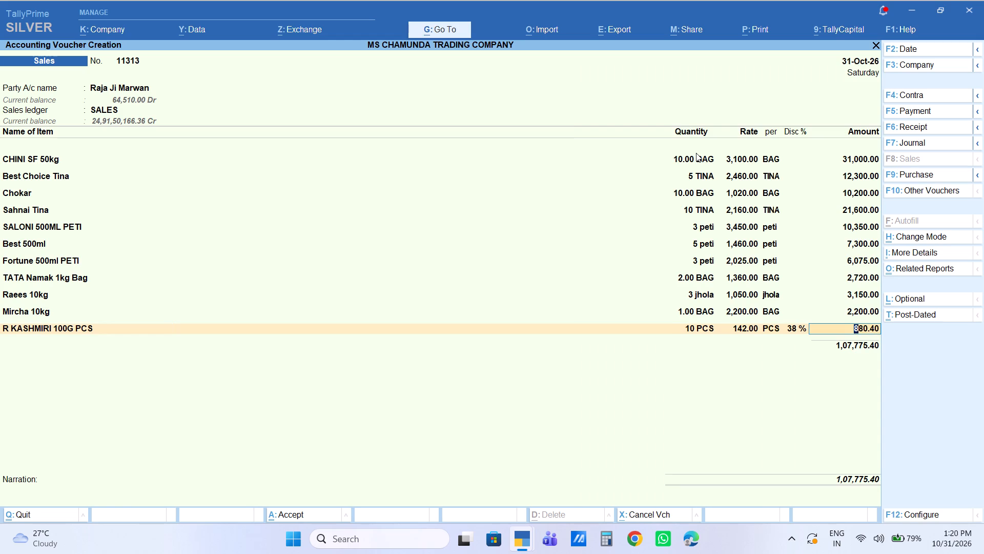
pyautogui.write('88')
pyautogui.press('0')
pyautogui.press('Return')
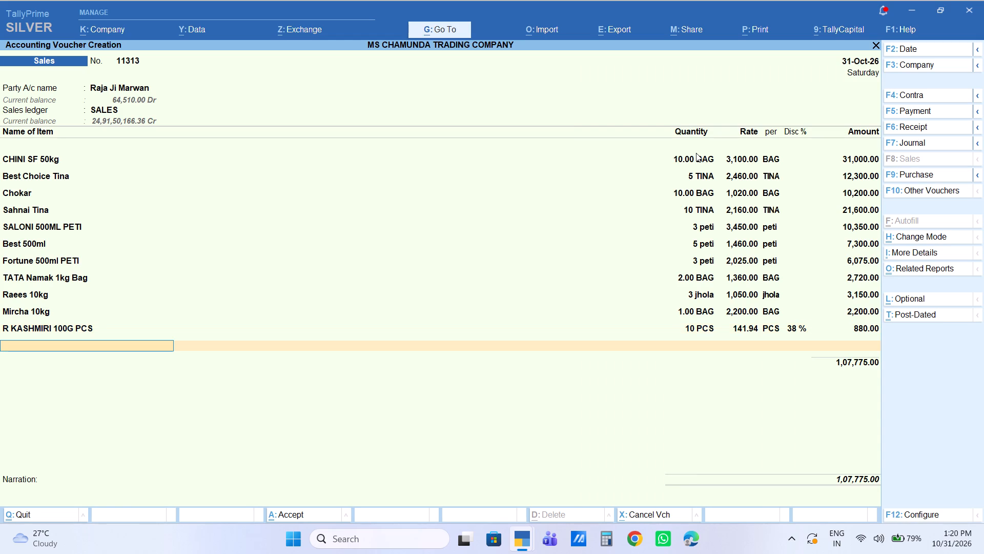
# Add R MEAT 100G PCS below R KASHMIRI 100G PCS: 10 PCS at the default rate of 100 with a 38% discount.
pyautogui.write('r mea')
pyautogui.press('Down')
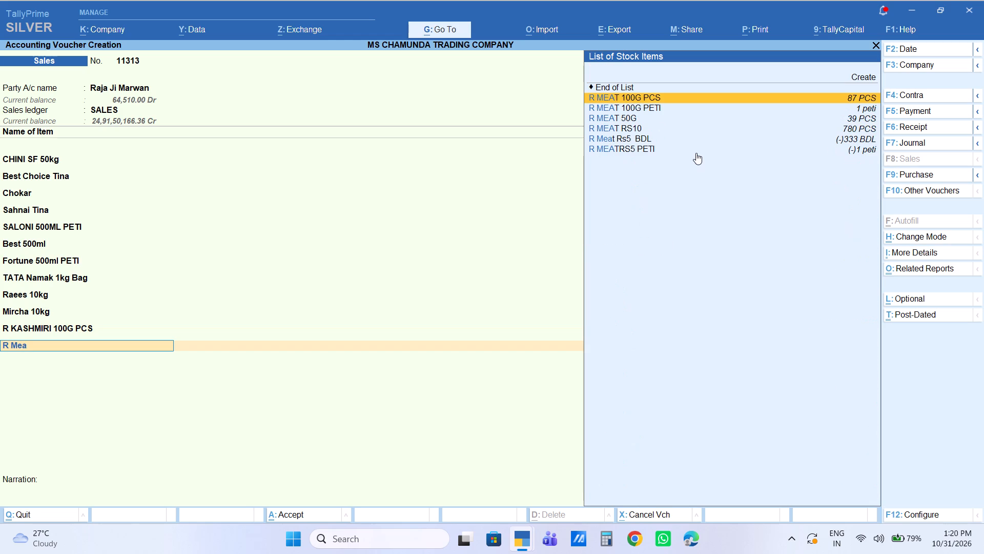
pyautogui.press('Return')
pyautogui.write('10')
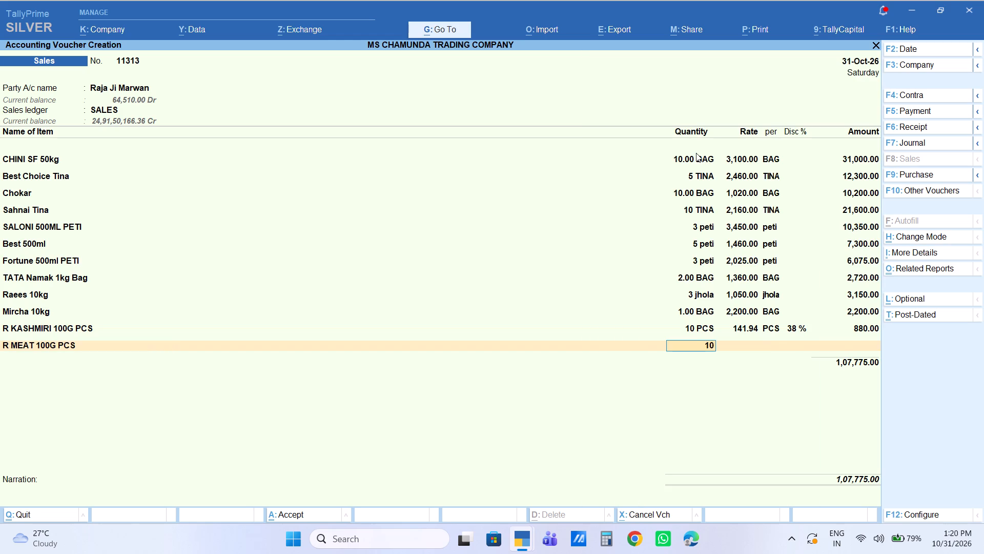
pyautogui.press('Return')
pyautogui.press('Return')
pyautogui.press('Return')
pyautogui.write('38')
pyautogui.press('Return')
pyautogui.press('Return')
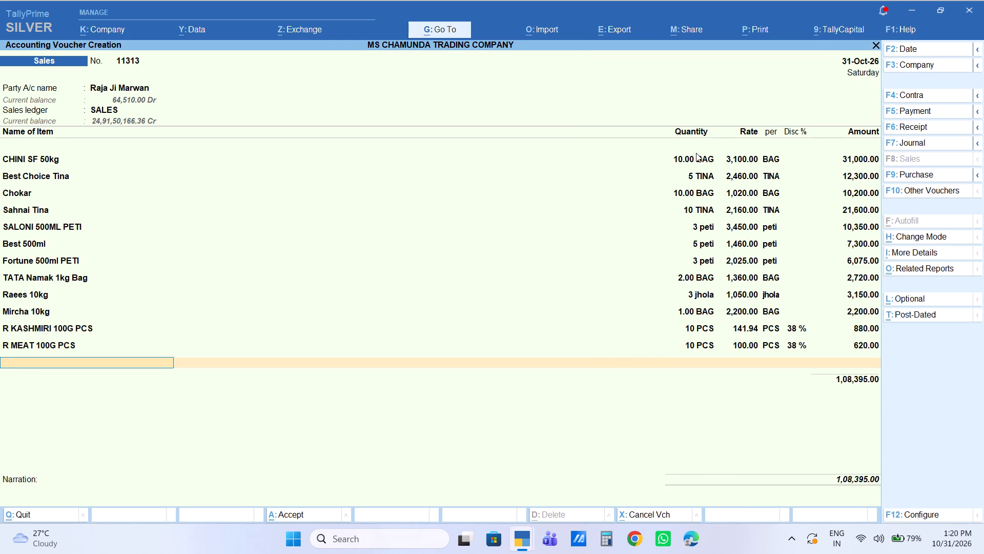
# Add R KITCHEN 100G PCS below R MEAT 100G PCS: 10 PCS at the default rate of 100 with a 38% discount.
pyautogui.write('r kirc')
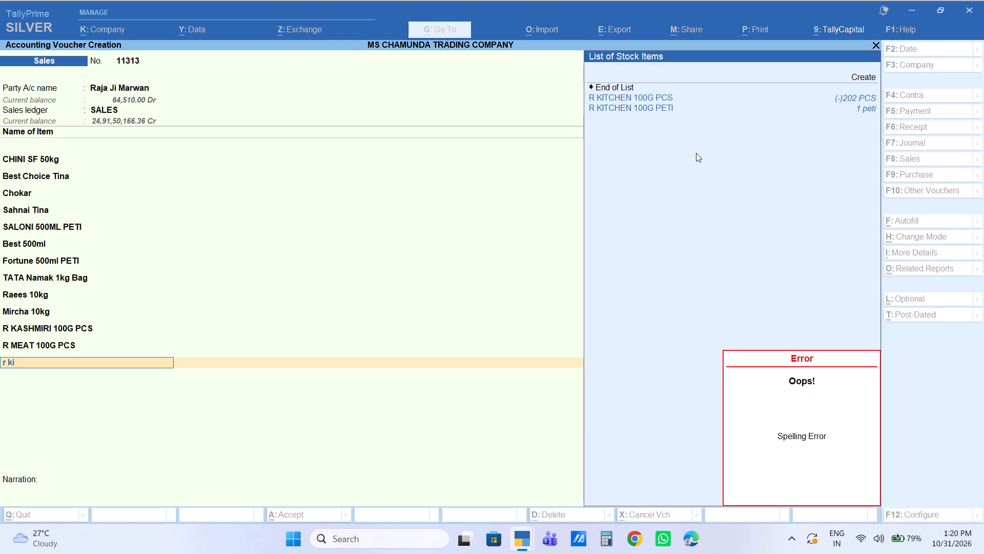
pyautogui.press('Down')
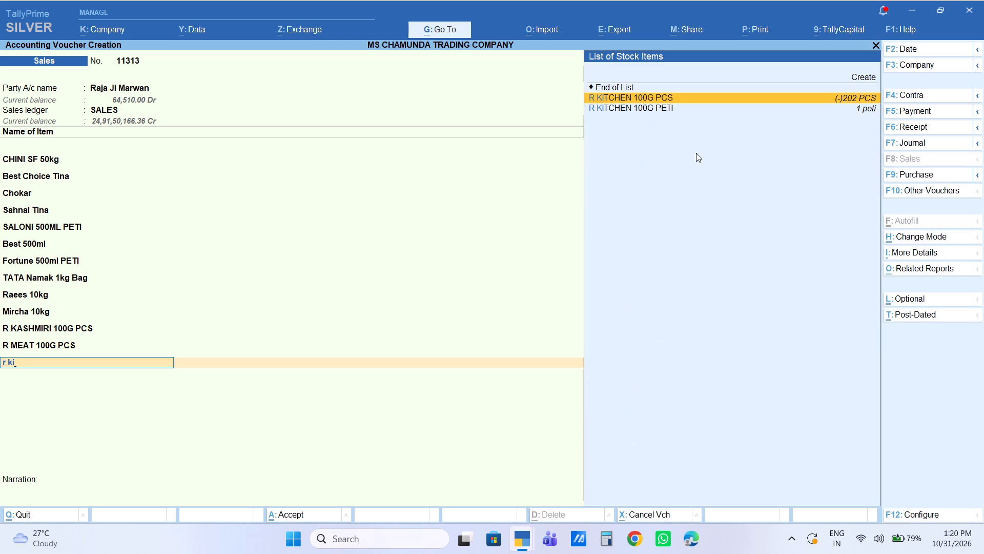
pyautogui.press('Return')
pyautogui.write('10')
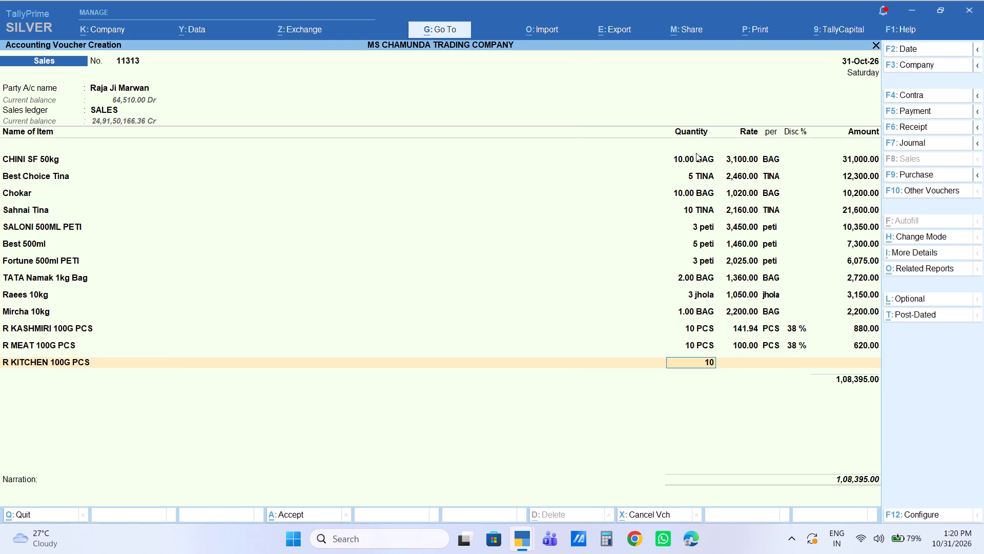
pyautogui.press('Return')
pyautogui.press('Return')
pyautogui.press('Return')
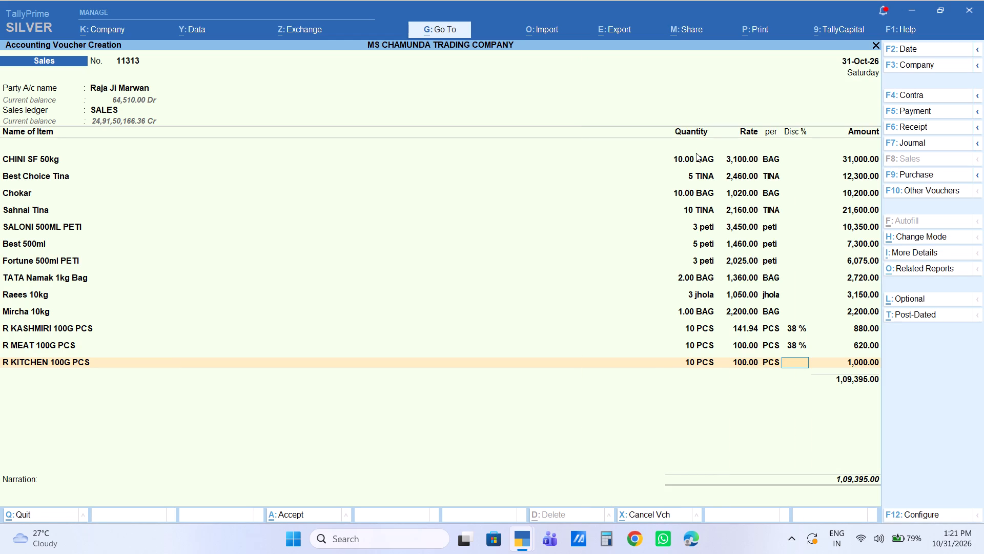
pyautogui.write('38')
pyautogui.press('Return')
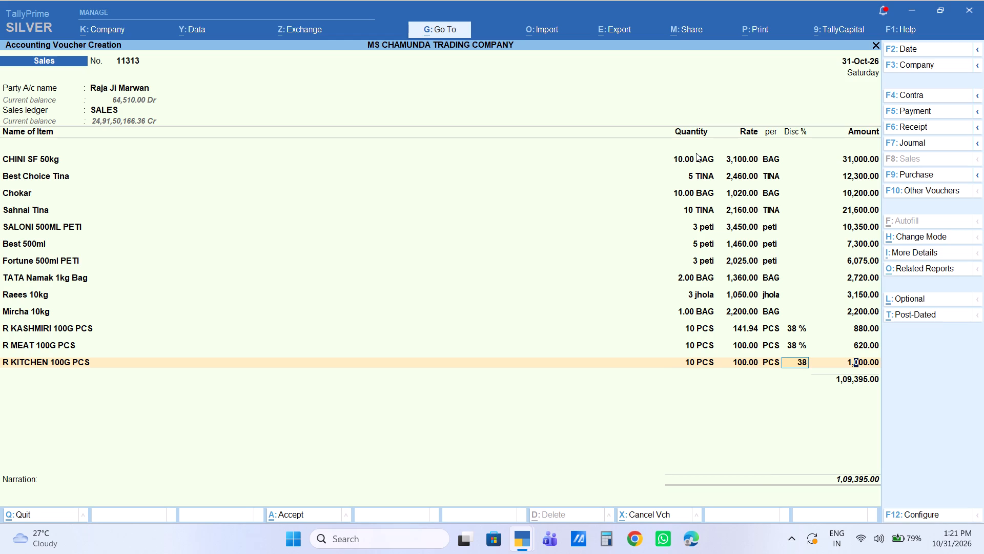
pyautogui.press('Return')
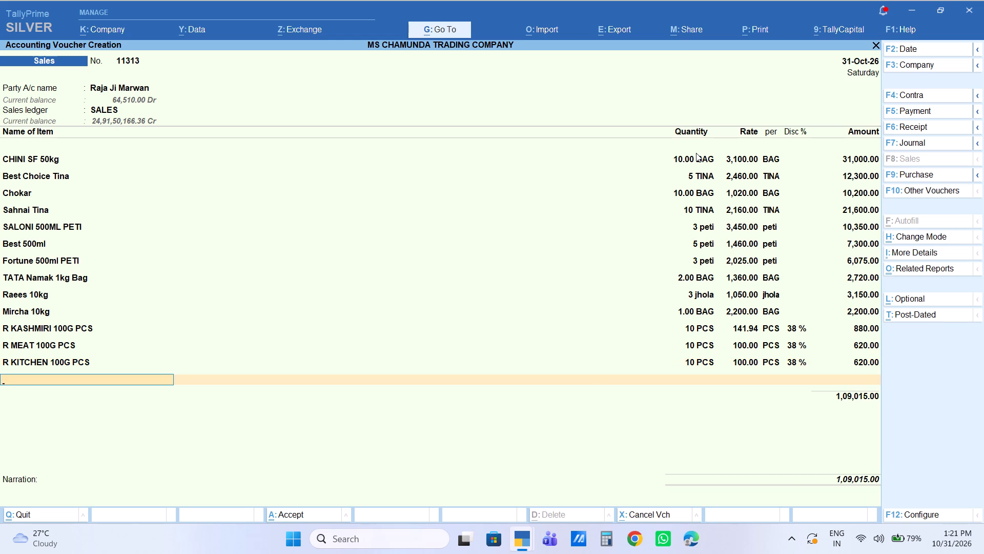
# Add R GARAM100G below R KITCHEN 100G PCS: 10 PCS at the default rate of 125 with a 38% discount.
pyautogui.write('r gara')
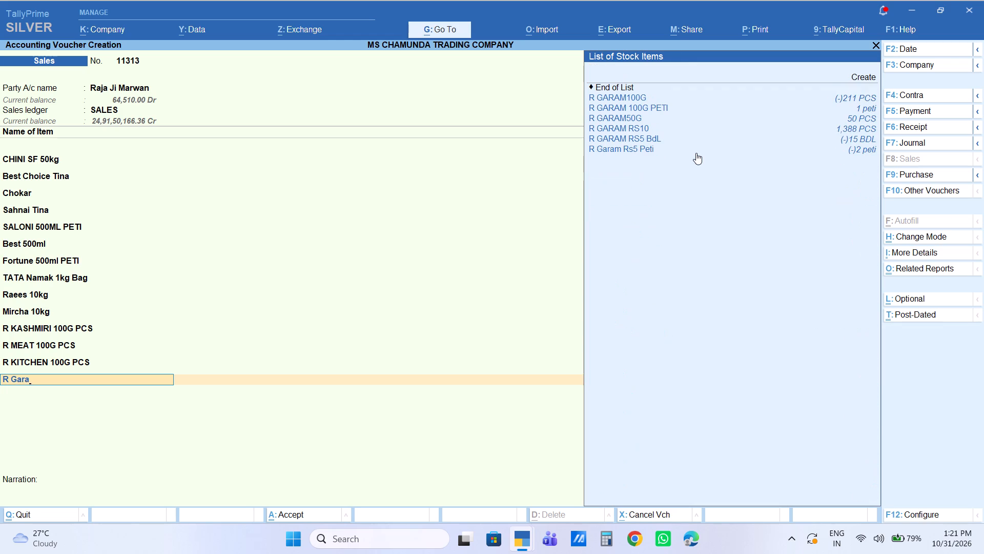
pyautogui.press('Down')
pyautogui.press('Return')
pyautogui.write('10')
pyautogui.press('Return')
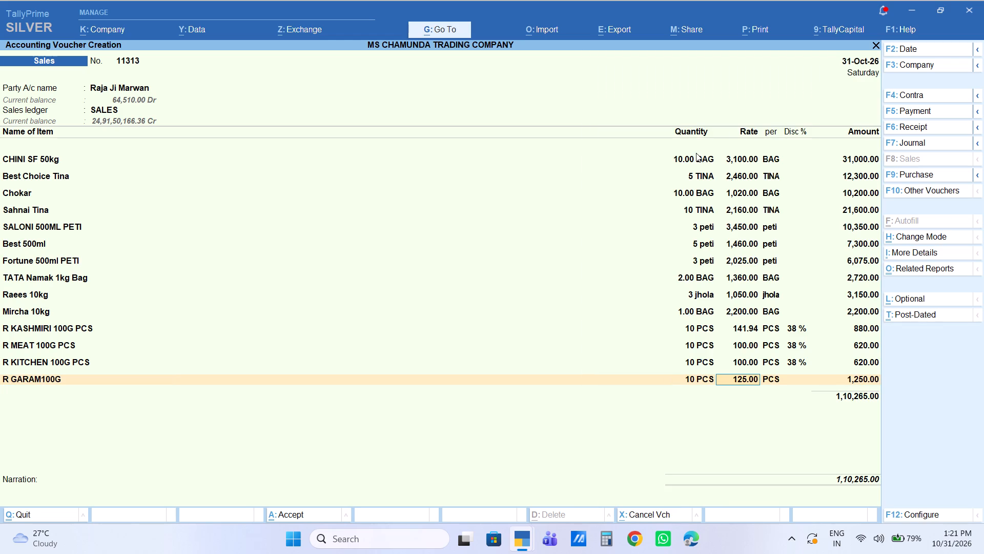
pyautogui.press('Return')
pyautogui.press('Return')
pyautogui.write('38')
pyautogui.press('Return')
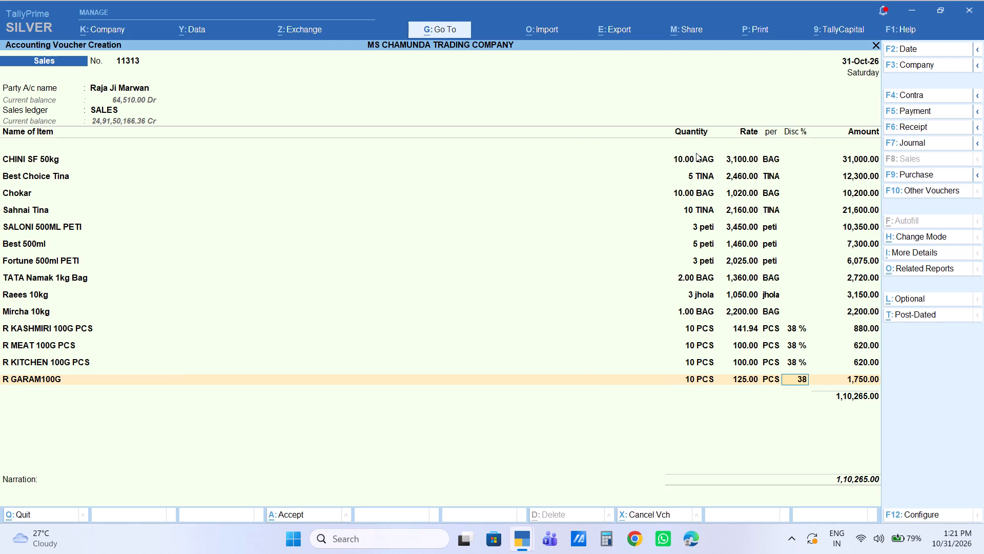
pyautogui.press('Return')
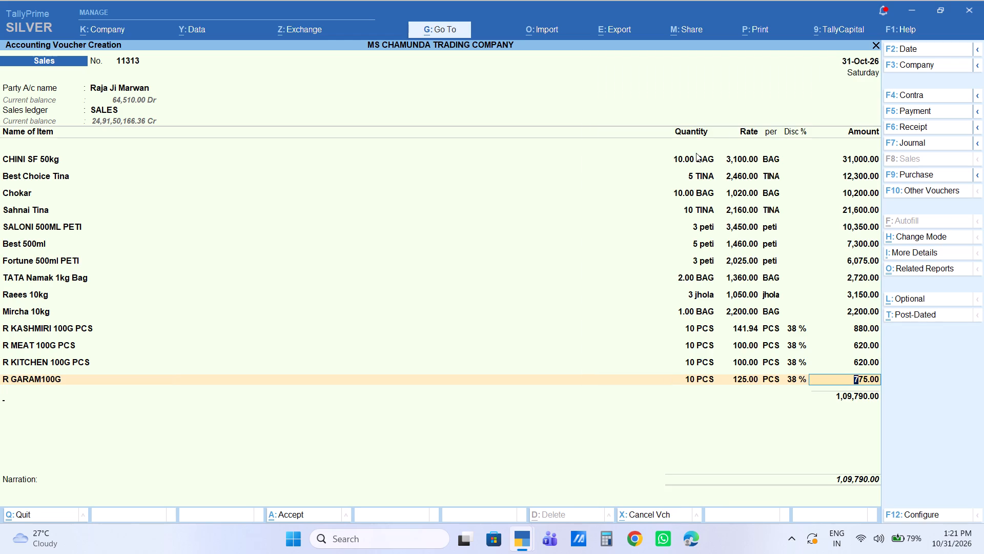
# End the item list and add the Labour Charge ledger with an amount of 150.
pyautogui.press('Return')
pyautogui.write('la')
pyautogui.press('Return')
pyautogui.press('Return')
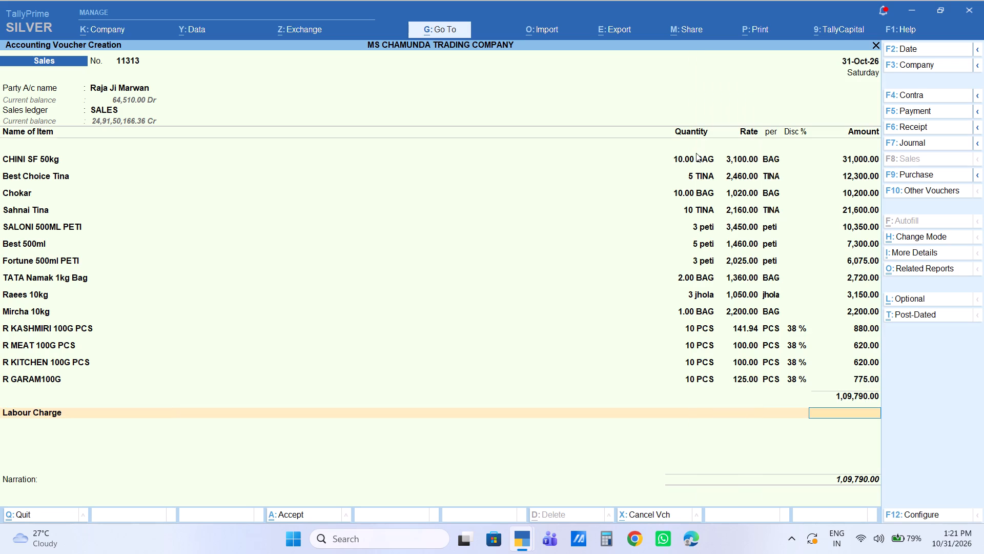
pyautogui.write('150\\')
pyautogui.press('BackSpace')
pyautogui.press('Return')
# Go back into the item list and review the entries line by line from CHINI SF 50kg to R GARAM100G.
pyautogui.press('BackSpace')
pyautogui.press('BackSpace')
pyautogui.press('BackSpace')
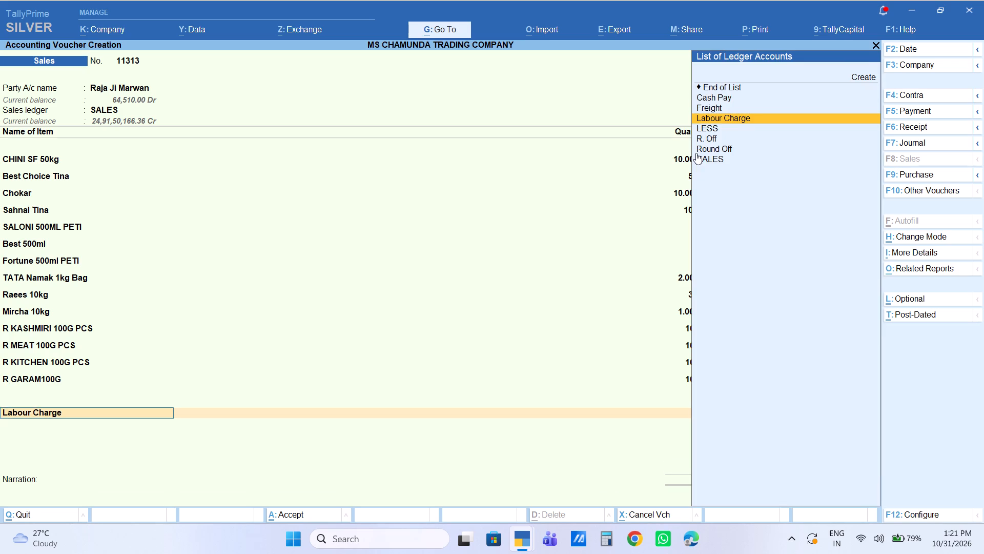
pyautogui.press('BackSpace')
pyautogui.press('Return')
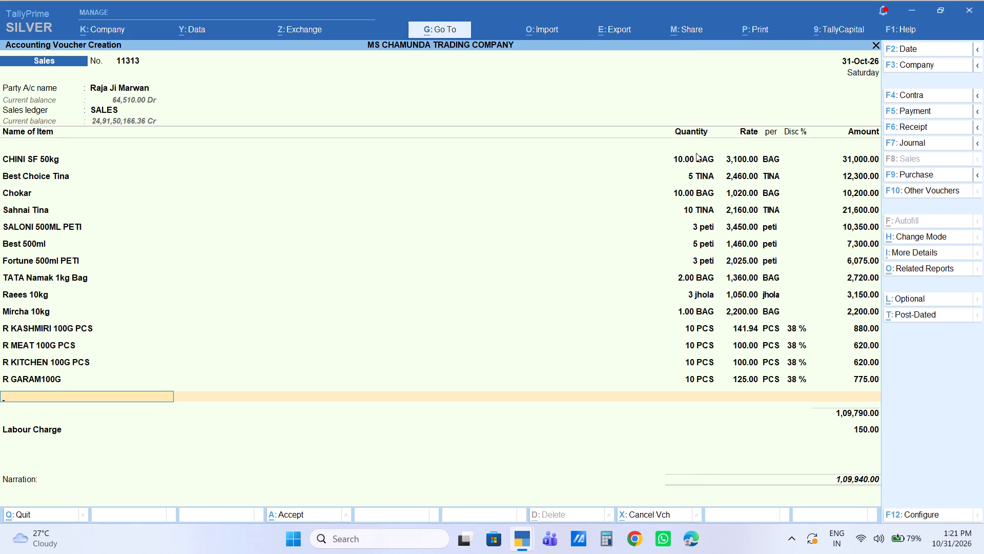
pyautogui.press('BackSpace')
pyautogui.press('Up')
pyautogui.press('Up')
pyautogui.press('Up')
pyautogui.press('Up')
pyautogui.press('Up')
pyautogui.press('Up')
pyautogui.press('Up')
pyautogui.press('Up')
pyautogui.press('Up')
pyautogui.press('Up')
pyautogui.press('Up')
pyautogui.press('Up')
pyautogui.press('Up')
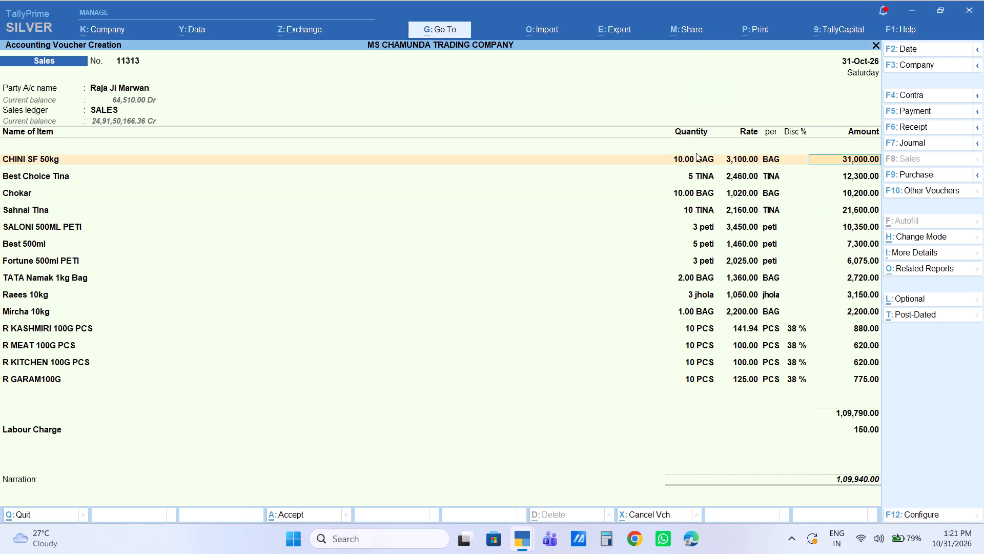
pyautogui.press('Down')
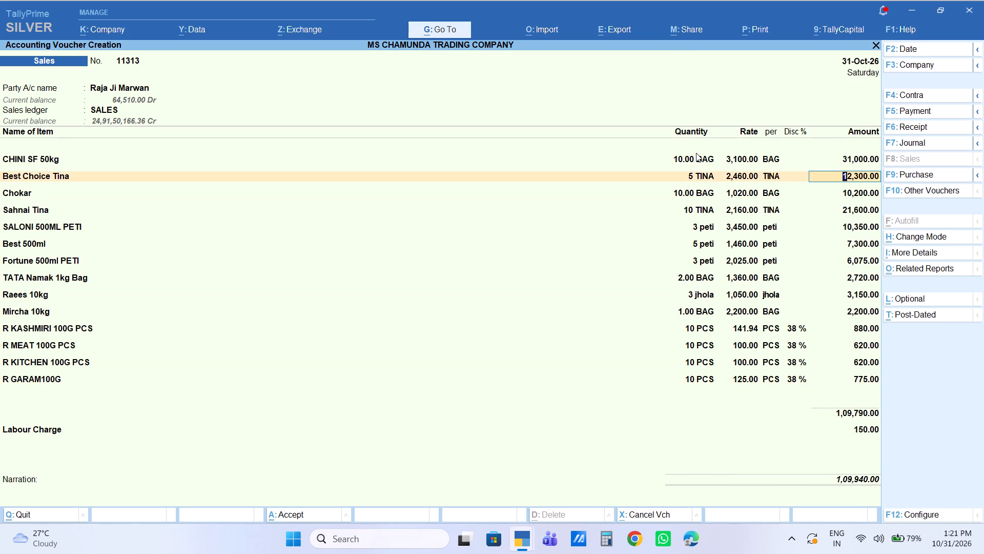
pyautogui.press('Down')
pyautogui.press('Down')
pyautogui.press('Down')
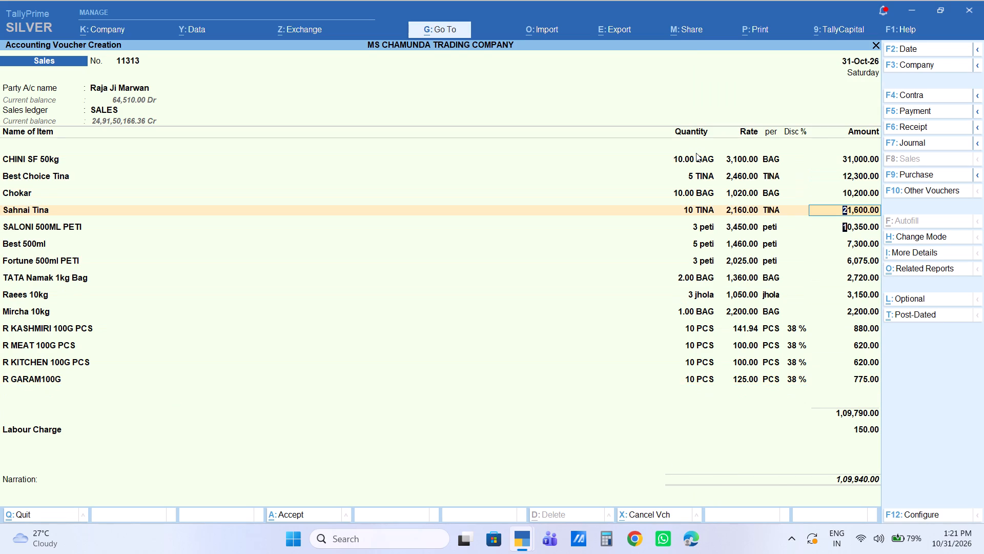
pyautogui.press('Down')
pyautogui.press('Down')
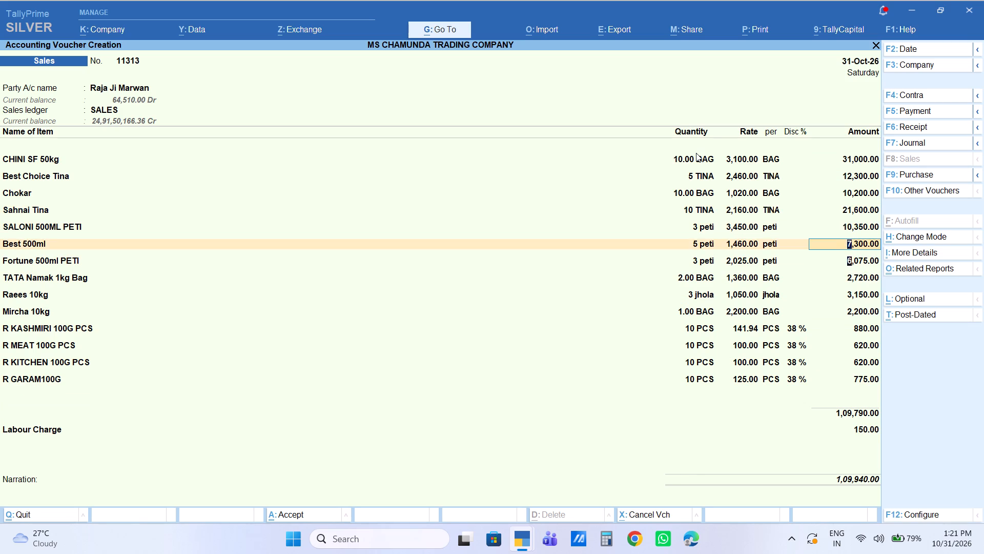
pyautogui.press('Down')
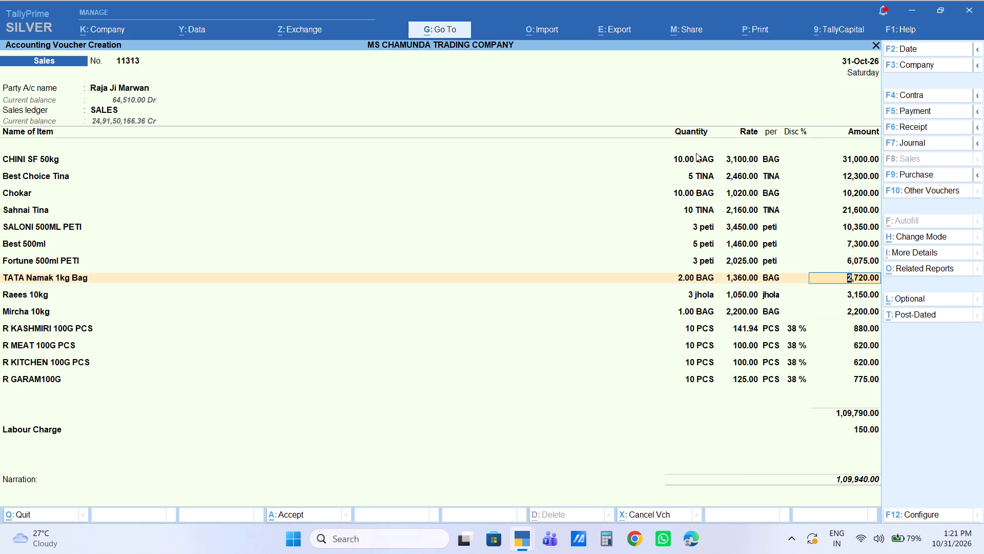
pyautogui.press('Down')
pyautogui.press('Down')
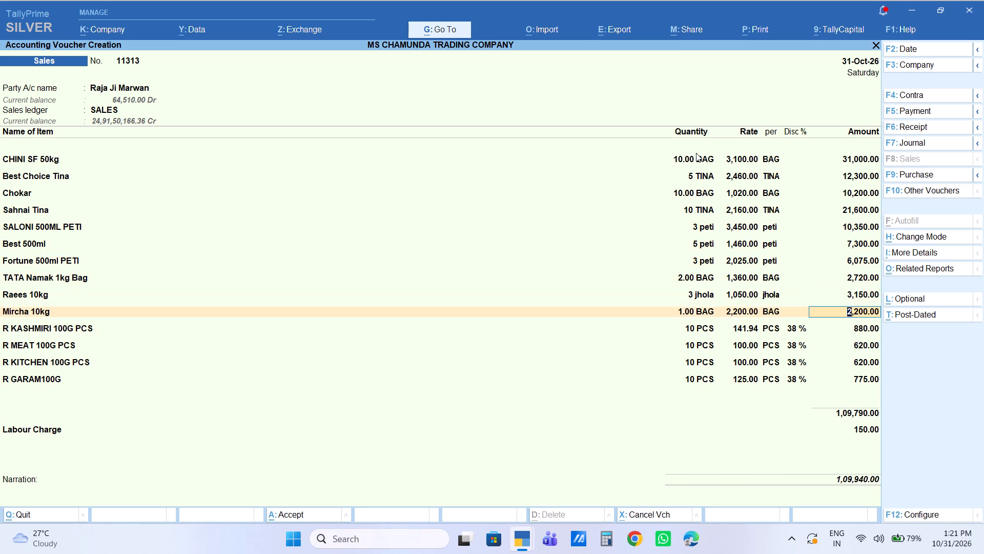
pyautogui.press('Down')
pyautogui.press('Down')
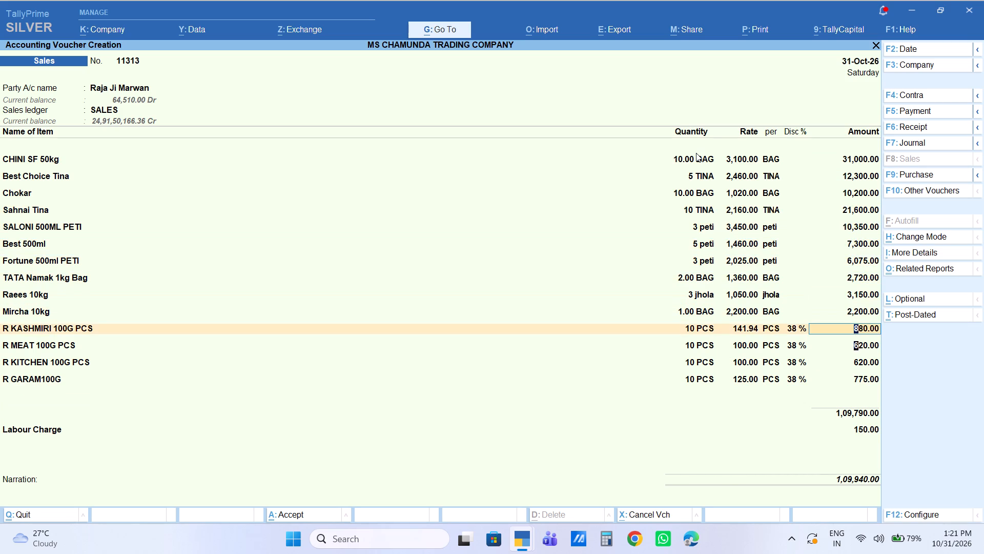
pyautogui.press('Down')
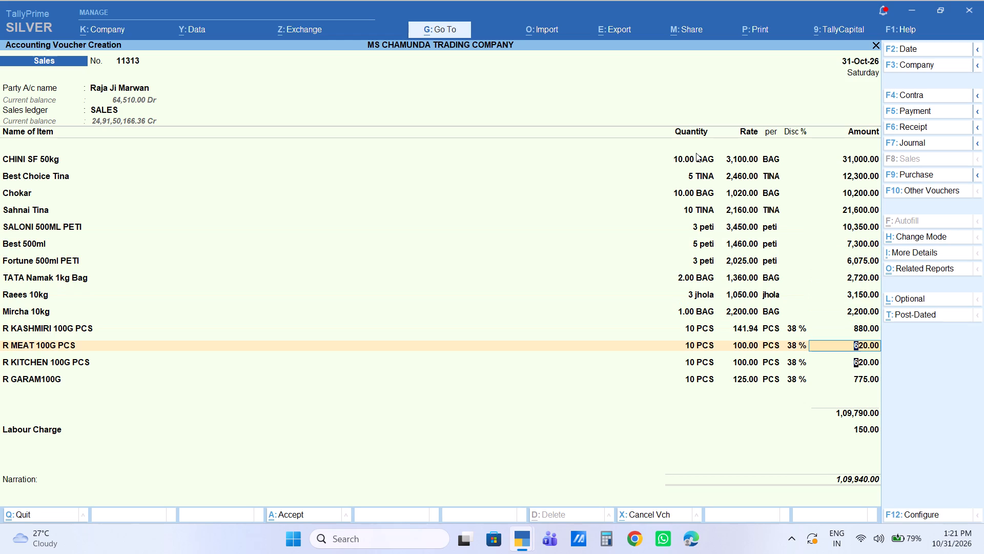
pyautogui.press('Down')
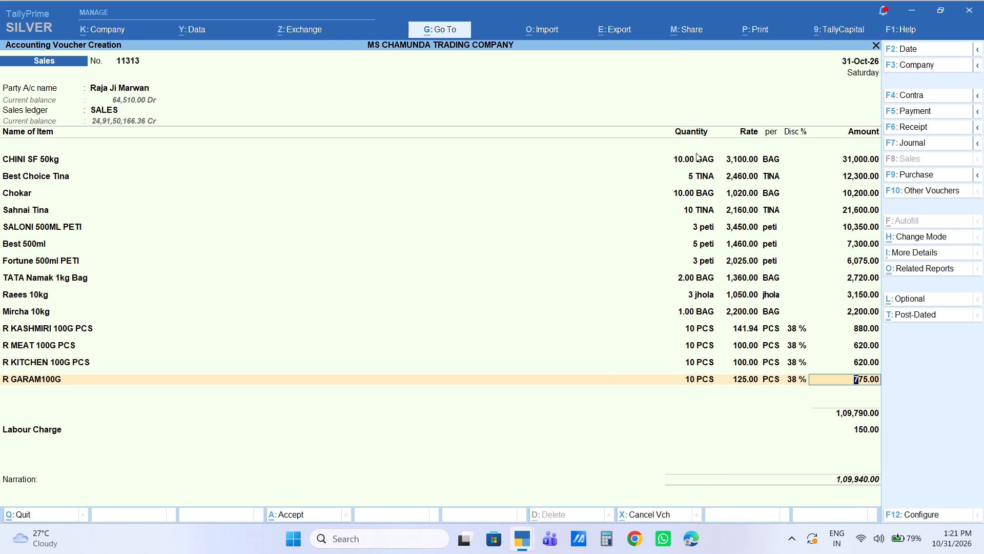
# Add SALONI 1L PETI below R GARAM100G: 3 peti with an amount of 9,120.
pyautogui.press('Return')
pyautogui.press('Return')
pyautogui.press('Return')
pyautogui.press('BackSpace')
pyautogui.press('BackSpace')
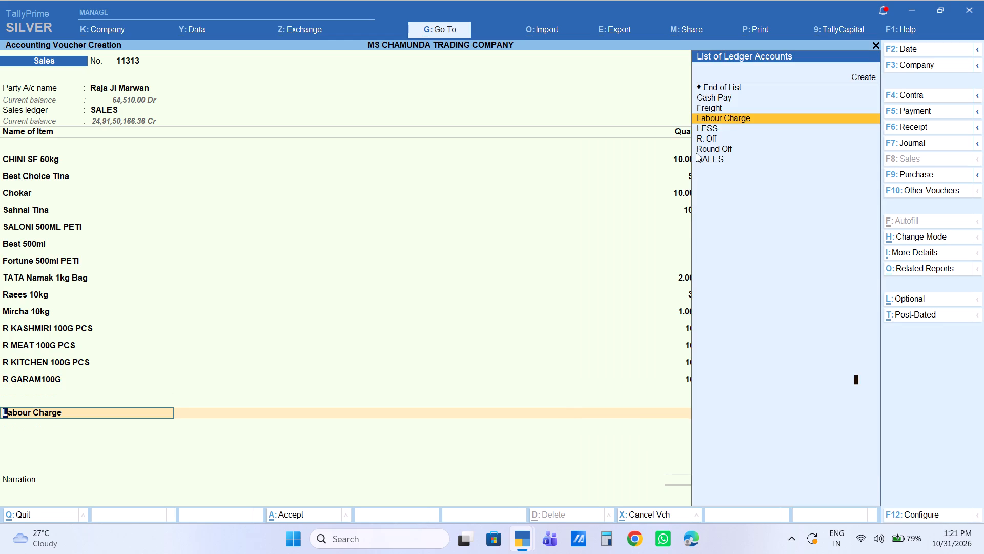
pyautogui.press('Return')
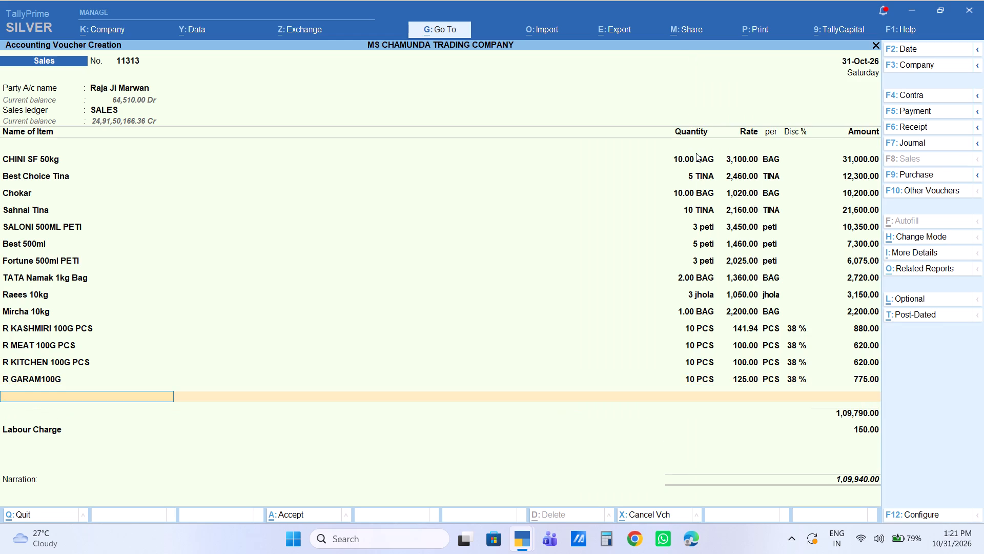
pyautogui.write('sa')
pyautogui.write('loni')
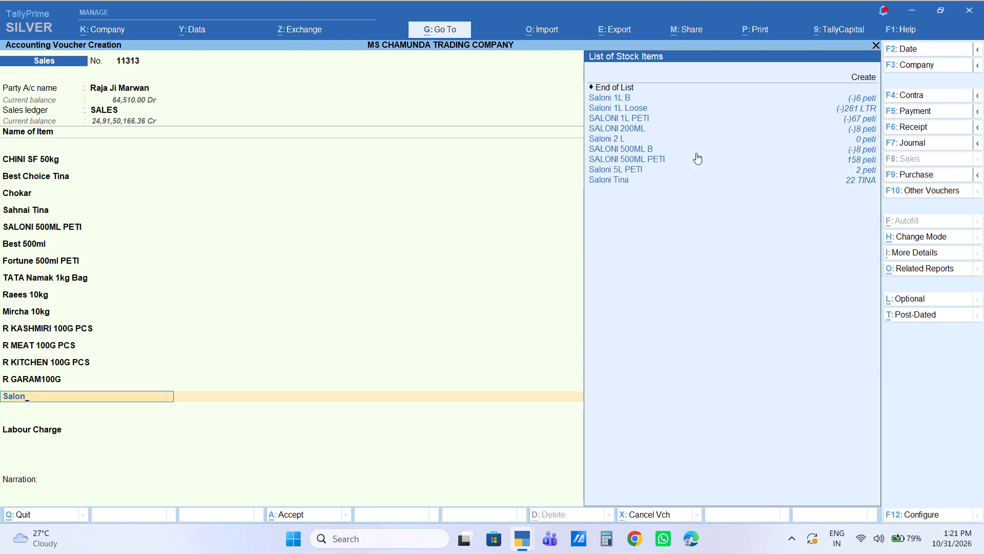
pyautogui.press('Down')
pyautogui.press('Down')
pyautogui.press('Down')
pyautogui.press('Return')
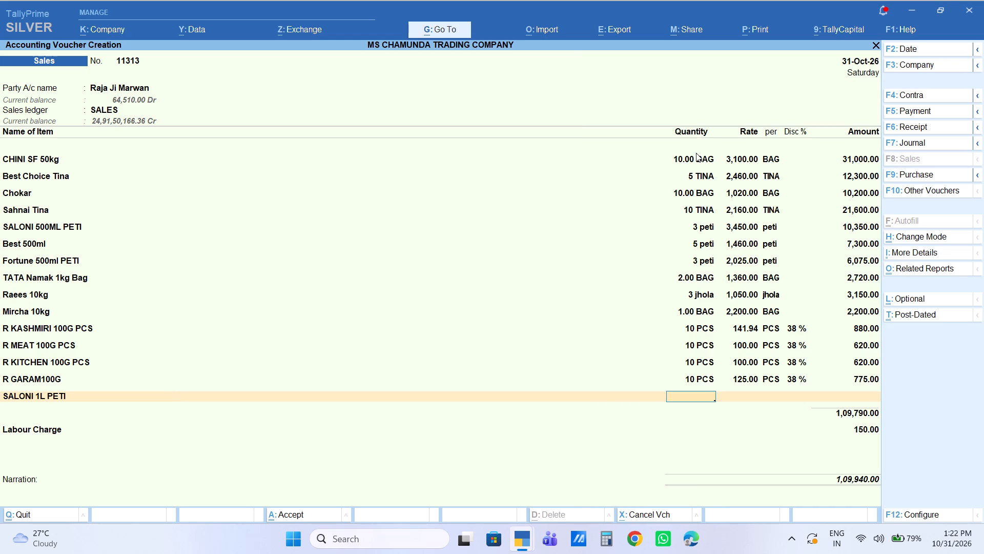
pyautogui.press('3')
pyautogui.press('Return')
pyautogui.press('Return')
pyautogui.press('Return')
pyautogui.press('Return')
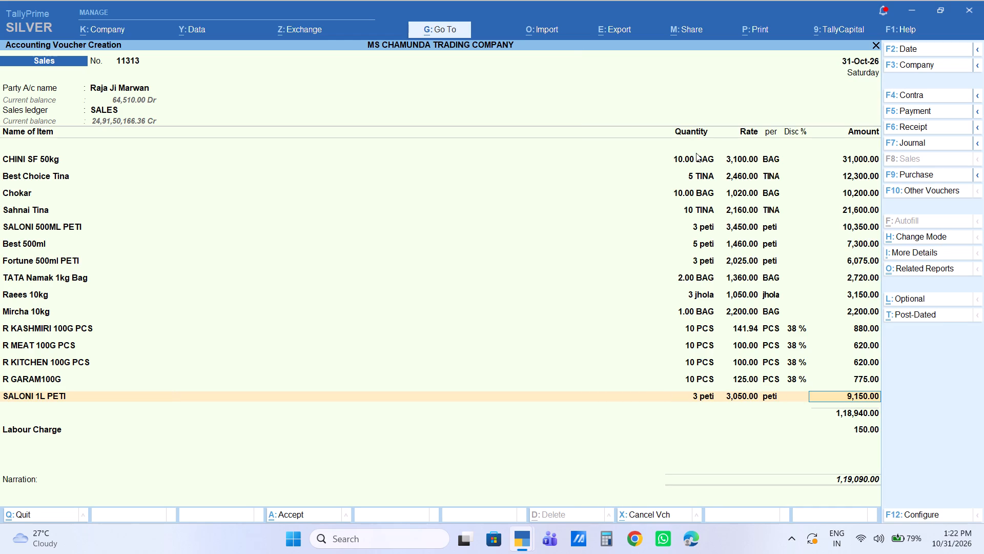
pyautogui.write('9120')
pyautogui.press('Return')
pyautogui.press('Return')
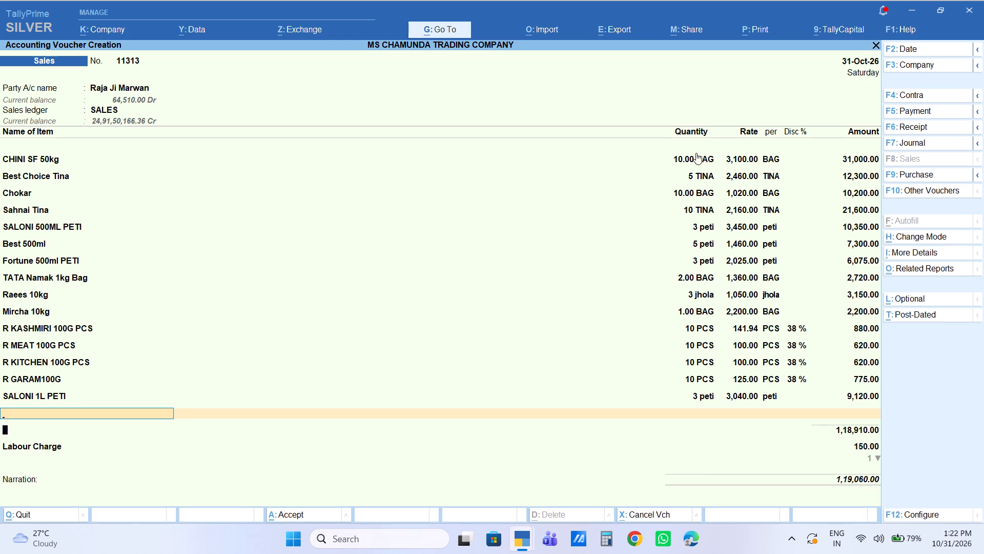
# Set the Labour Charge amount to 156.
pyautogui.press('Return')
pyautogui.press('Return')
pyautogui.write('156')
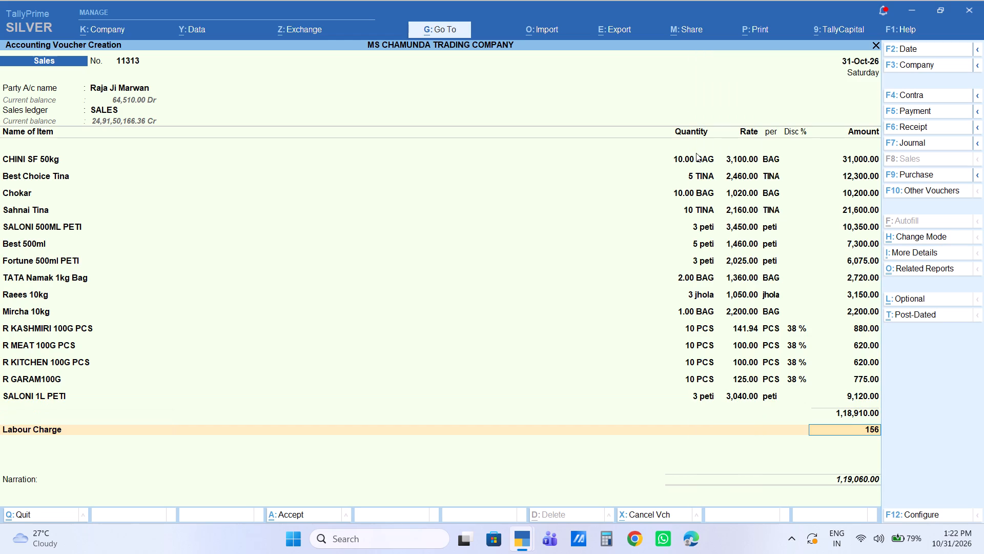
pyautogui.press('Return')
pyautogui.press('Return')
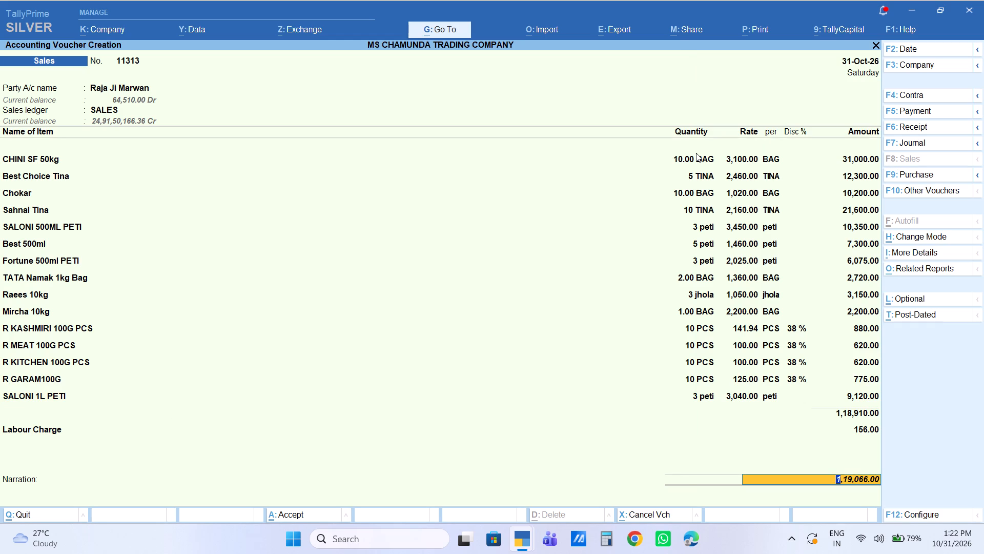
# Leave the narration empty and save the sales voucher.
pyautogui.press('Return')
pyautogui.press('Return')
pyautogui.press('Return')
pyautogui.press('Return')
pyautogui.press('Return')
pyautogui.press('Return')
pyautogui.press('Return')
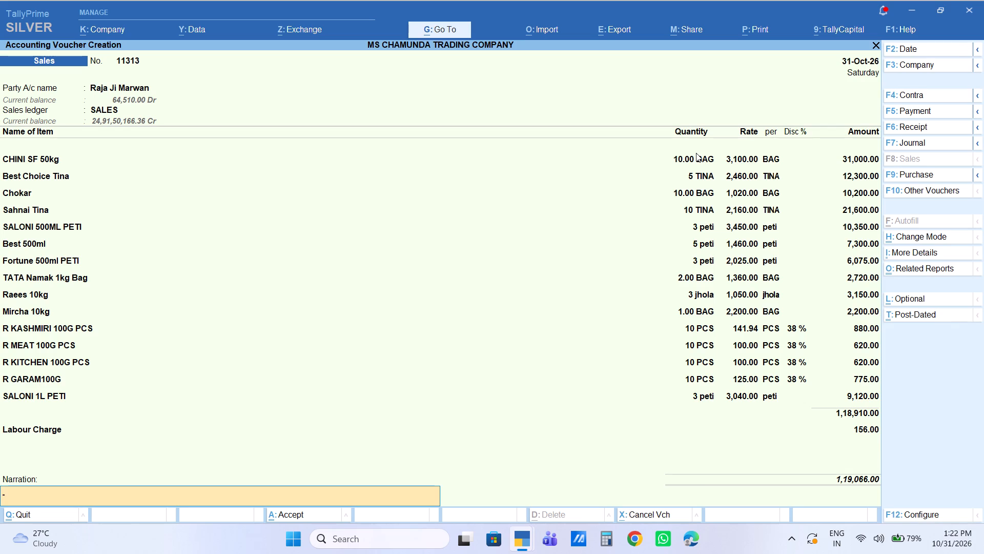
pyautogui.press('Return')
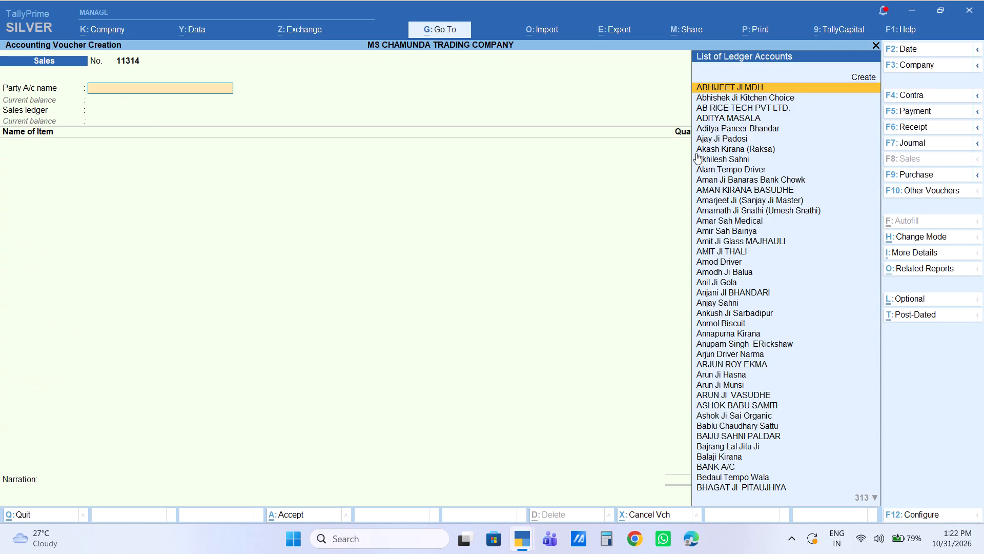
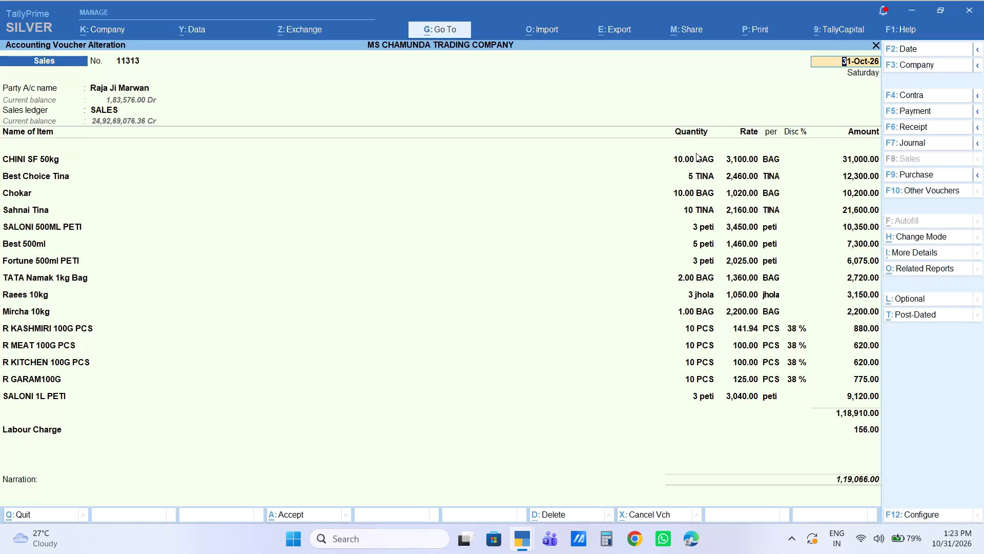
# Leave sales voucher 11313 and start a new receipt voucher with BANK A/C as the account.
pyautogui.press('Escape')
pyautogui.press('Escape')
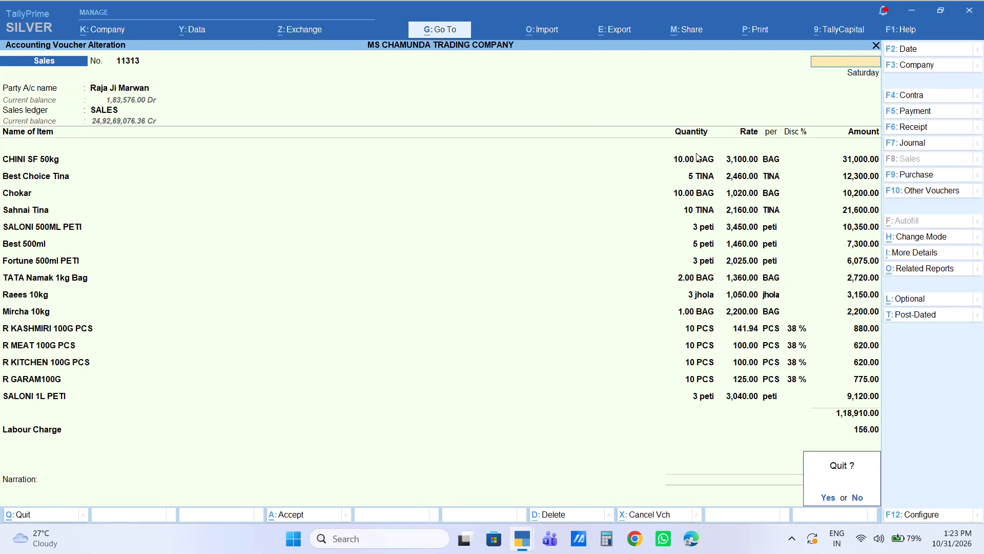
pyautogui.press('Escape')
pyautogui.press('F6')
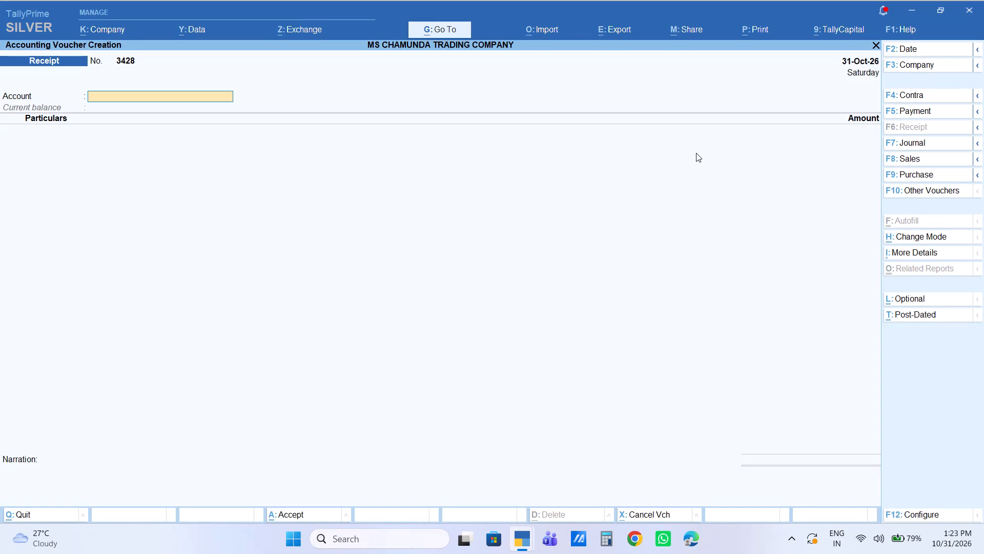
pyautogui.write('ca')
pyautogui.press('Return')
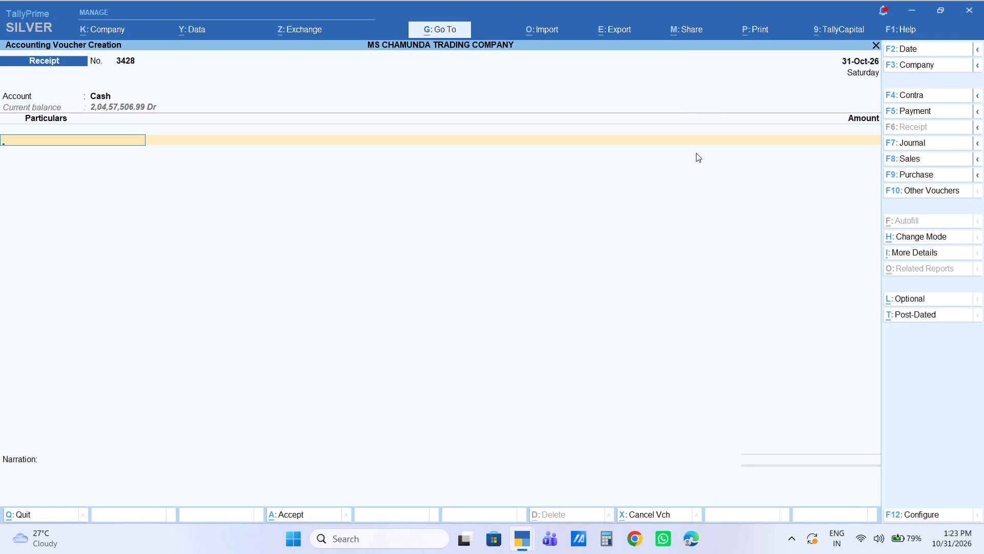
pyautogui.press('BackSpace')
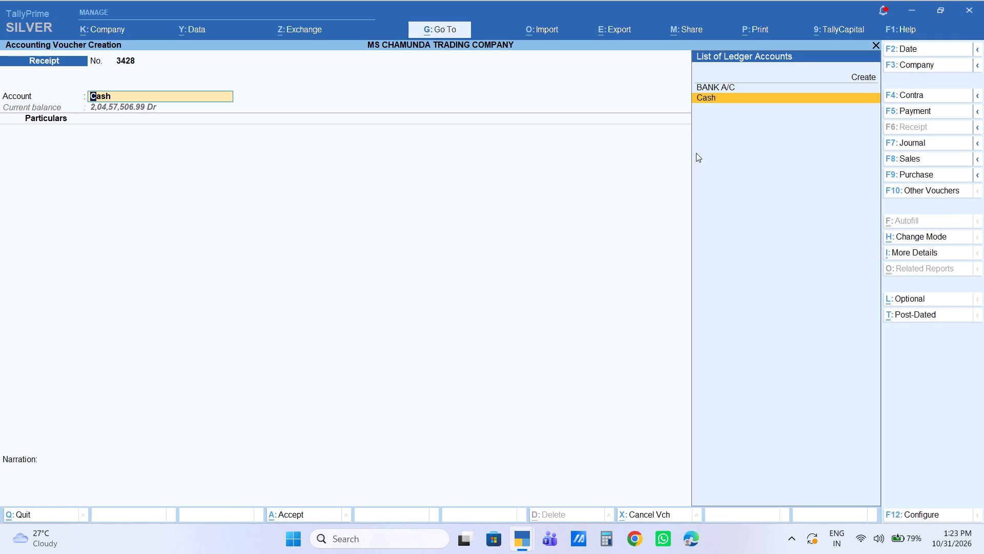
pyautogui.press('Up')
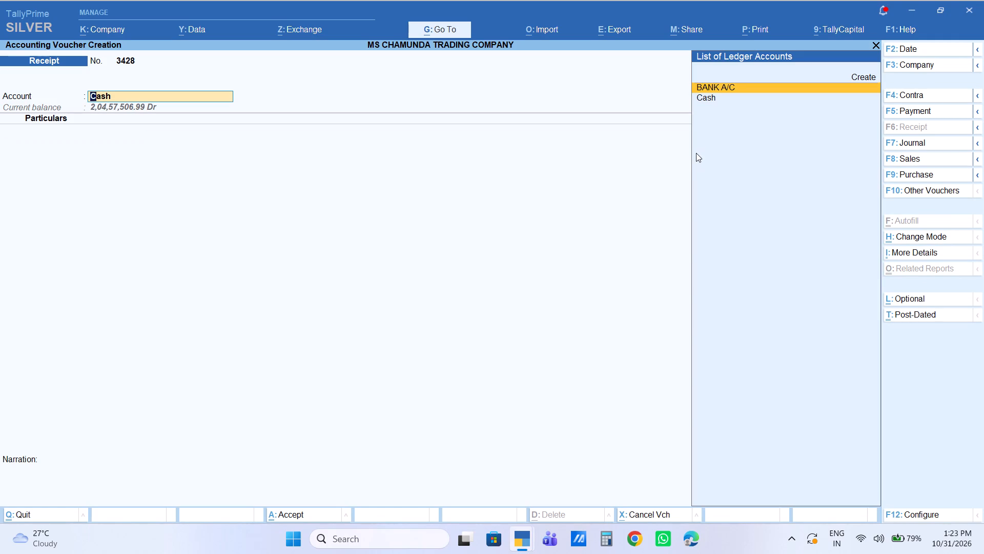
pyautogui.press('Return')
# Enter the customer of sales voucher 11313 as the particulars, with 51,000 received against bill reference 11313.
pyautogui.write('raja')
pyautogui.press('Down')
pyautogui.press('Down')
pyautogui.press('Up')
pyautogui.press('Return')
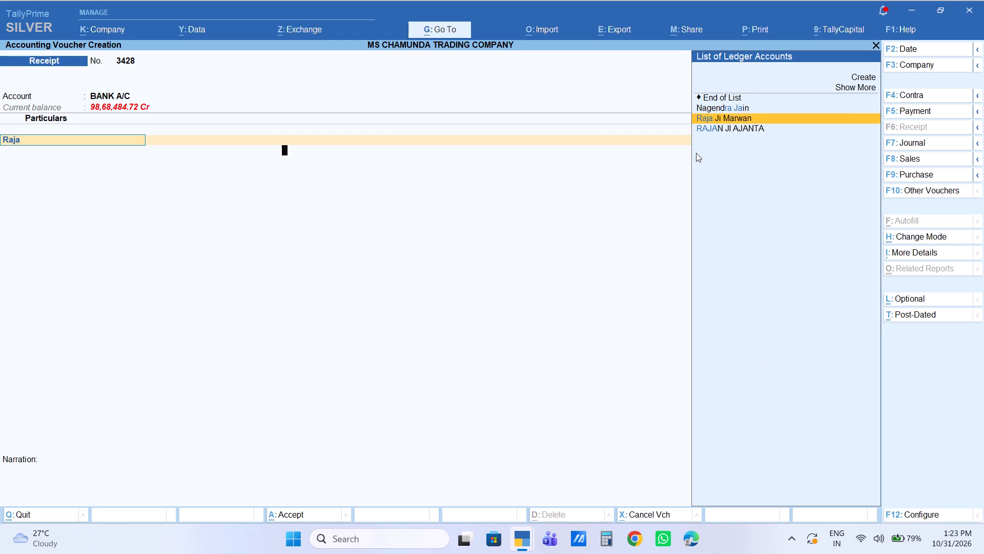
pyautogui.press('Return')
pyautogui.press('Down')
pyautogui.press('Down')
pyautogui.press('Return')
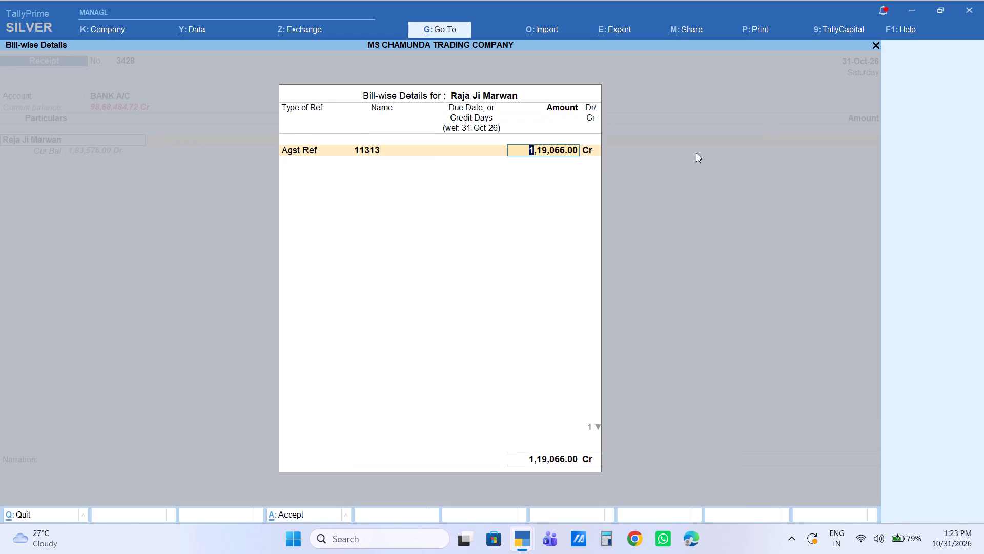
pyautogui.write('51000')
pyautogui.press('Return')
pyautogui.press('Return')
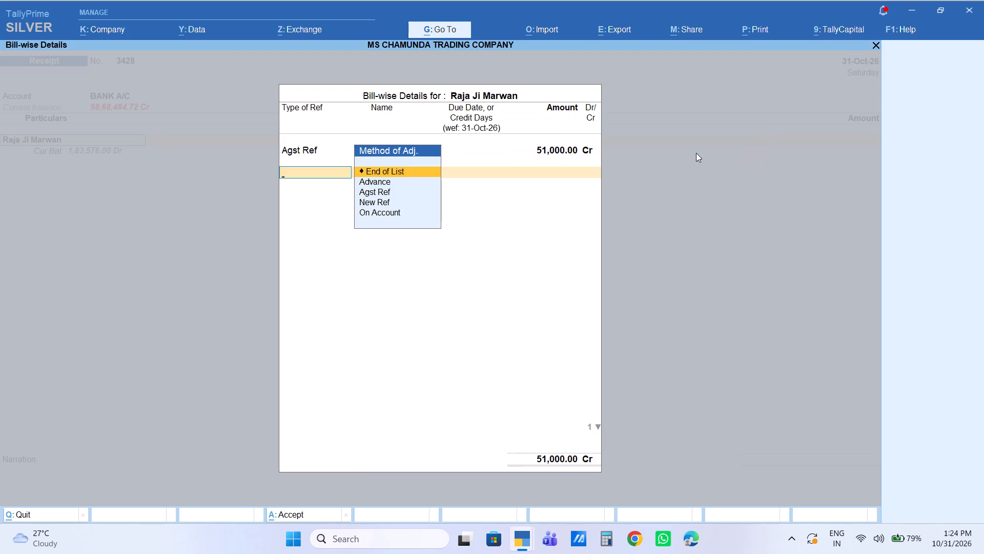
# Accept the bank allocation as Cheque/DD dated 31-Oct-26, leave the instrument details and narration empty, and save the receipt.
pyautogui.press('Return')
pyautogui.press('Return')
pyautogui.press('Return')
pyautogui.press('Return')
pyautogui.press('Return')
pyautogui.press('Return')
pyautogui.press('Return')
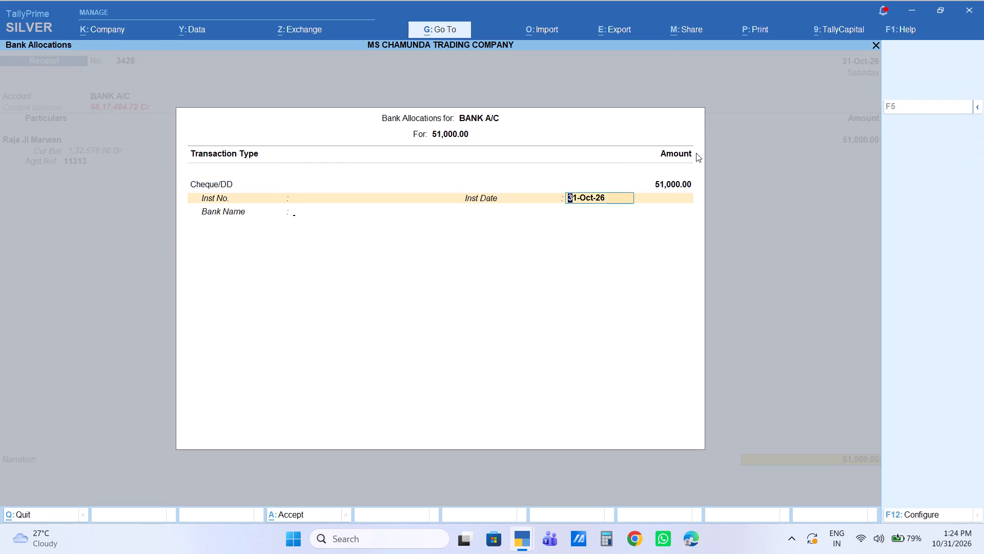
pyautogui.press('Return')
pyautogui.press('Return')
pyautogui.press('Return')
pyautogui.press('Return')
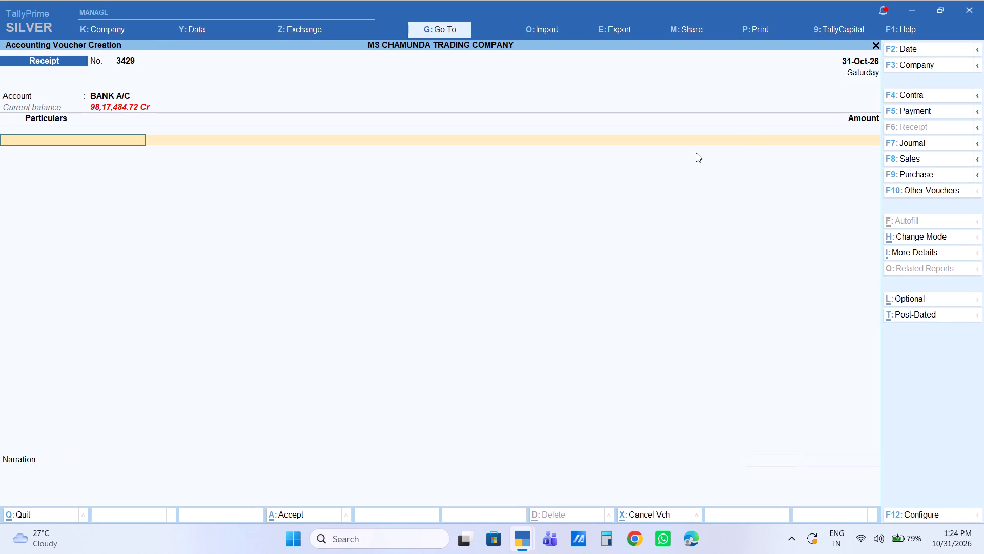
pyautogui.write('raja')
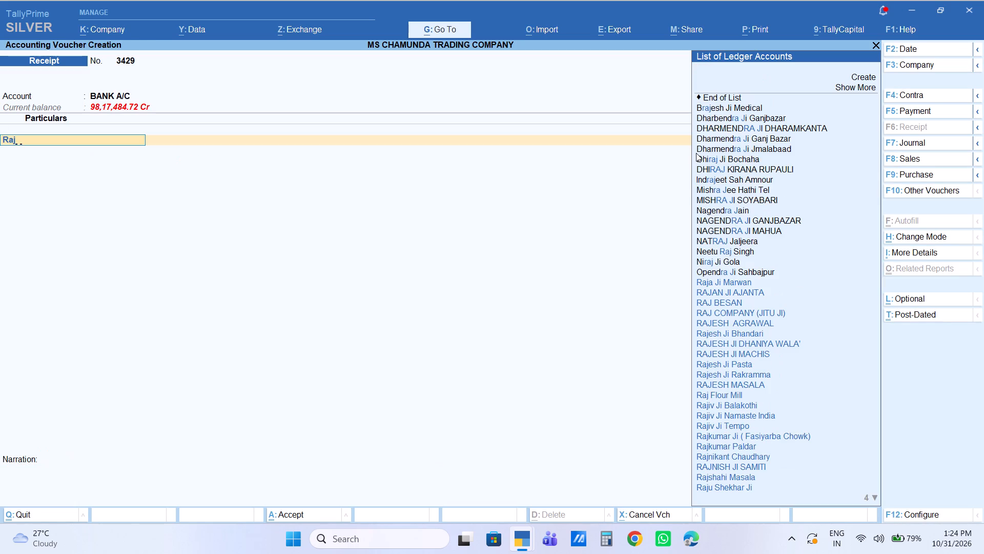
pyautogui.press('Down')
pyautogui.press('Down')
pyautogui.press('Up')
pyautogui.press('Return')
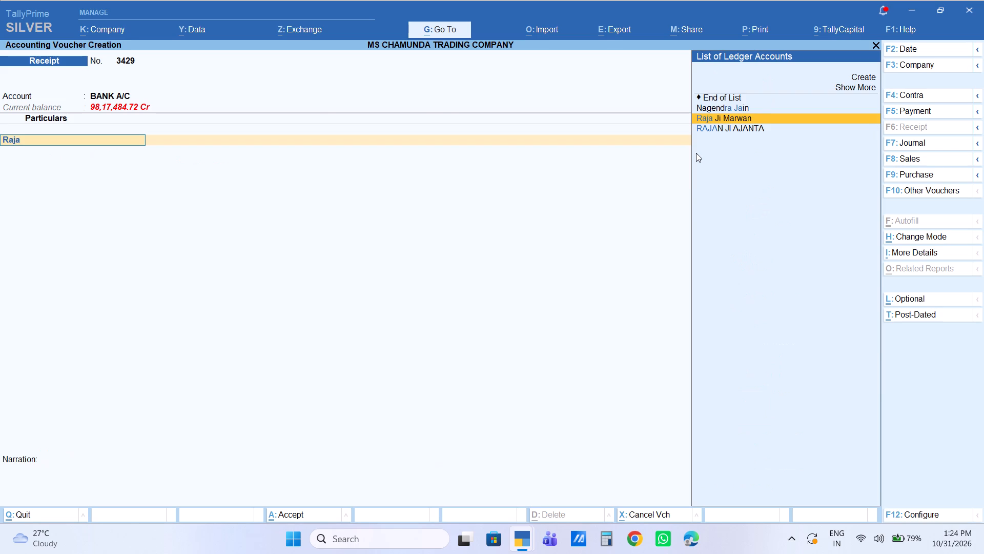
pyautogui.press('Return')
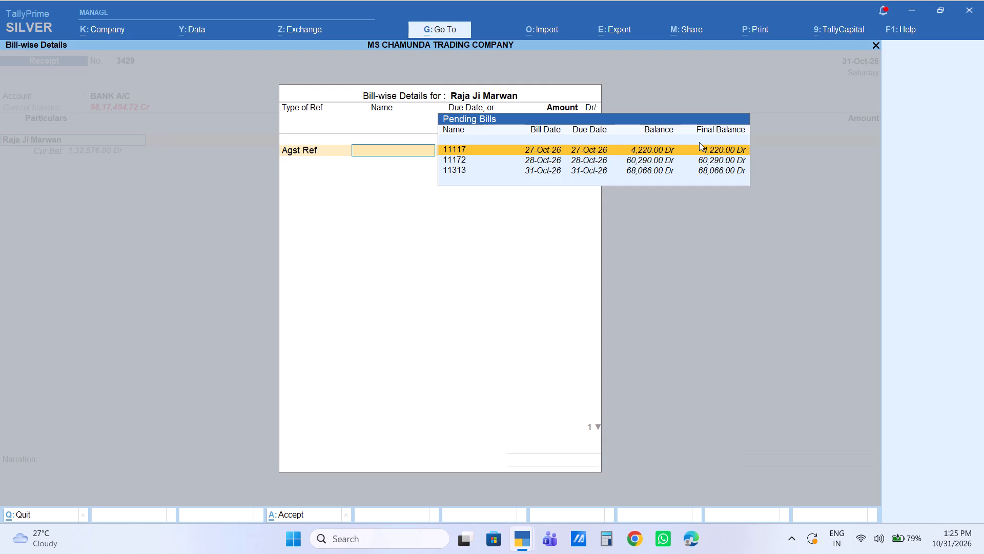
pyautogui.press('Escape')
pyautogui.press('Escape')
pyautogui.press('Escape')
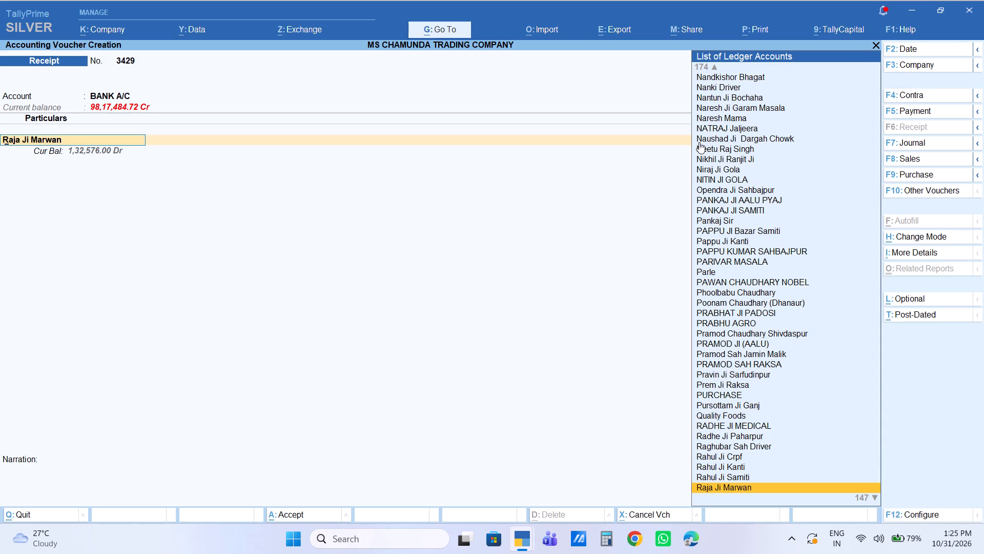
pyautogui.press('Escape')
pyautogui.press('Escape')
# Start a new sales voucher with Cash as the party, default party details and the SALES ledger.
pyautogui.press('Return')
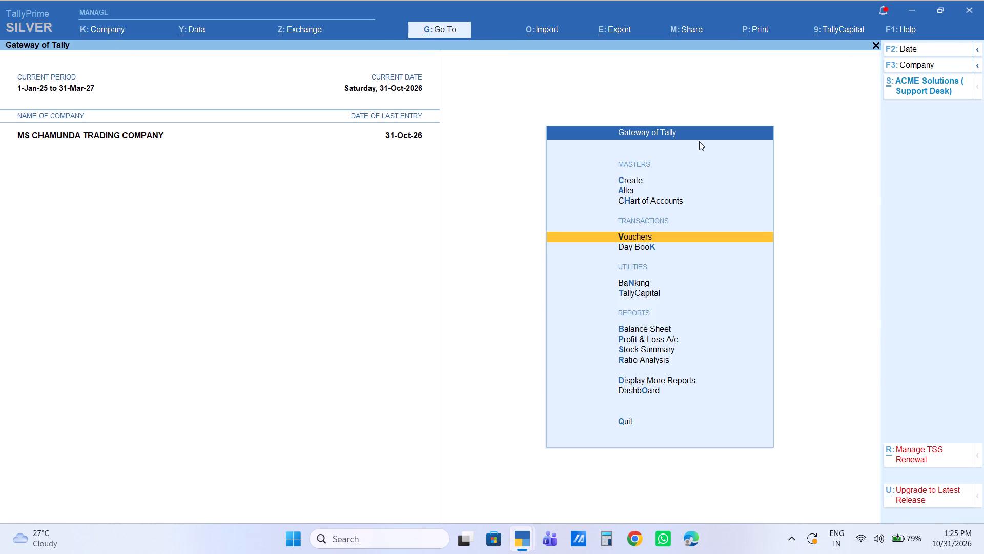
pyautogui.press('F8')
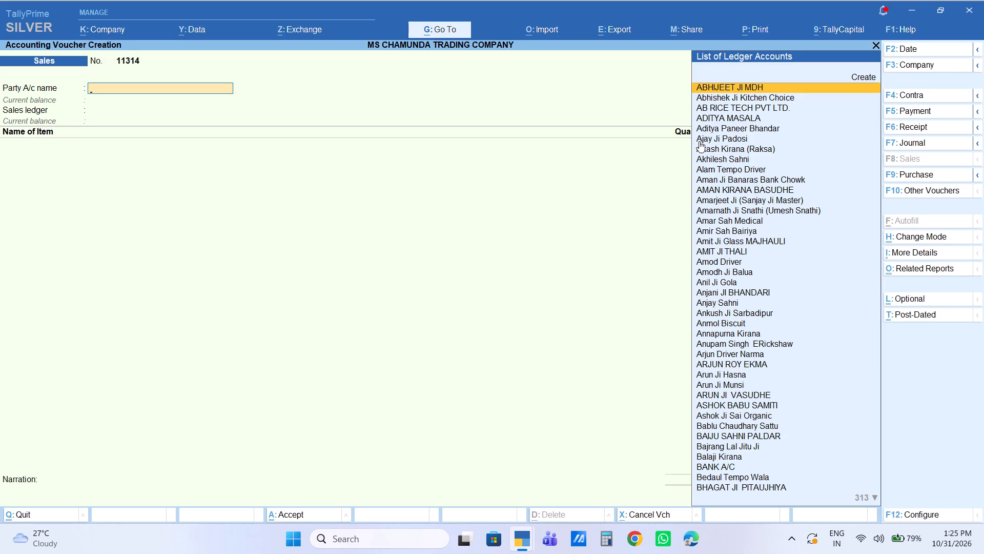
pyautogui.write('cas')
pyautogui.press('Return')
pyautogui.press('Return')
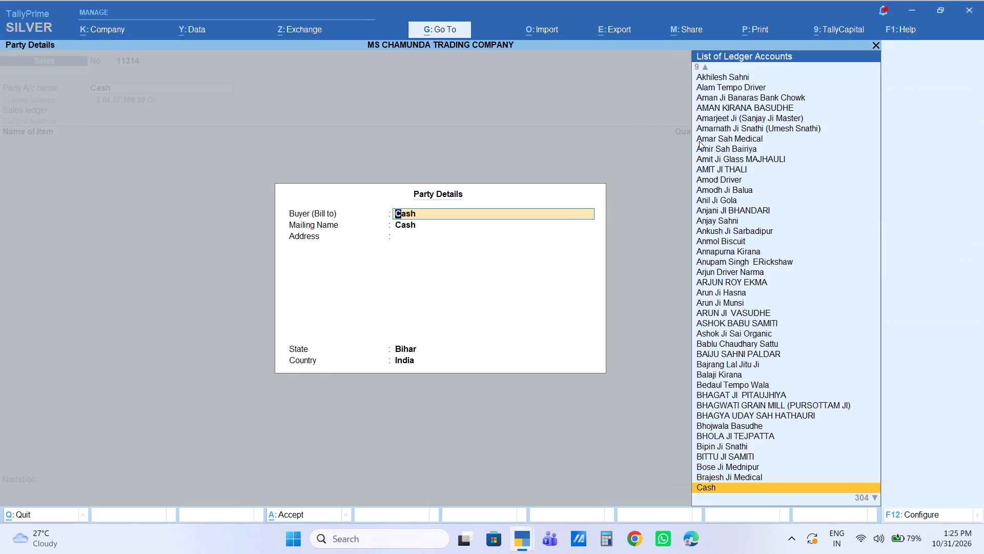
pyautogui.press('Return')
pyautogui.press('Return')
pyautogui.press('Return')
pyautogui.press('Return')
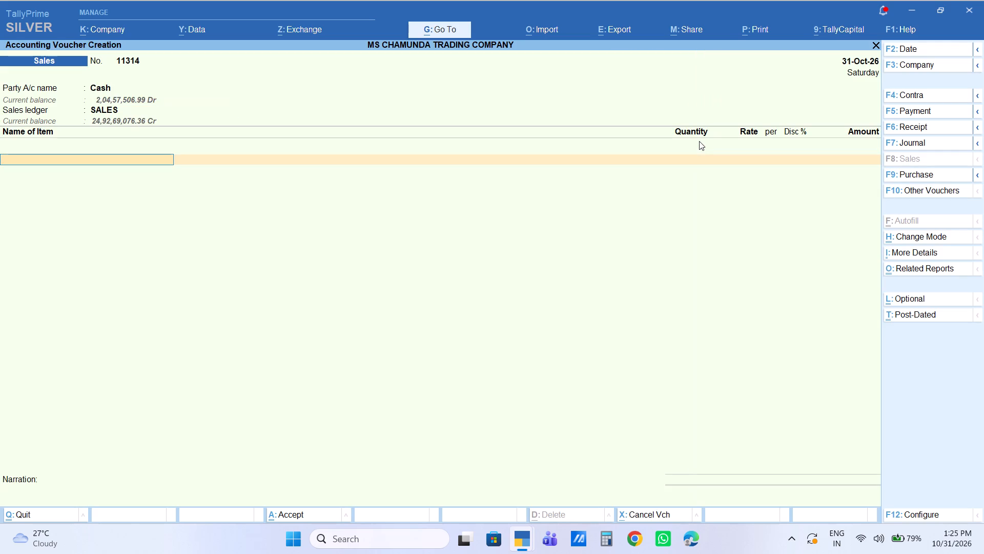
# Add SONAMOTI 20kg as the first item: 25 bags at a rate of 625.
pyautogui.write('sonamo')
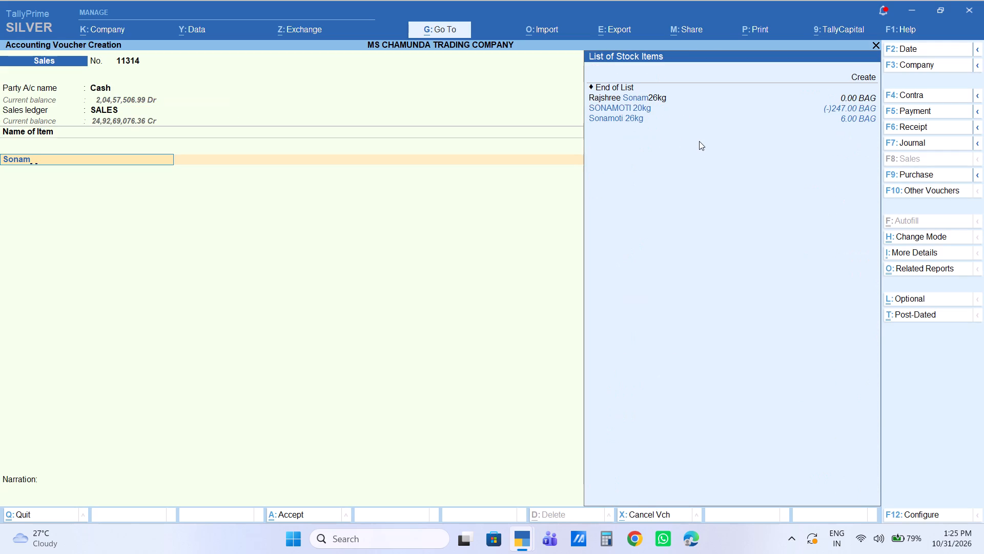
pyautogui.press('Down')
pyautogui.press('Return')
pyautogui.write('25')
pyautogui.press('Return')
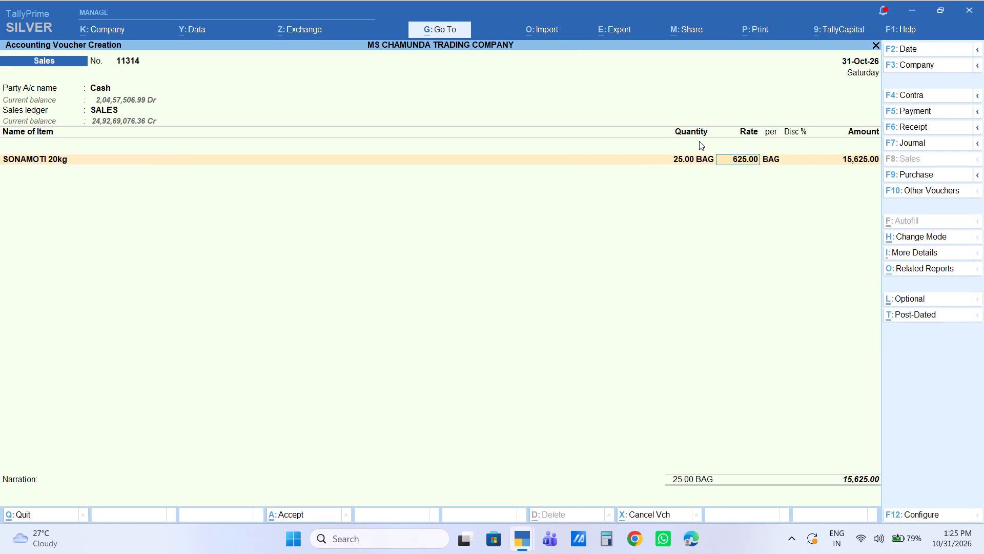
pyautogui.press('Return')
pyautogui.press('Return')
pyautogui.press('Return')
pyautogui.press('Return')
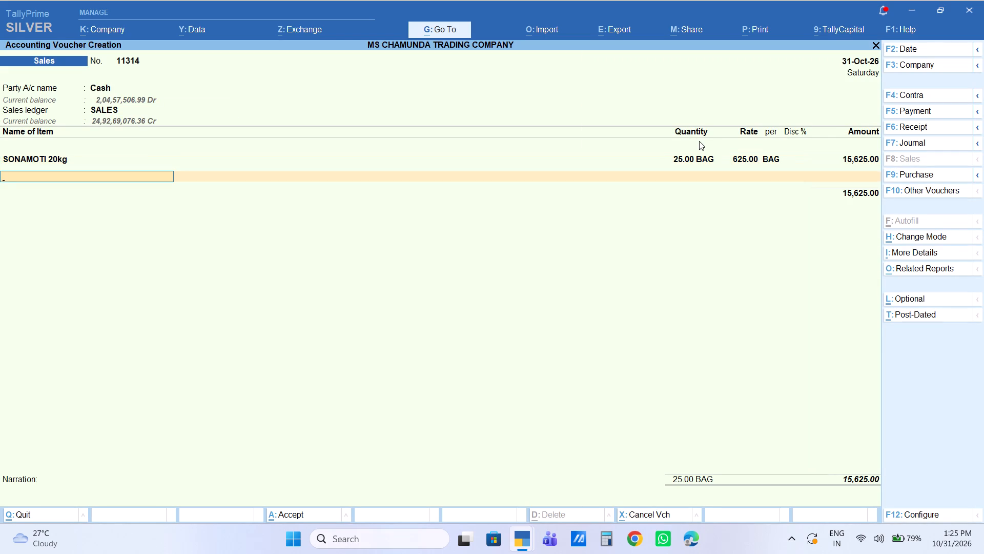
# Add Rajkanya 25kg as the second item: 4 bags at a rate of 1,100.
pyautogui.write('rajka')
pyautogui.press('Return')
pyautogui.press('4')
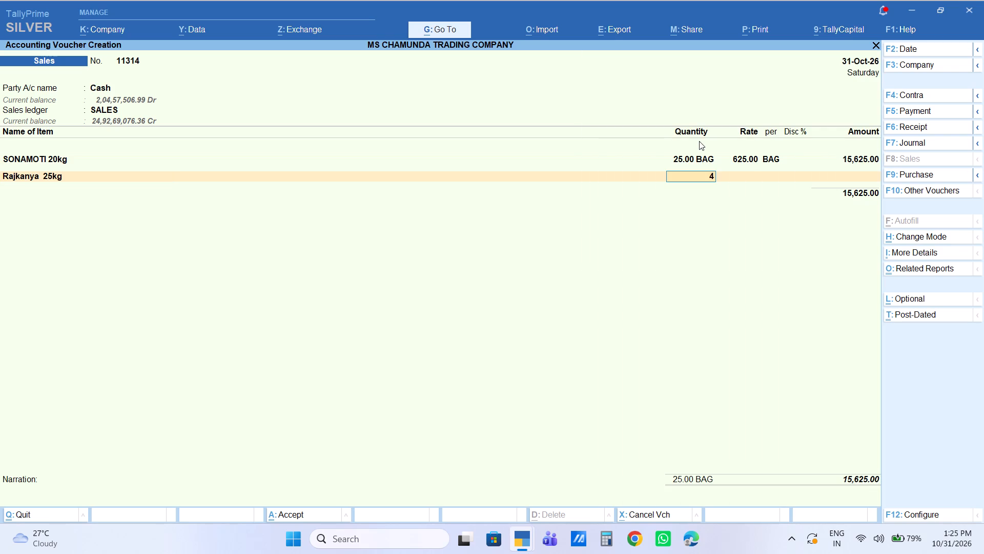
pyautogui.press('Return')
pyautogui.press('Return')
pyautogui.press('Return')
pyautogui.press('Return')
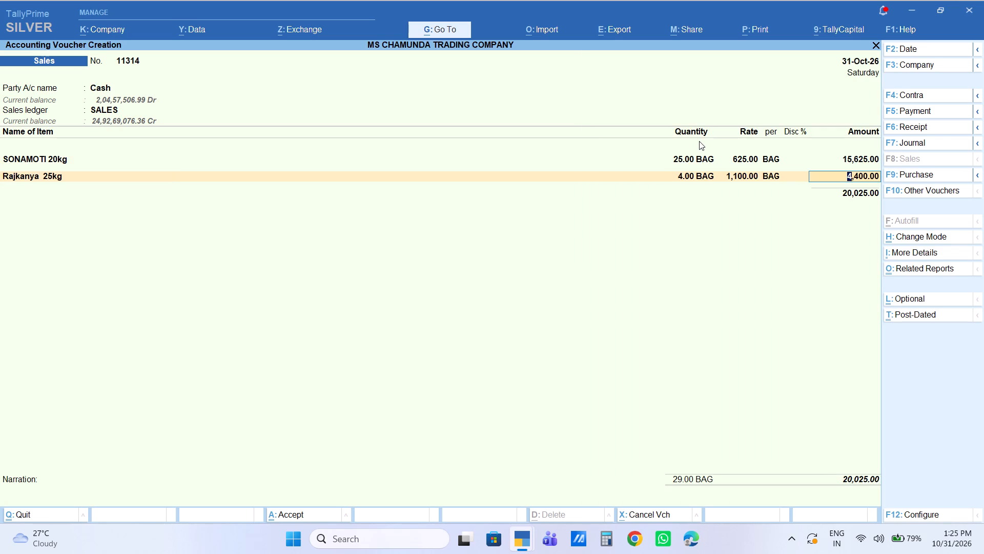
# Set the SONAMOTI 20kg quantity to 10 bags, keeping its rate.
pyautogui.press('BackSpace')
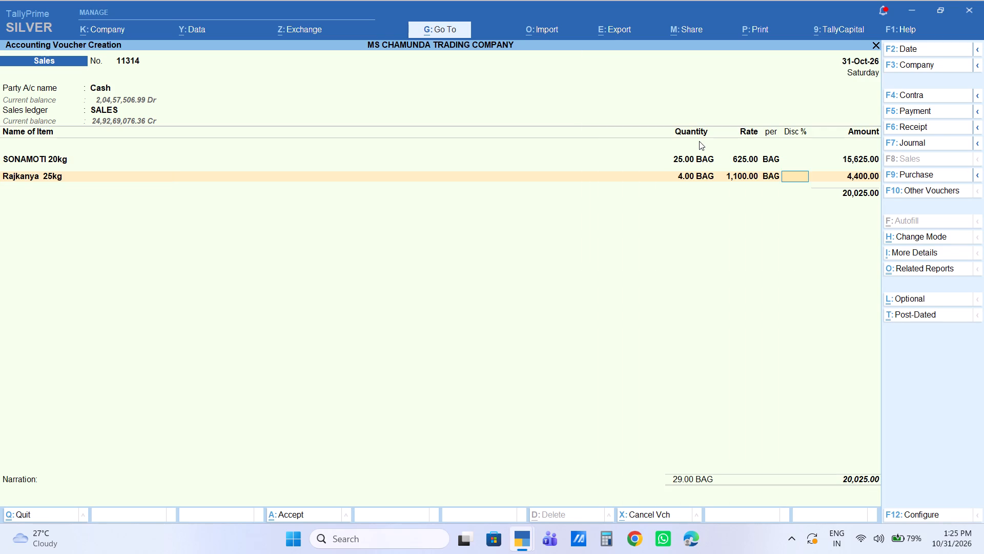
pyautogui.press('BackSpace')
pyautogui.press('BackSpace')
pyautogui.press('BackSpace')
pyautogui.press('Up')
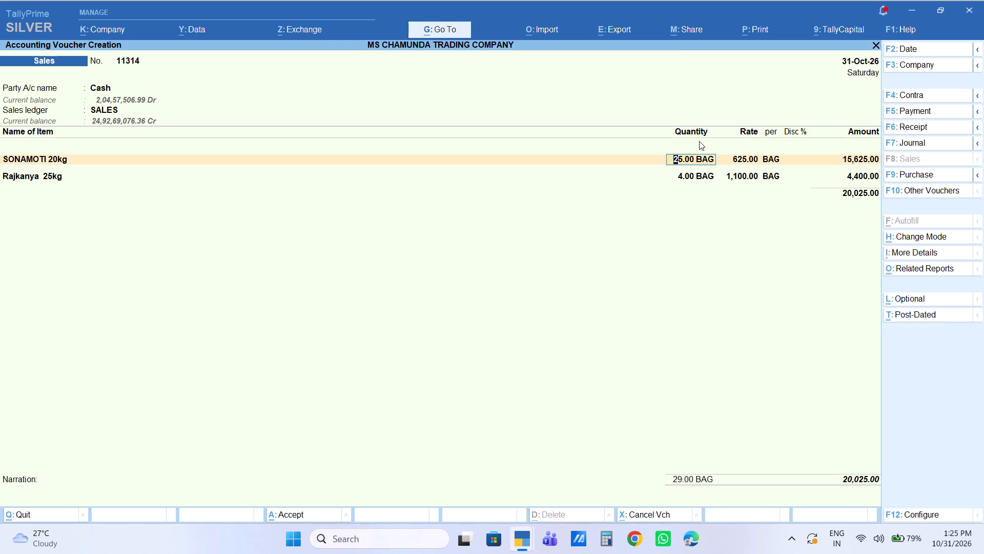
pyautogui.write('10')
pyautogui.press('Return')
pyautogui.press('Return')
pyautogui.press('Return')
pyautogui.press('Return')
pyautogui.press('Return')
pyautogui.press('Return')
pyautogui.press('Return')
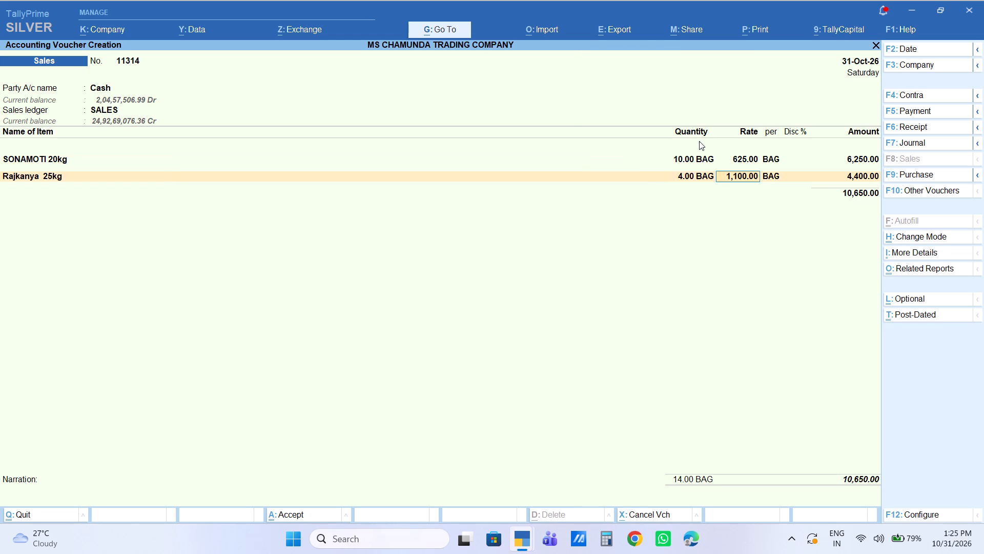
pyautogui.press('Return')
pyautogui.press('Return')
pyautogui.press('Return')
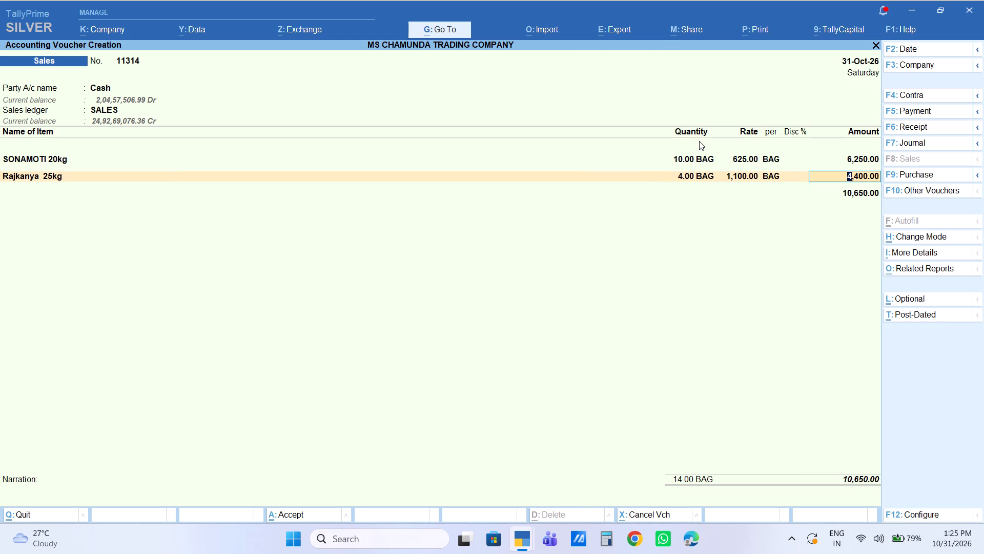
# Replace the Rajkanya 25kg line with Chowmein Peti: 3 peti at a rate of 600.
pyautogui.press('BackSpace')
pyautogui.press('BackSpace')
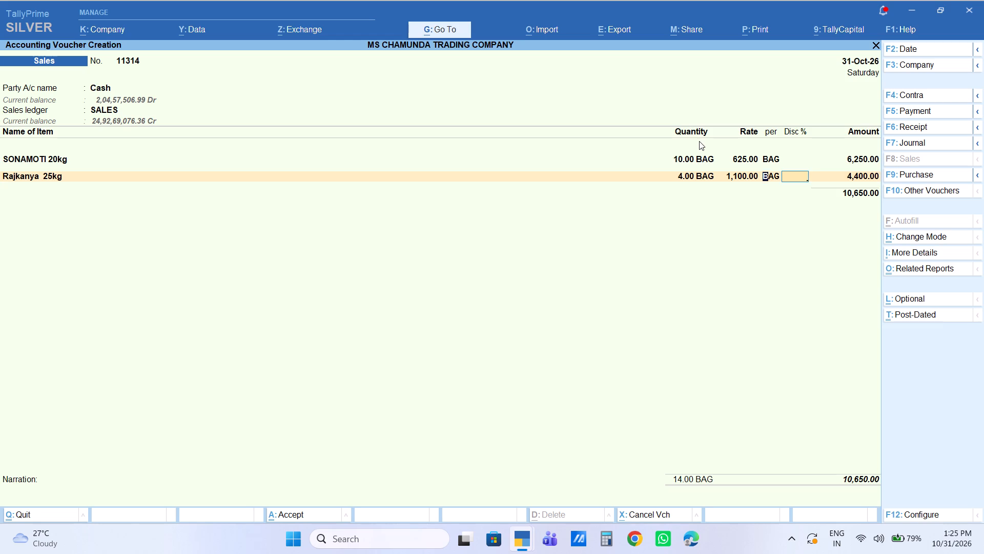
pyautogui.press('BackSpace')
pyautogui.press('BackSpace')
pyautogui.press('BackSpace')
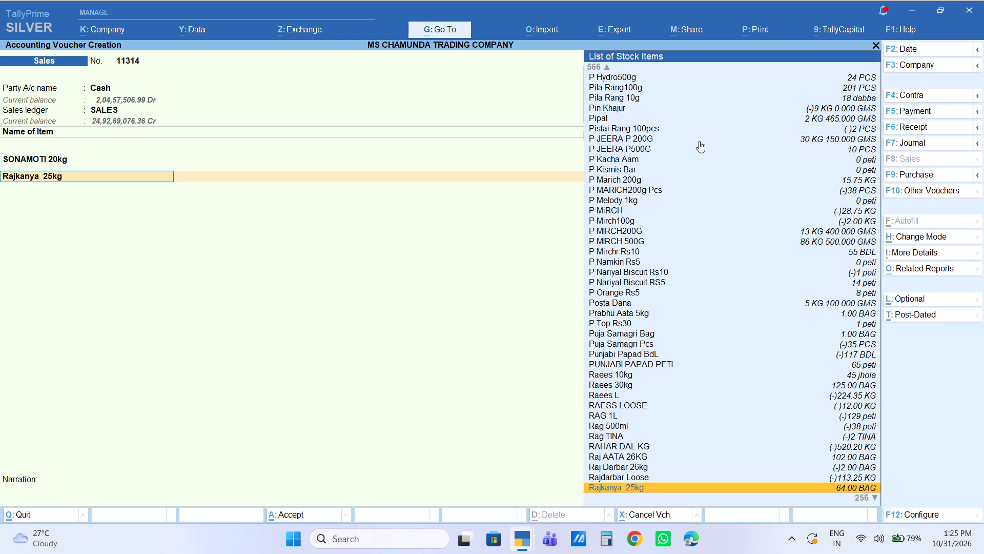
pyautogui.write('chow')
pyautogui.press('Down')
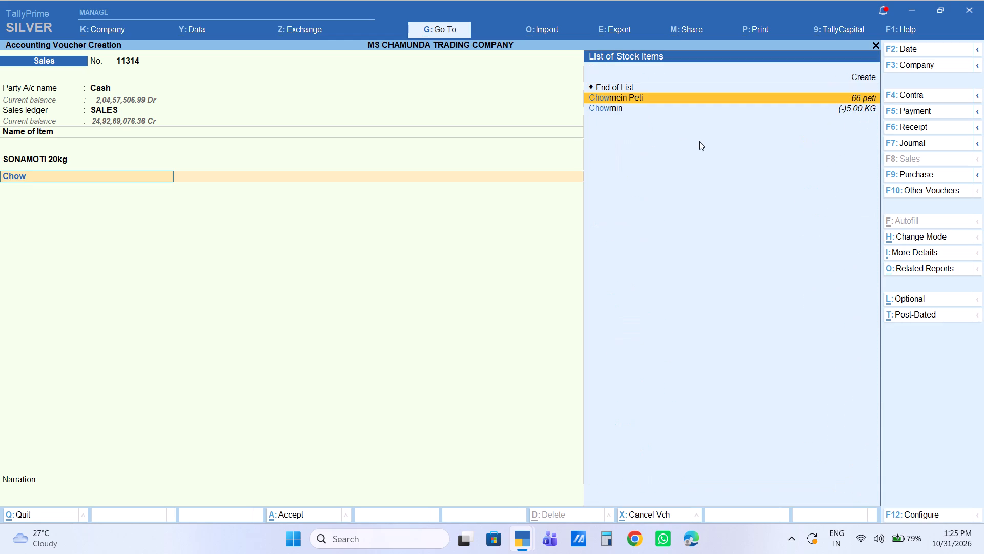
pyautogui.press('Return')
pyautogui.press('3')
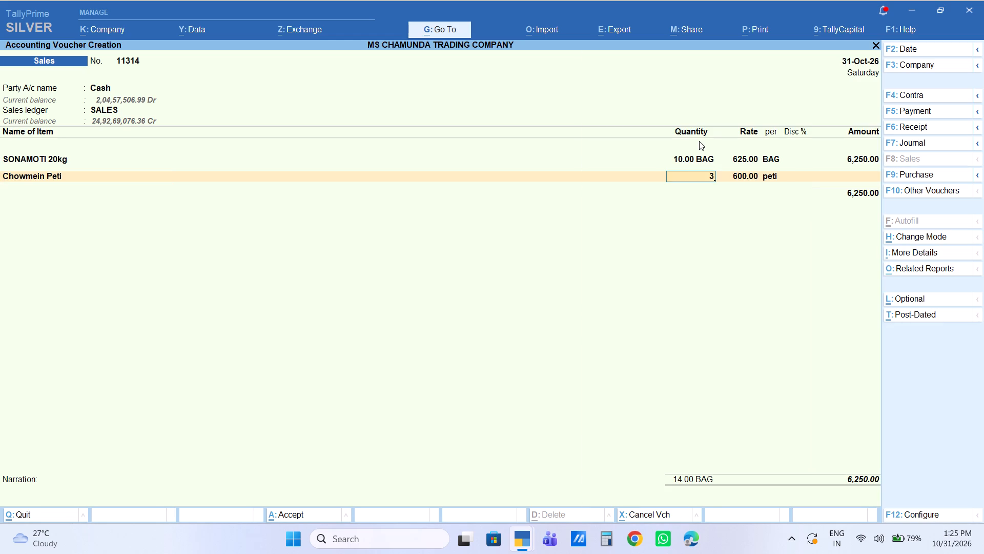
pyautogui.press('Return')
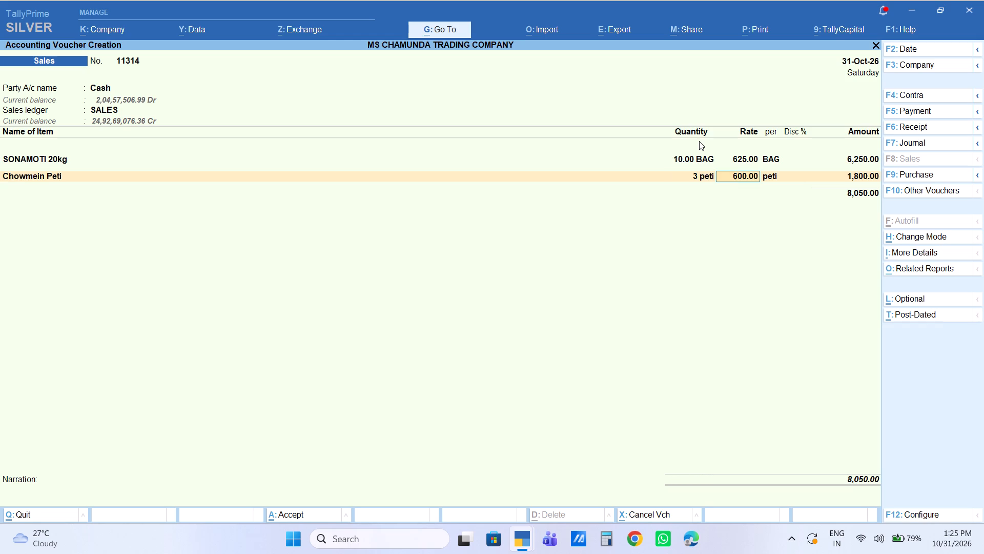
pyautogui.press('Return')
pyautogui.press('Return')
pyautogui.press('Return')
pyautogui.press('Return')
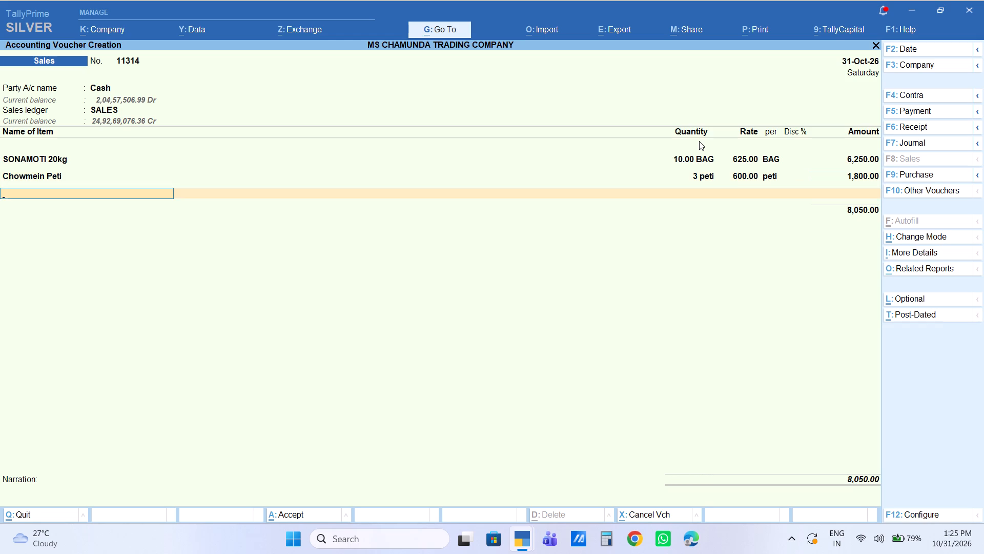
# Add R Chilli Sauce as the third item: 1 peti with an amount of 350.
pyautogui.write('chui')
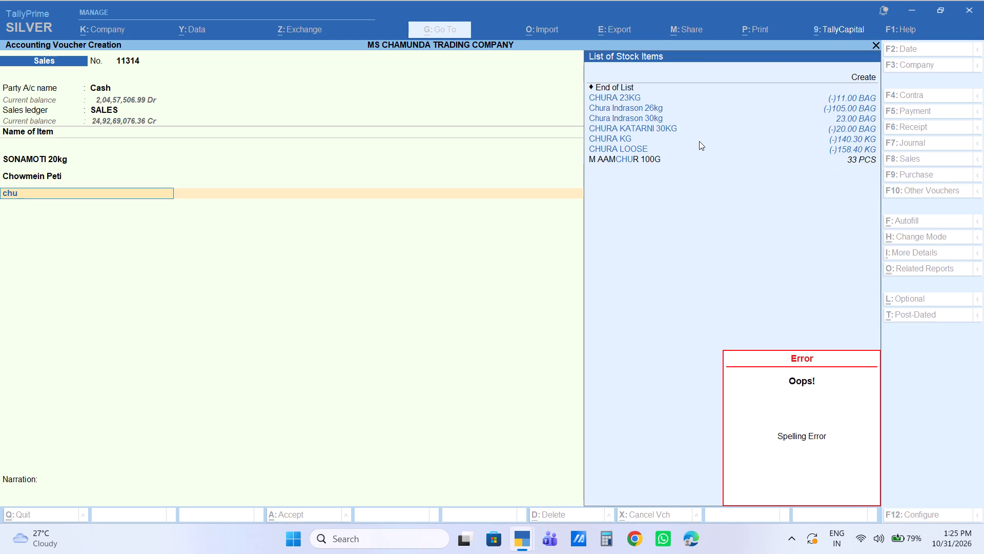
pyautogui.press('BackSpace')
pyautogui.write('illi')
pyautogui.press('Down')
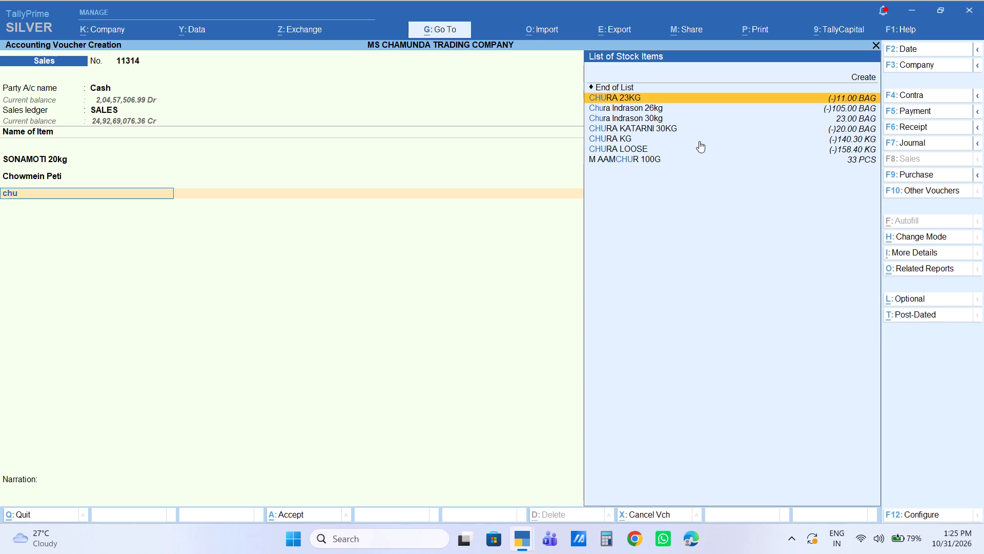
pyautogui.press('Down')
pyautogui.press('Down')
pyautogui.press('BackSpace')
pyautogui.write('illi')
pyautogui.press('Down')
pyautogui.press('Down')
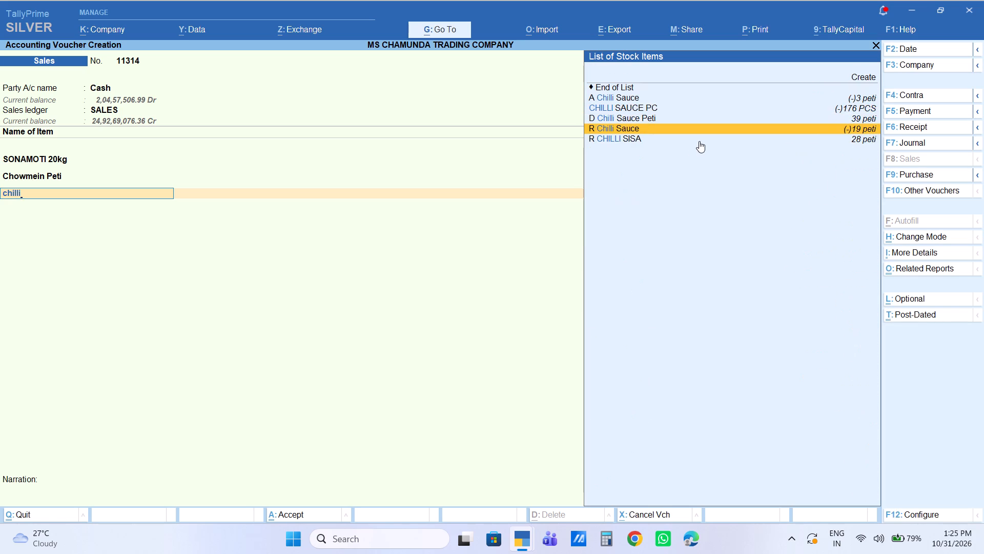
pyautogui.press('Down')
pyautogui.press('Up')
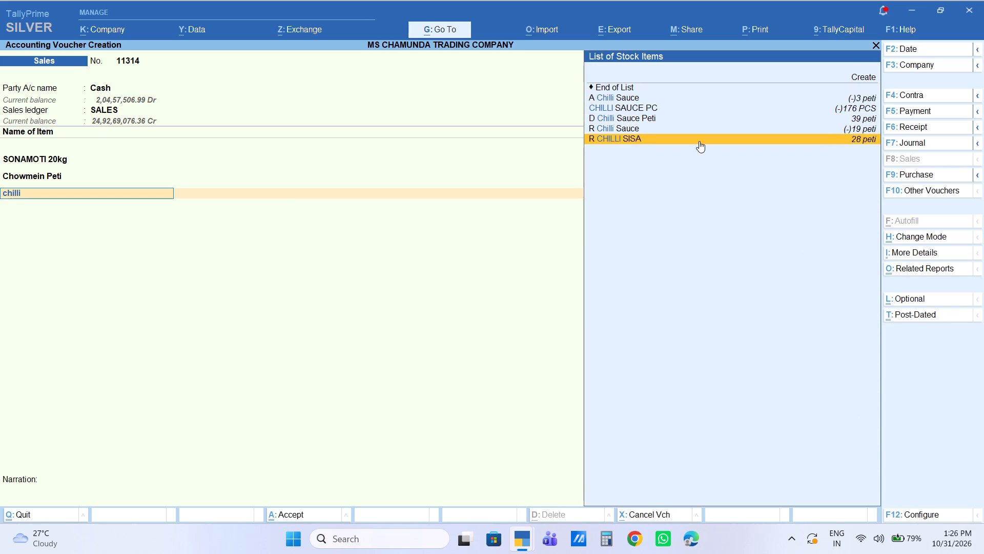
pyautogui.press('Return')
pyautogui.press('1')
pyautogui.press('Return')
pyautogui.press('Return')
pyautogui.press('Return')
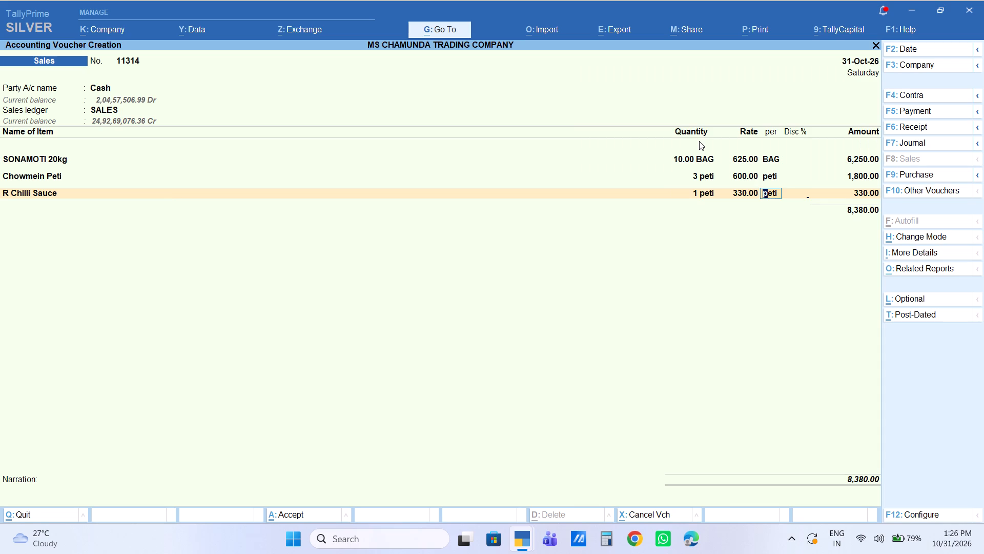
pyautogui.press('Return')
pyautogui.write('350')
pyautogui.press('Return')
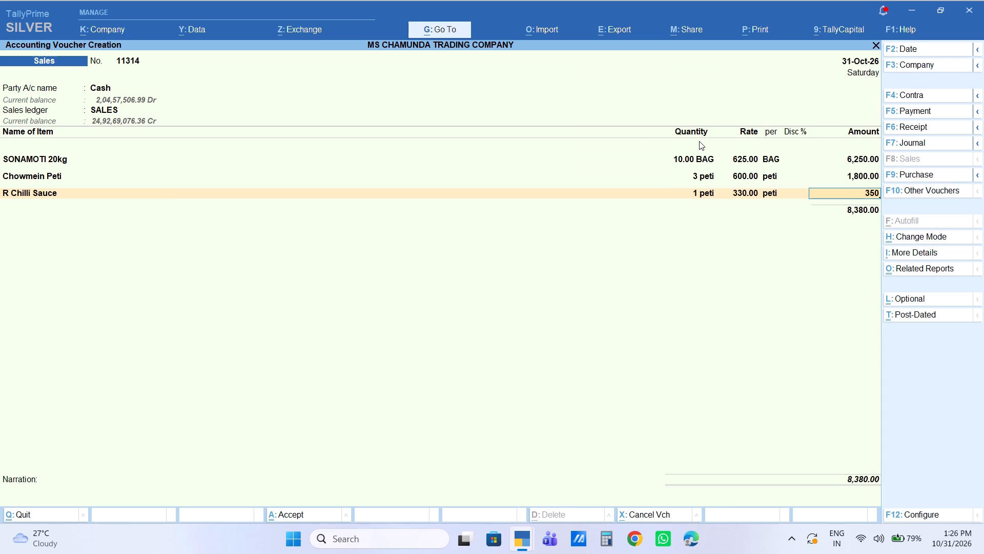
# Add Soya Sauce Peti as the fourth item: 1 peti at a rate of 400.
pyautogui.write('soya')
pyautogui.press('Down')
pyautogui.press('Down')
pyautogui.press('Down')
pyautogui.press('Down')
pyautogui.press('Down')
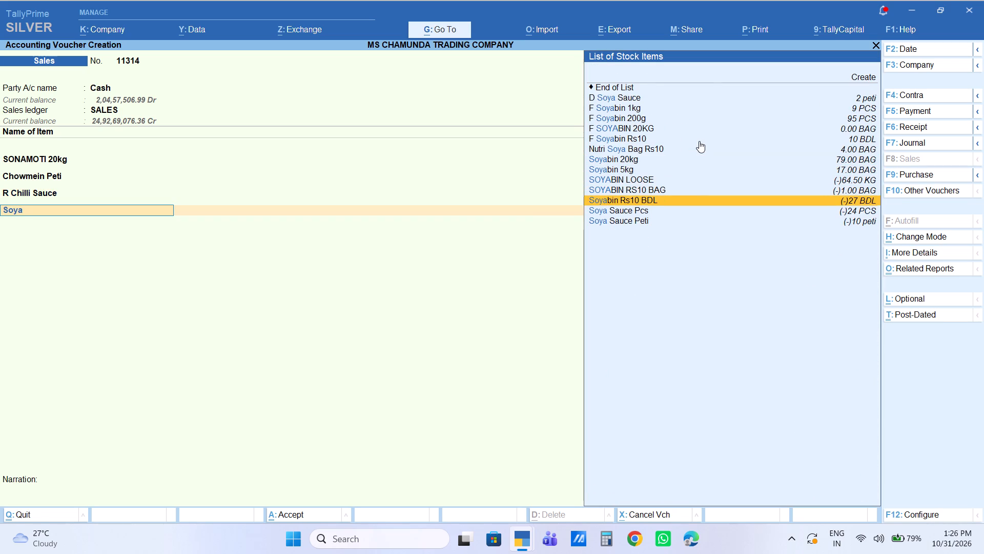
pyautogui.press('Down')
pyautogui.press('Down')
pyautogui.press('Return')
pyautogui.press('1')
pyautogui.press('Return')
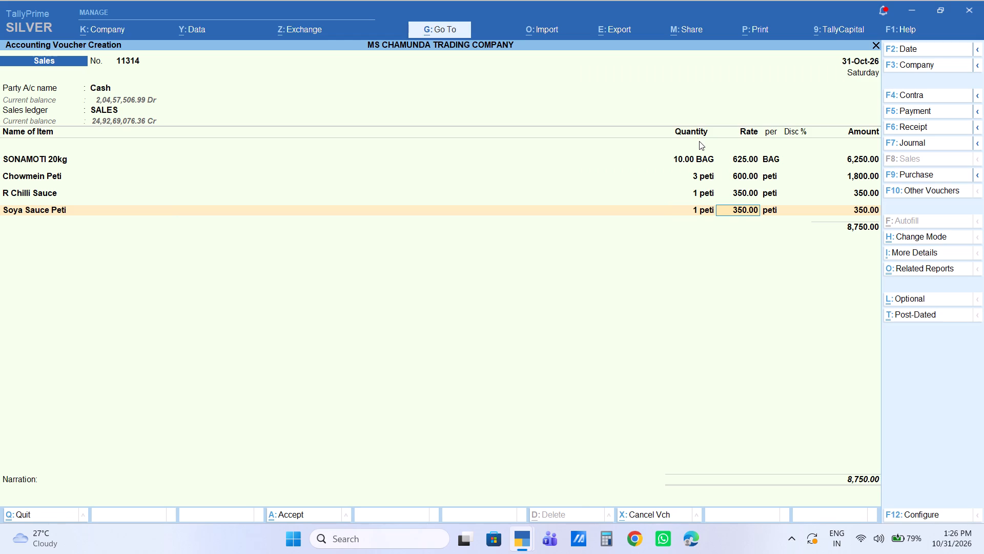
pyautogui.write('400')
pyautogui.press('Return')
pyautogui.press('Return')
pyautogui.press('Return')
pyautogui.press('Return')
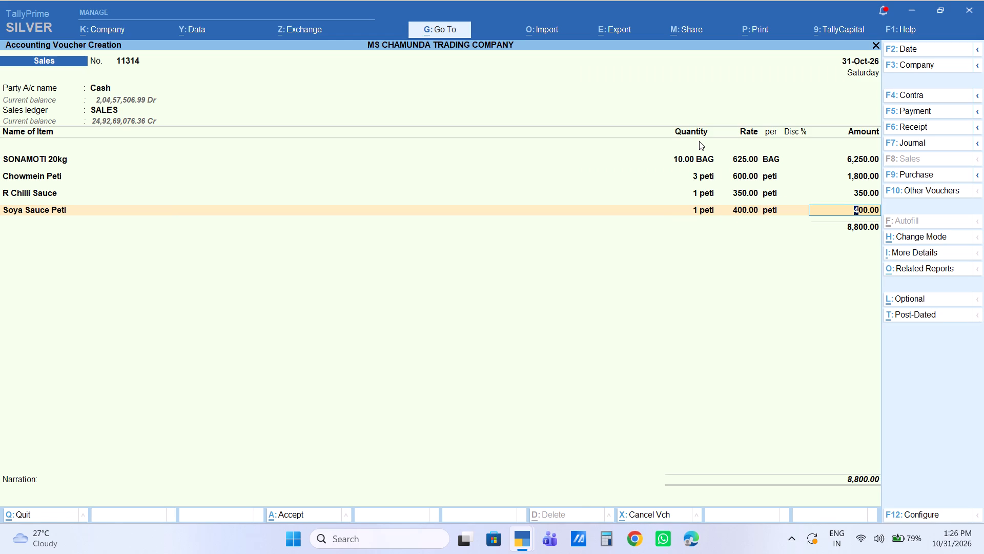
# Add BAKING 500G PCS as the fifth item: 4 PCS at a rate of 80.
pyautogui.write('baki')
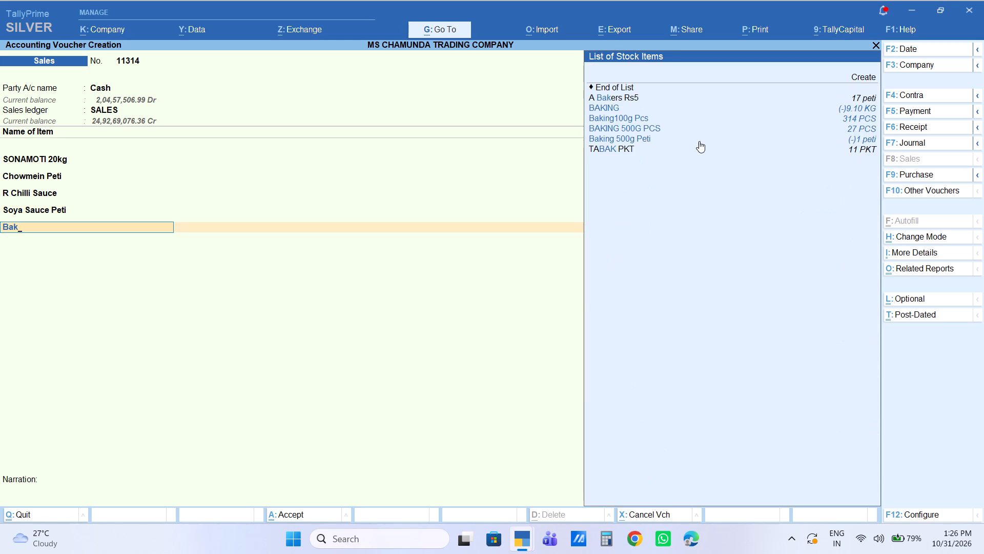
pyautogui.press('Down')
pyautogui.press('Down')
pyautogui.press('Down')
pyautogui.press('Down')
pyautogui.press('Up')
pyautogui.press('Return')
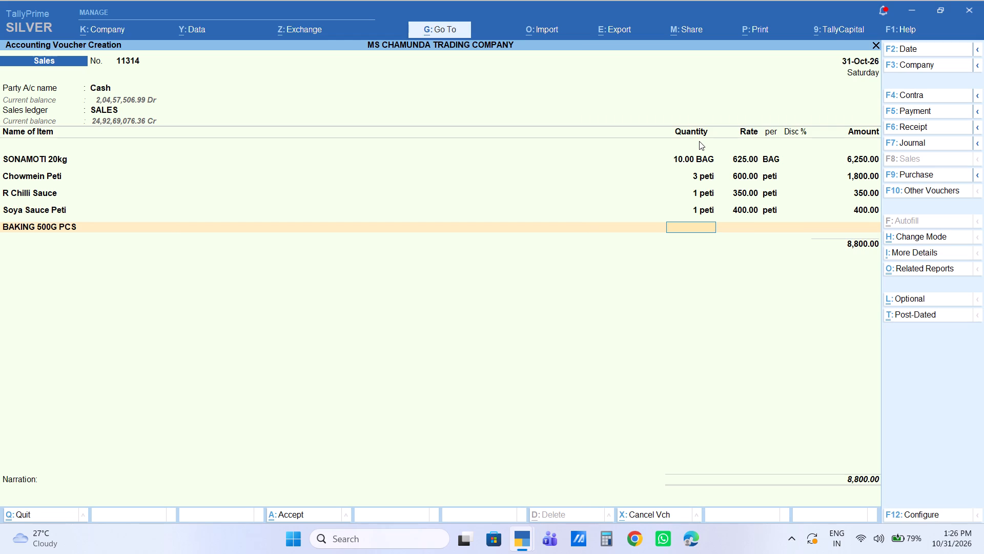
pyautogui.press('4')
pyautogui.press('Return')
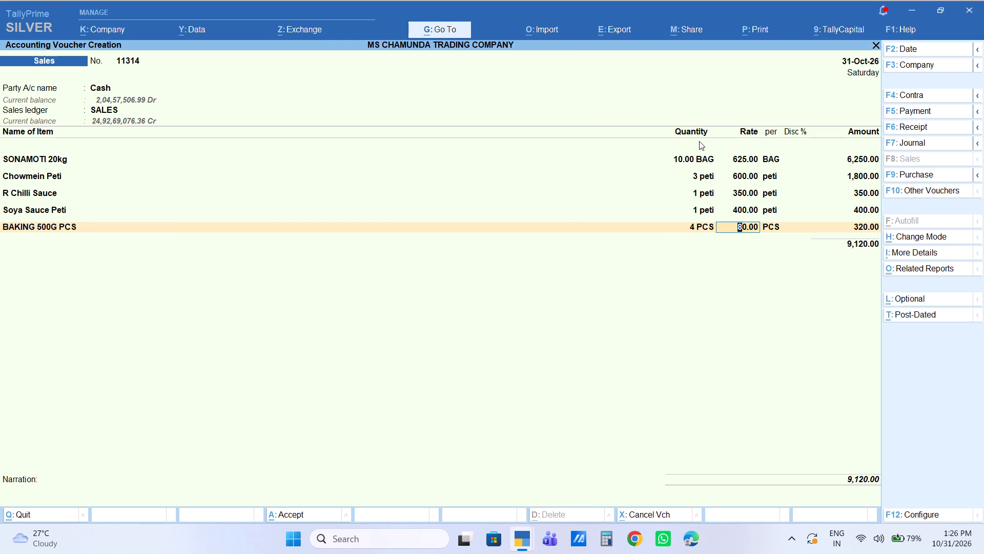
pyautogui.press('Return')
pyautogui.press('Return')
pyautogui.press('Return')
pyautogui.press('Return')
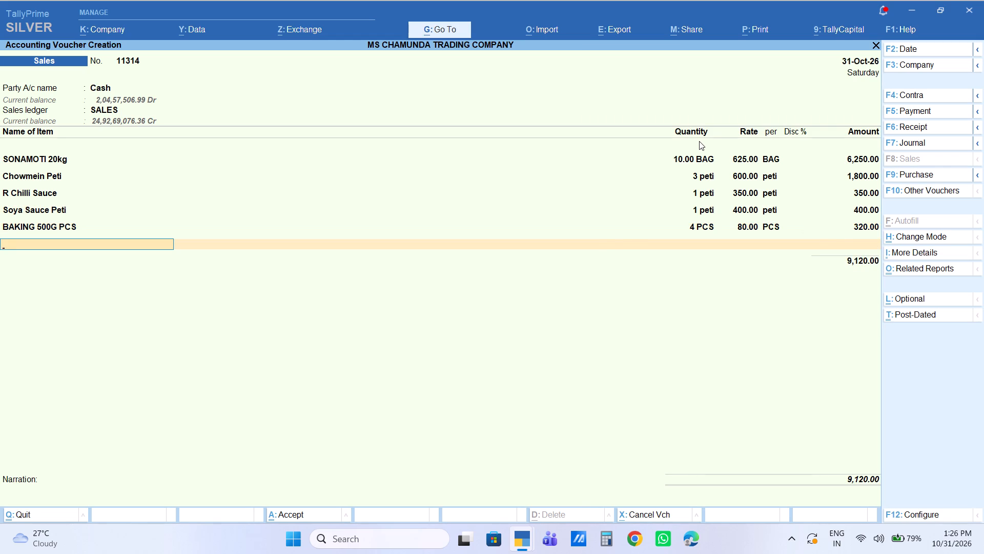
# Add Ajina Motto KG as the sixth item: 2 KG at a rate of 125.
pyautogui.write('ajin')
pyautogui.press('Return')
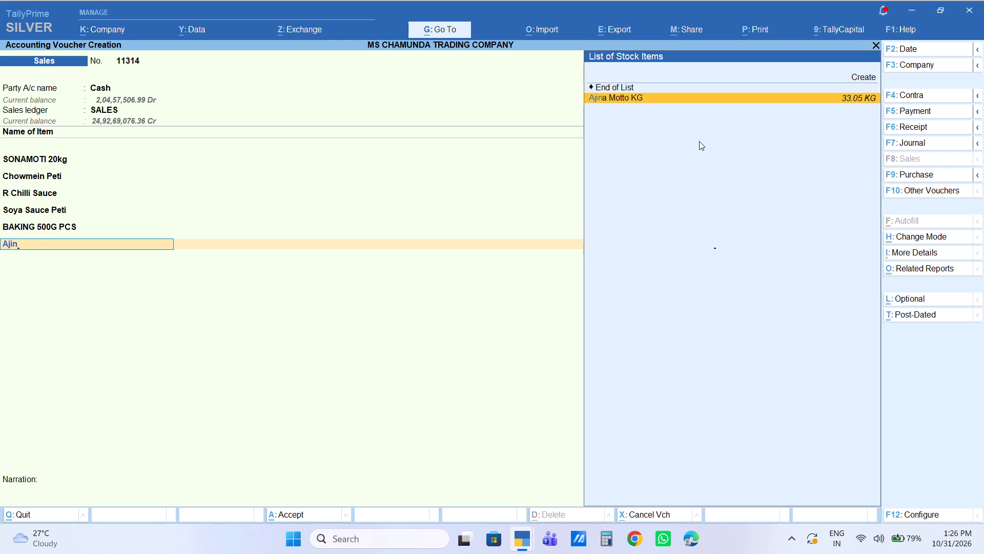
pyautogui.press('2')
pyautogui.press('Return')
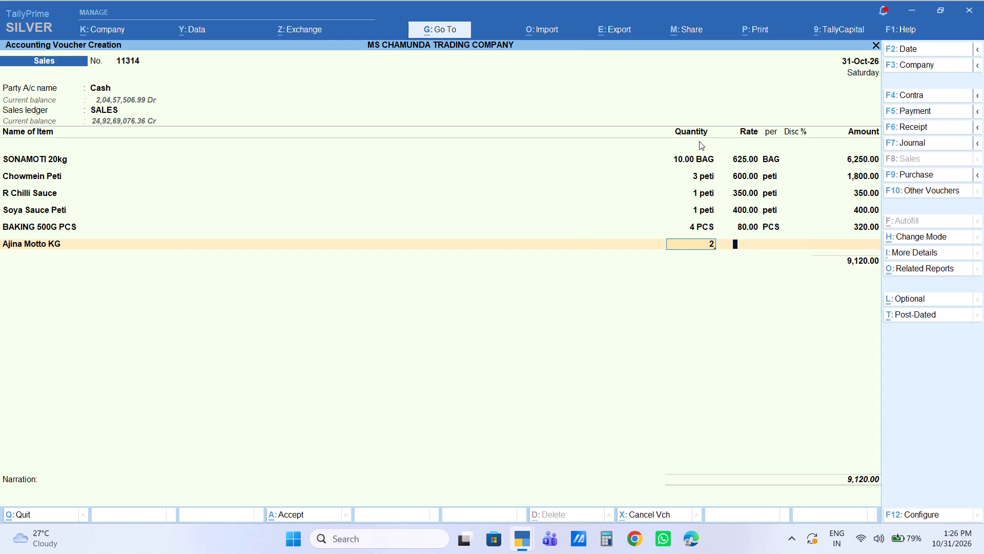
pyautogui.press('Return')
pyautogui.press('Return')
pyautogui.press('Return')
pyautogui.press('Return')
# End the item list and add a Labour Charge of 30 below the items.
pyautogui.press('Return')
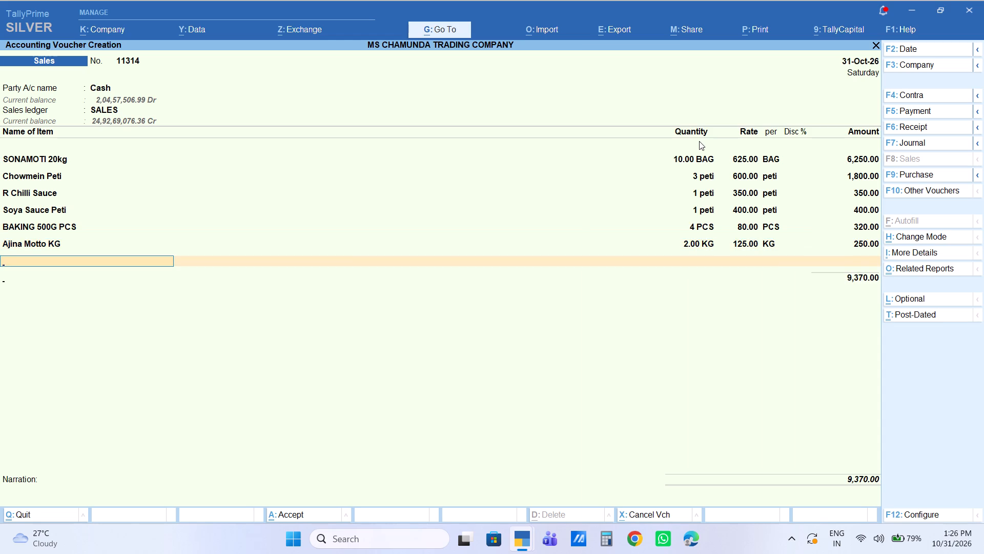
pyautogui.write('la\\')
pyautogui.press('Return')
pyautogui.press('Return')
pyautogui.press('Return')
pyautogui.press('Return')
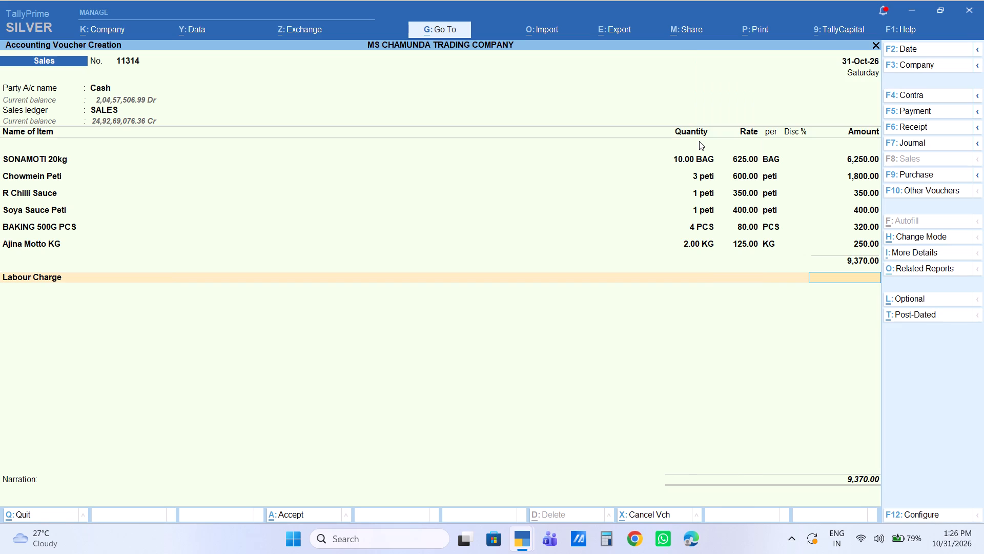
pyautogui.write('30')
pyautogui.press('Return')
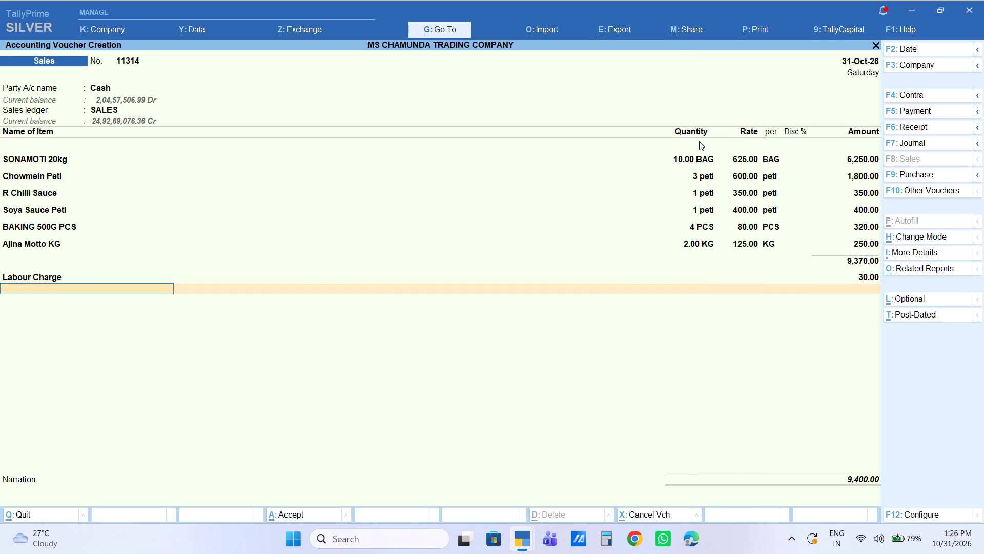
# Leave the narration blank and save the cash sales voucher 11314.
pyautogui.press('Return')
pyautogui.press('Return')
pyautogui.press('Return')
pyautogui.press('Return')
pyautogui.press('Return')
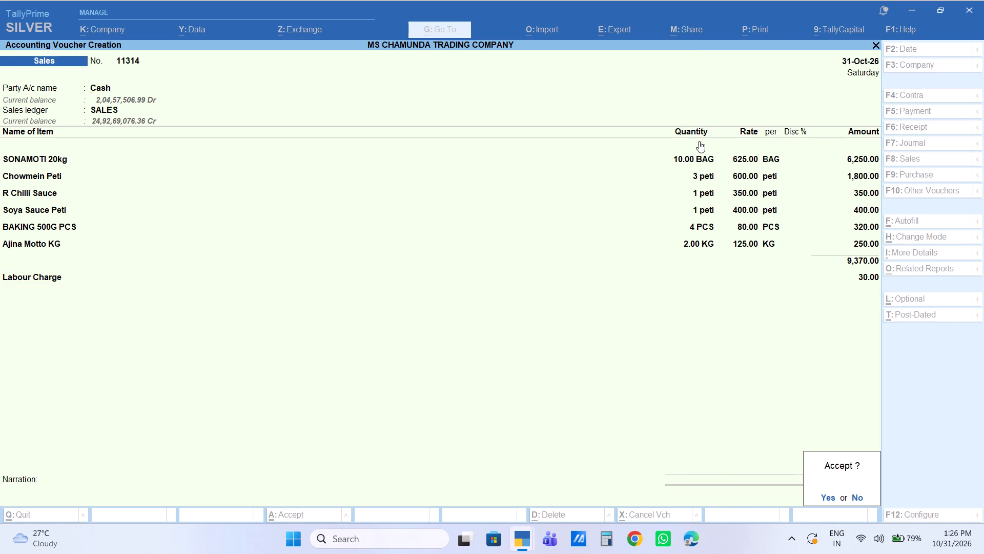
# Reopen the saved sales voucher 11314 and print it.
pyautogui.press('pageup')
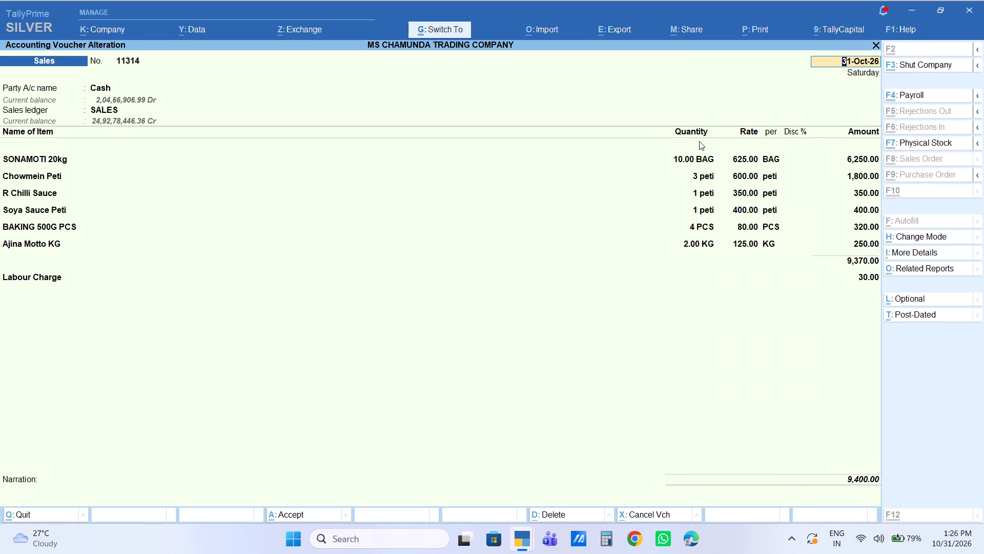
pyautogui.hotkey('ctrl', 'p')
pyautogui.press('Right')
pyautogui.press('Return')
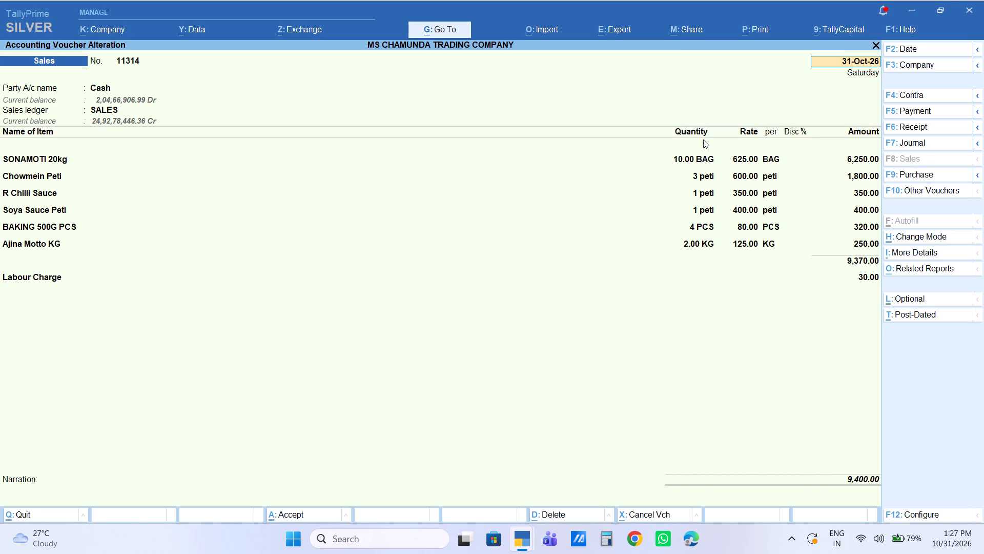
# Accept the reopened voucher 11314 without changes and return to the Gateway of Tally.
pyautogui.press('Return')
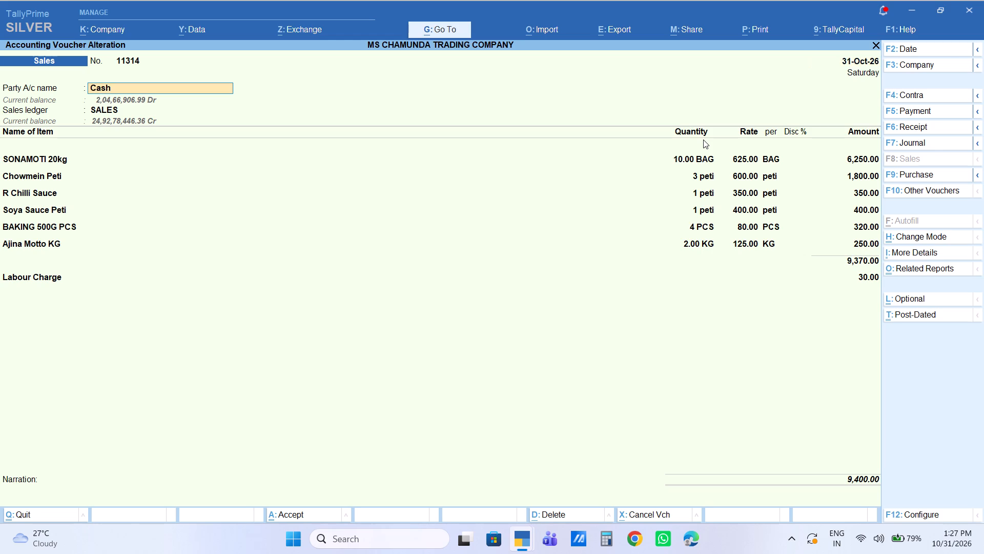
pyautogui.hotkey('ctrl', 'a')
pyautogui.press('Escape')
pyautogui.press('Escape')
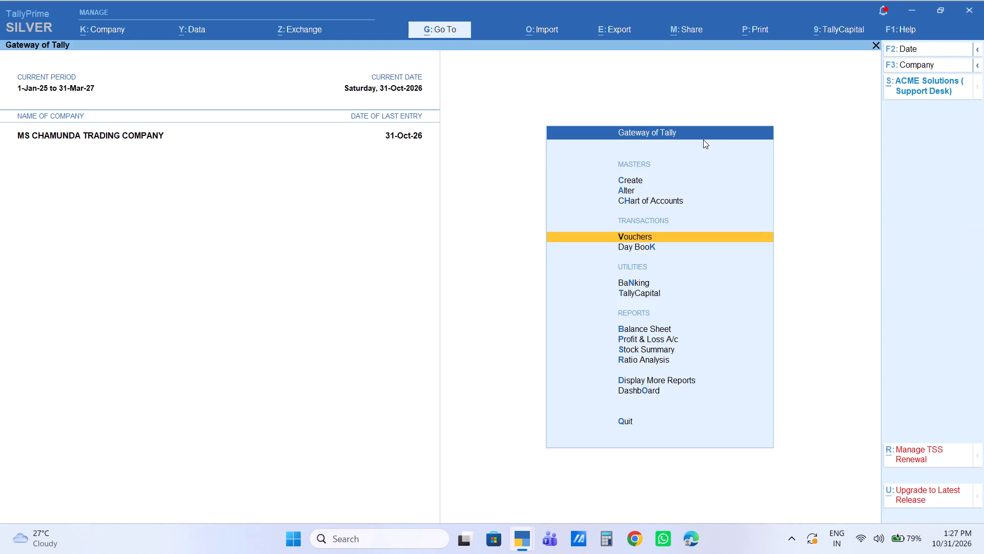
# Start sales voucher 11315 with Cash as the party, keeping the default party details and the SALES ledger.
pyautogui.press('Return')
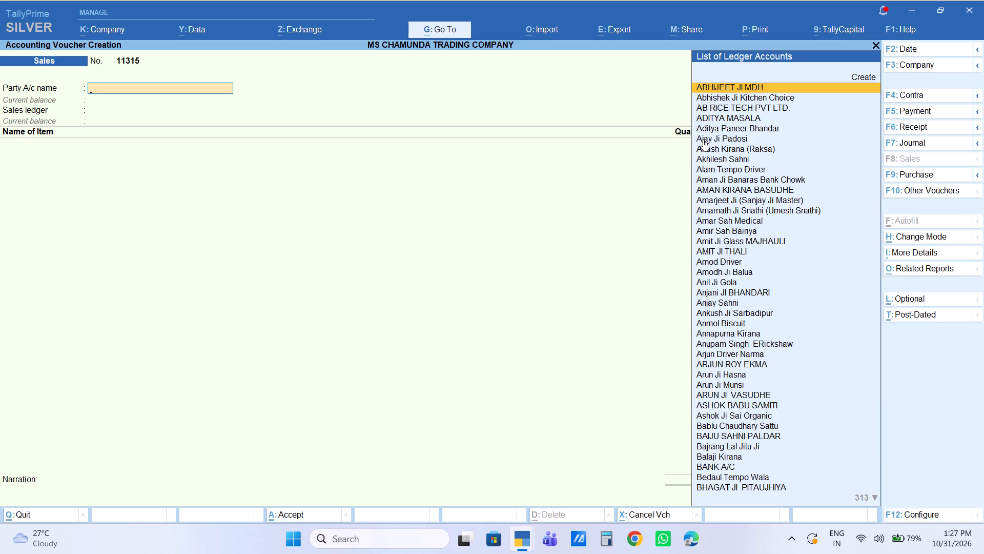
pyautogui.write('ca')
pyautogui.press('Return')
pyautogui.press('Return')
pyautogui.press('Return')
pyautogui.press('Return')
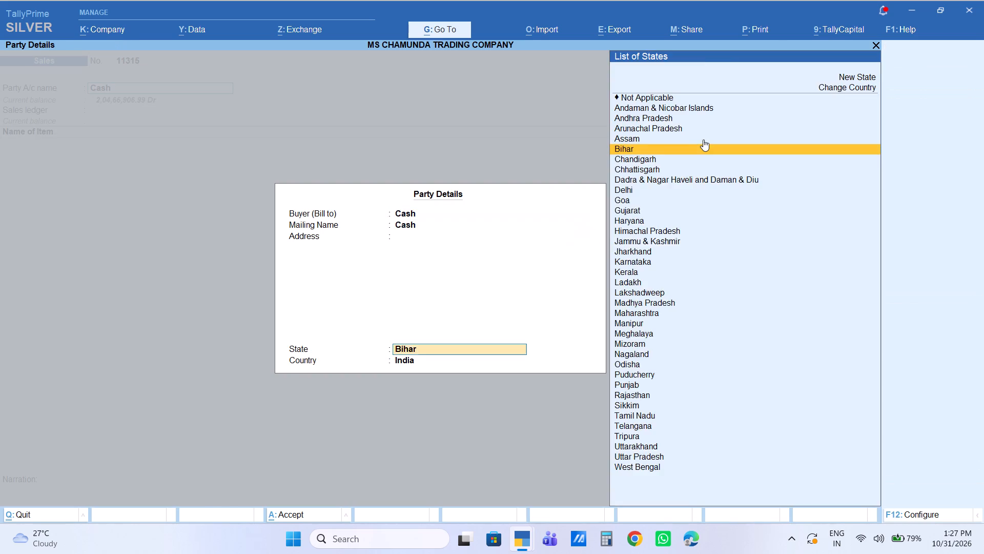
pyautogui.press('Return')
pyautogui.press('Return')
# Add PASTA 5KG as the only item: 1 jhola at a rate of 220.
pyautogui.write('pasta')
pyautogui.press('Down')
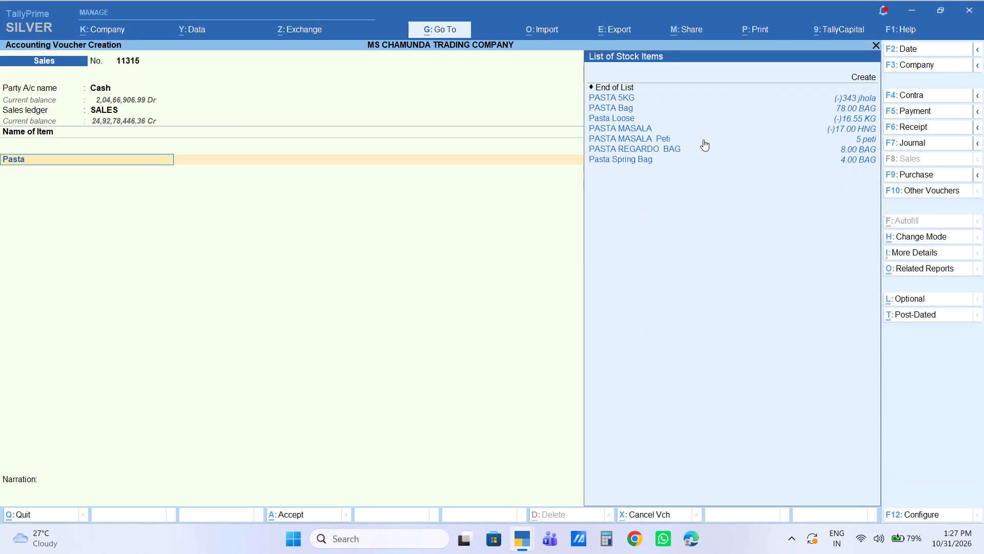
pyautogui.press('Return')
pyautogui.press('1')
pyautogui.press('Return')
pyautogui.press('Return')
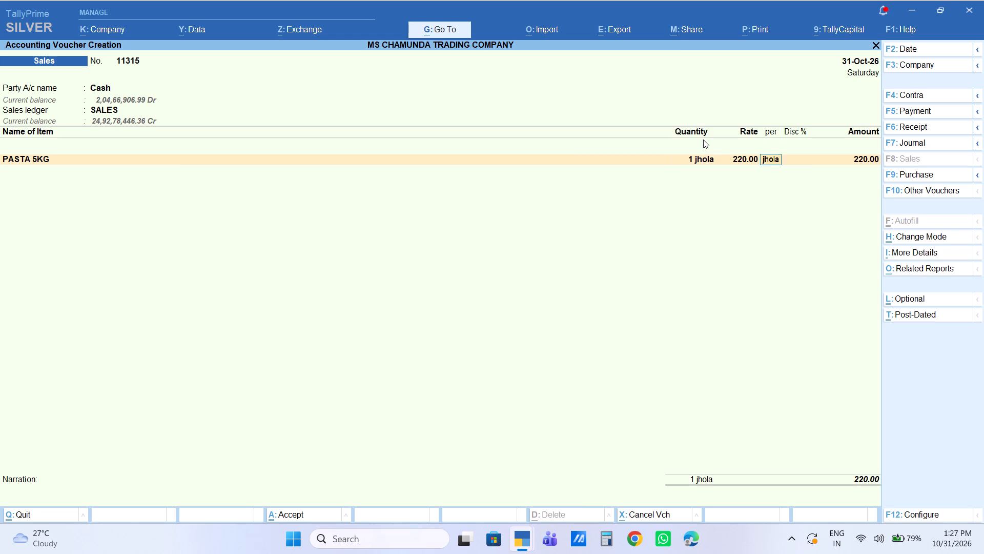
pyautogui.press('Return')
pyautogui.press('Return')
pyautogui.press('Return')
# End the item list, leave the narration blank and save the cash sales voucher 11315.
pyautogui.press('Return')
pyautogui.press('Return')
pyautogui.press('Return')
pyautogui.press('Return')
pyautogui.press('Return')
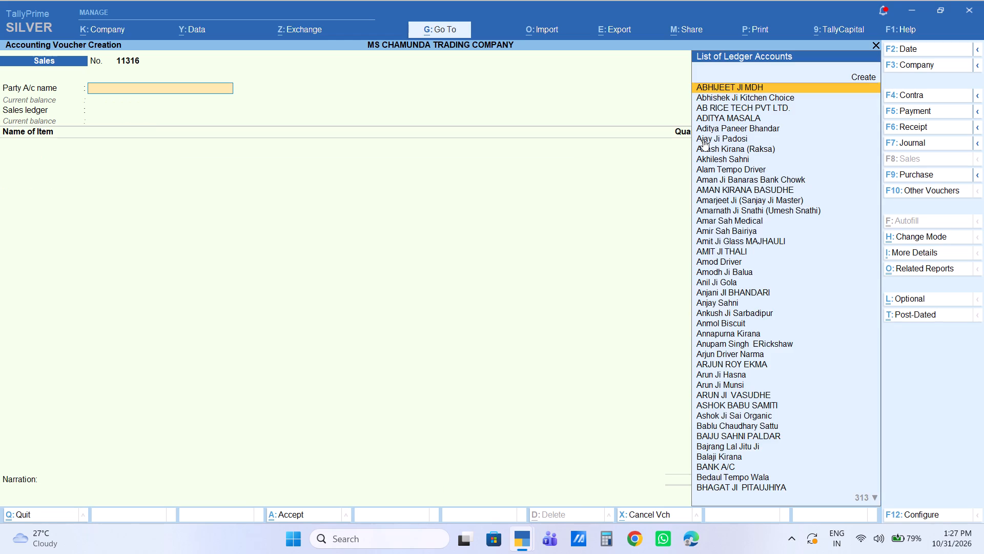
pyautogui.press('Return')
pyautogui.press('BackSpace')
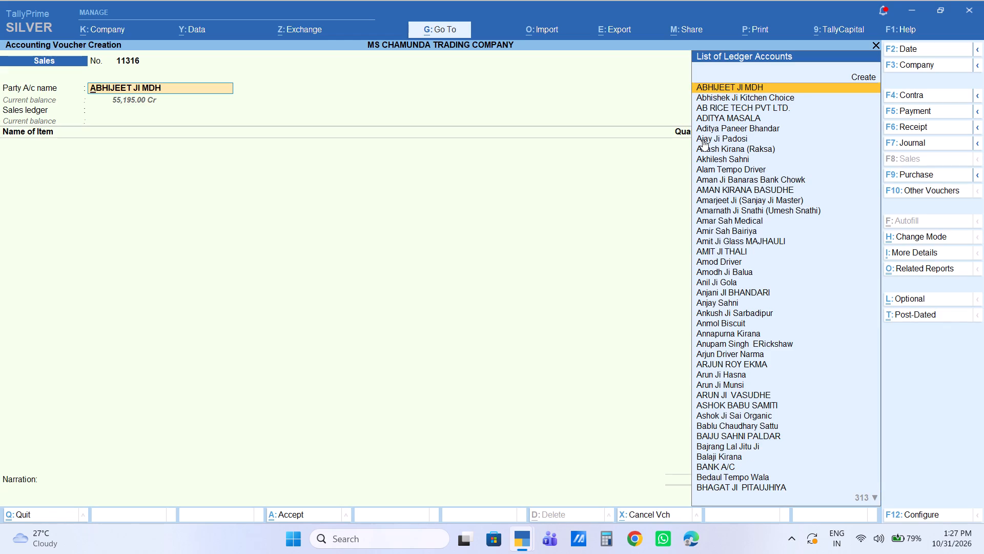
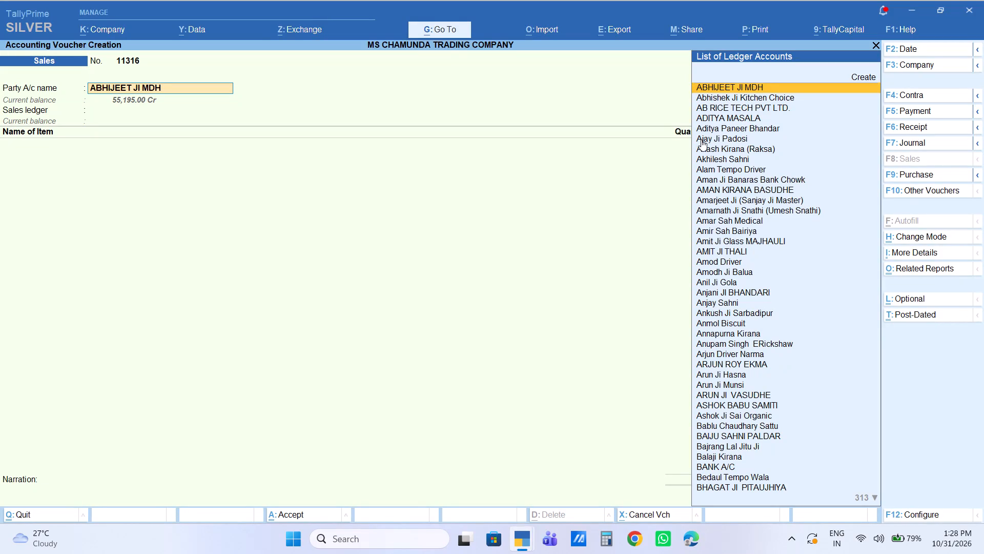
# Start sales voucher 11316 with Cash as the party, the Sanjay Ji ledger marked Master as buyer, and the SALES ledger.
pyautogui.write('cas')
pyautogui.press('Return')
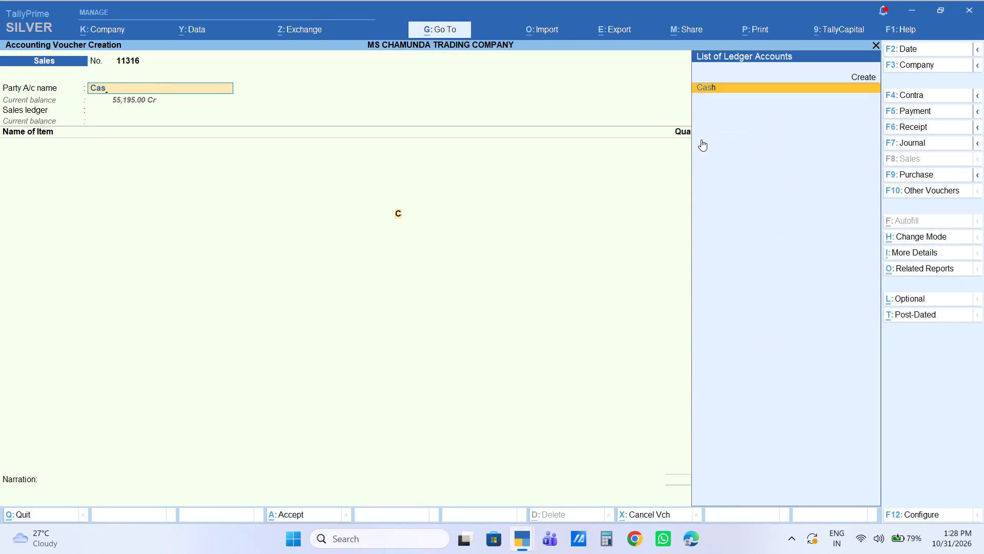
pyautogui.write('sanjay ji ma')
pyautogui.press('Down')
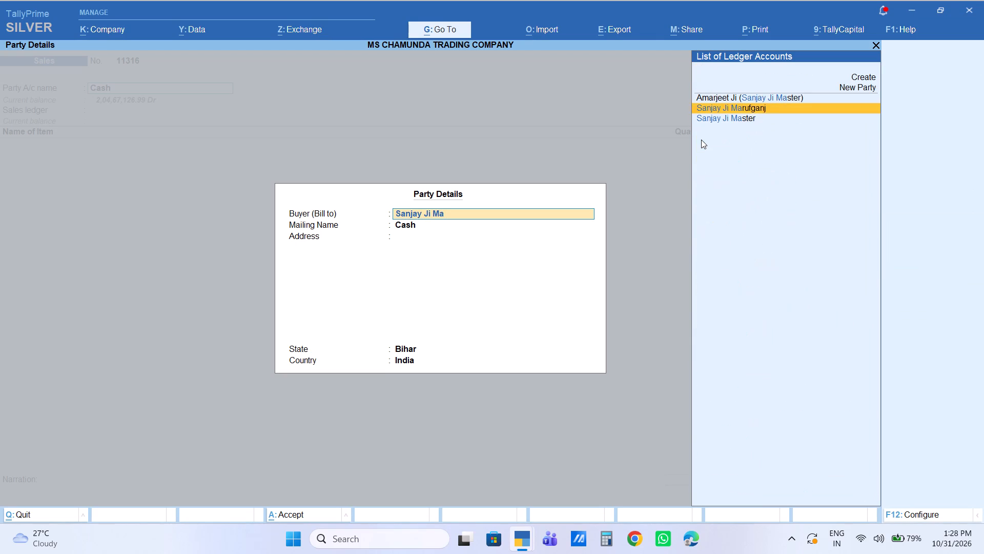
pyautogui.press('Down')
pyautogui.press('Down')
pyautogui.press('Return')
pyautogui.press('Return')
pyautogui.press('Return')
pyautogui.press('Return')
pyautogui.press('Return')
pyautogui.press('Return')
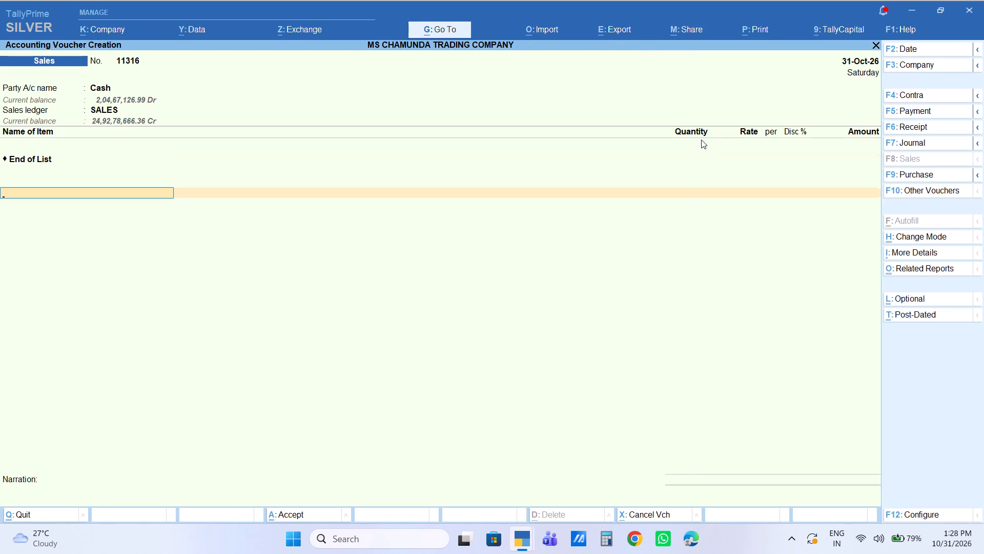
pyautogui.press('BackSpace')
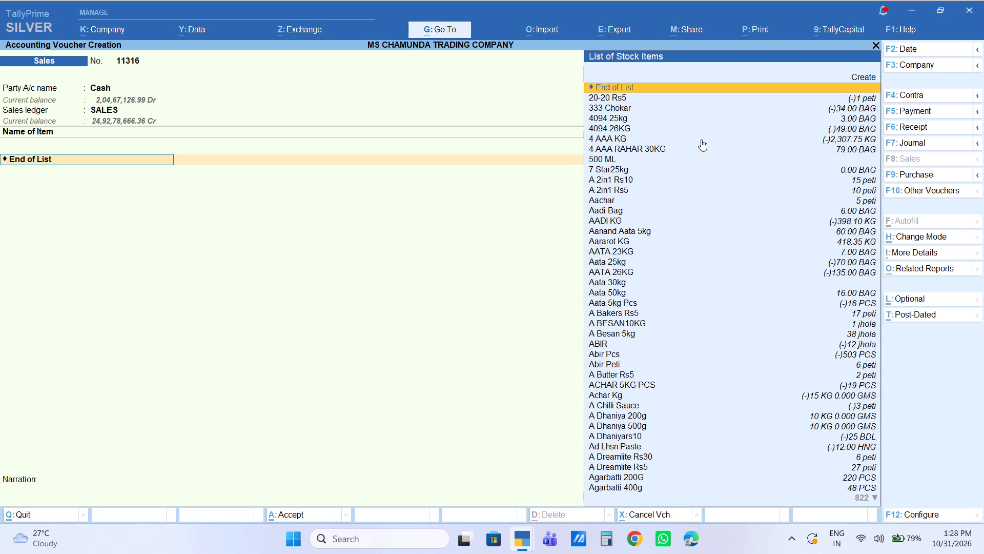
# Add TATA Namak 1kg Bag as the first item: 1 bag at a rate of 1,360.
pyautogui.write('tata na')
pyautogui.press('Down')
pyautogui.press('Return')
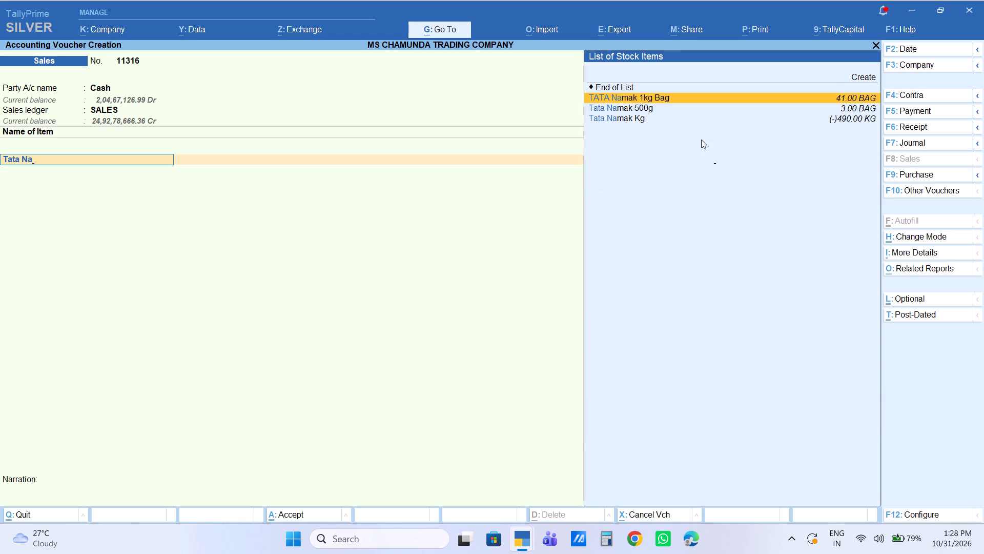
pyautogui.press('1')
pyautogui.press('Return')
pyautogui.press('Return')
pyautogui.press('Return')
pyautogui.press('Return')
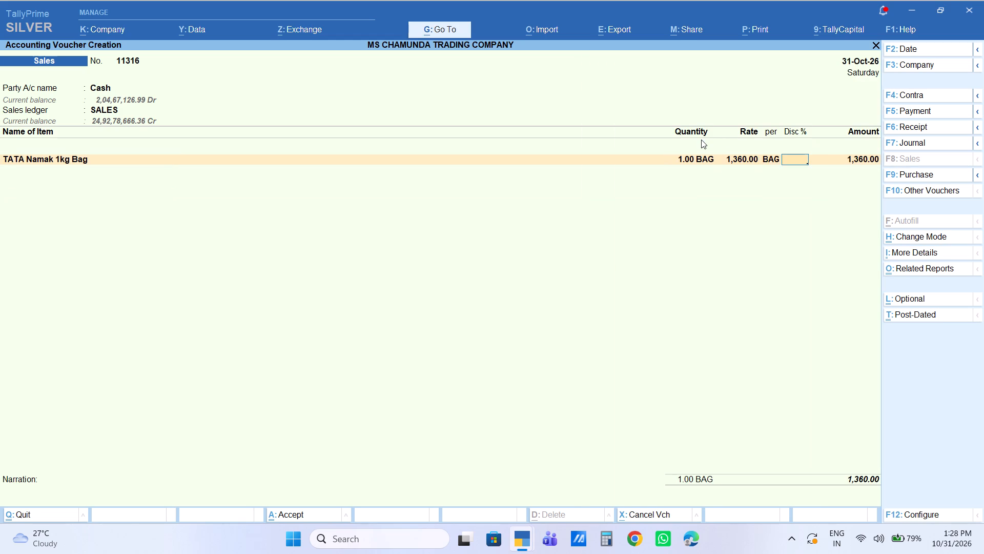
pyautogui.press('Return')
# Add Annapurna NAMAK 1KG to the item list: 2 bags at a rate of 280.
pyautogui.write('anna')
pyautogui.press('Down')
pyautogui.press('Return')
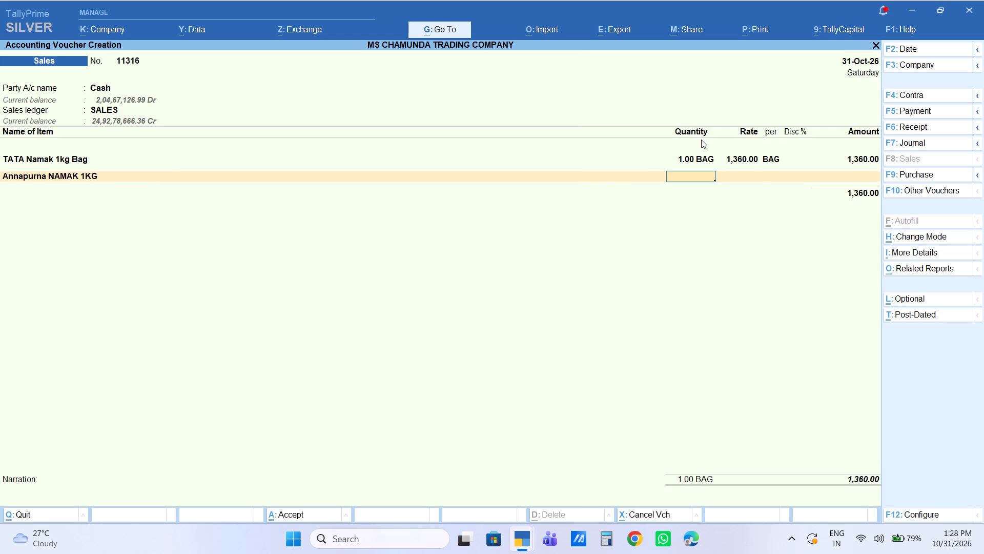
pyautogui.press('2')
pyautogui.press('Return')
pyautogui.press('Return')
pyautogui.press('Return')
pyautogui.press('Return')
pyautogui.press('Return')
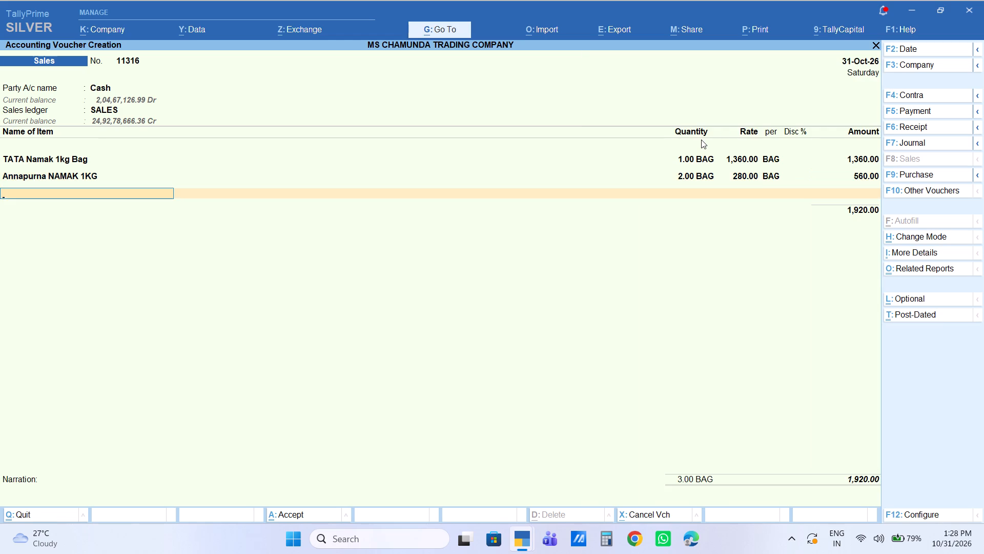
# Add SONAMOTI 20kg to the item list: 5 bags at a rate of 625.
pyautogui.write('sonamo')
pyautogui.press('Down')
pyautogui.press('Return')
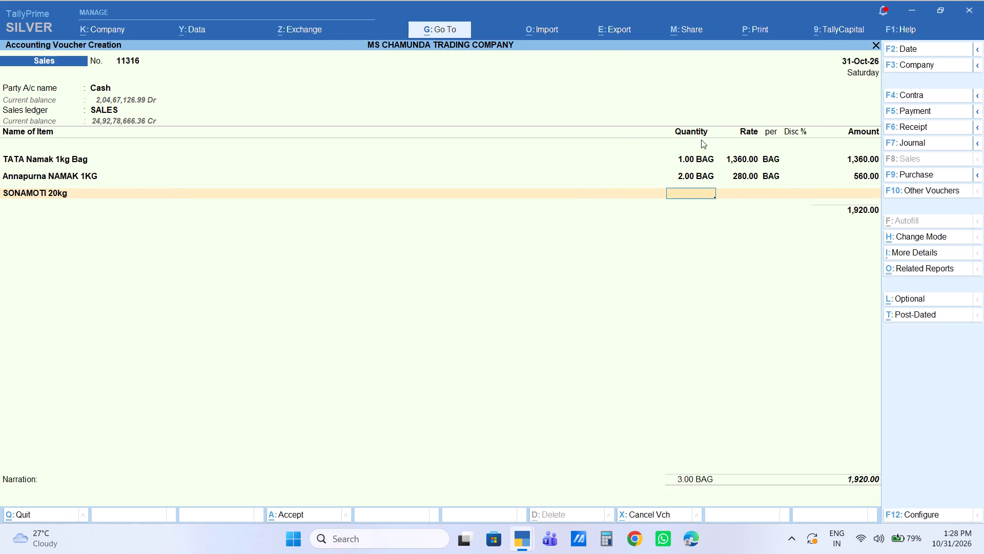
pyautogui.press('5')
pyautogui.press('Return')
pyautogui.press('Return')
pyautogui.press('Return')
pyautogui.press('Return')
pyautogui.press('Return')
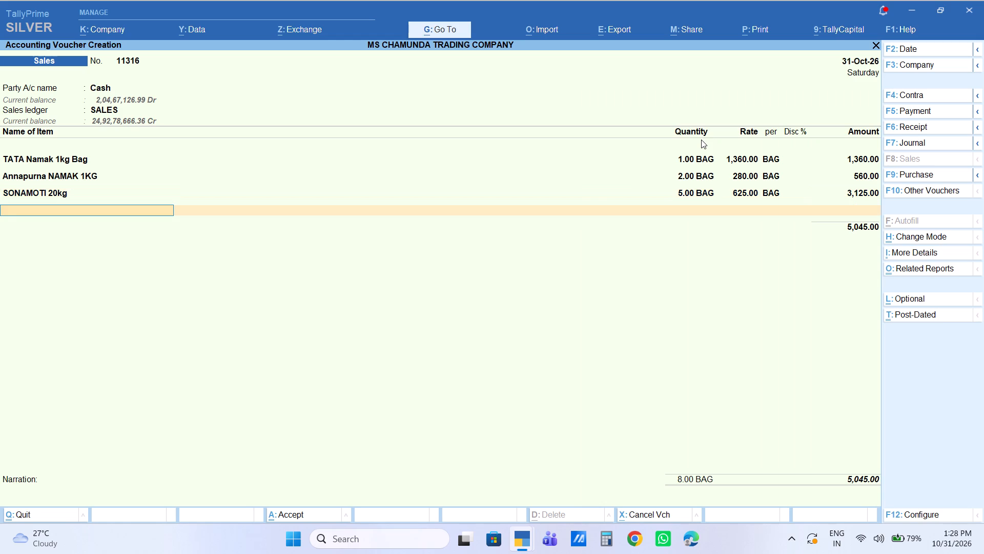
# Add BUDHA BHOG 25KG to the item list: 2 bags with the amount set to 1720.
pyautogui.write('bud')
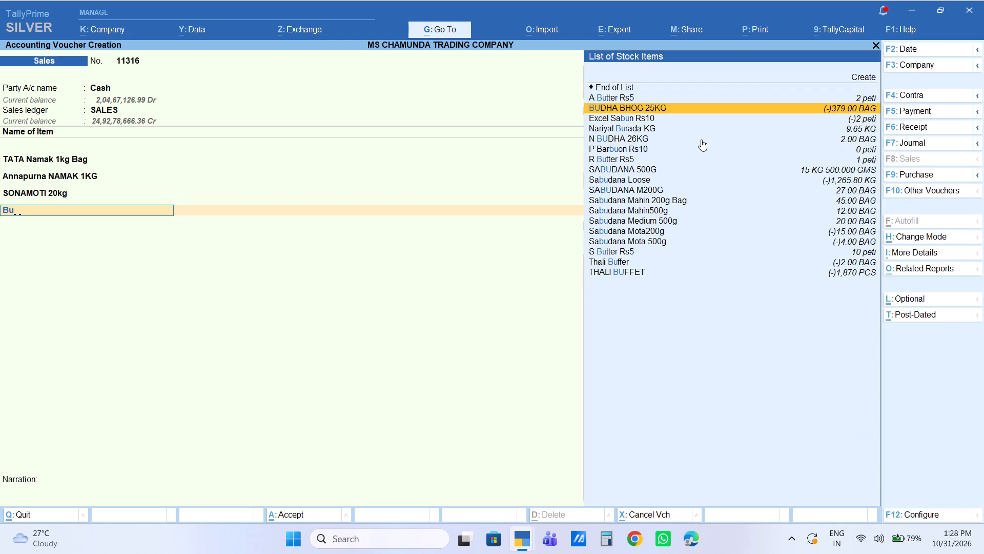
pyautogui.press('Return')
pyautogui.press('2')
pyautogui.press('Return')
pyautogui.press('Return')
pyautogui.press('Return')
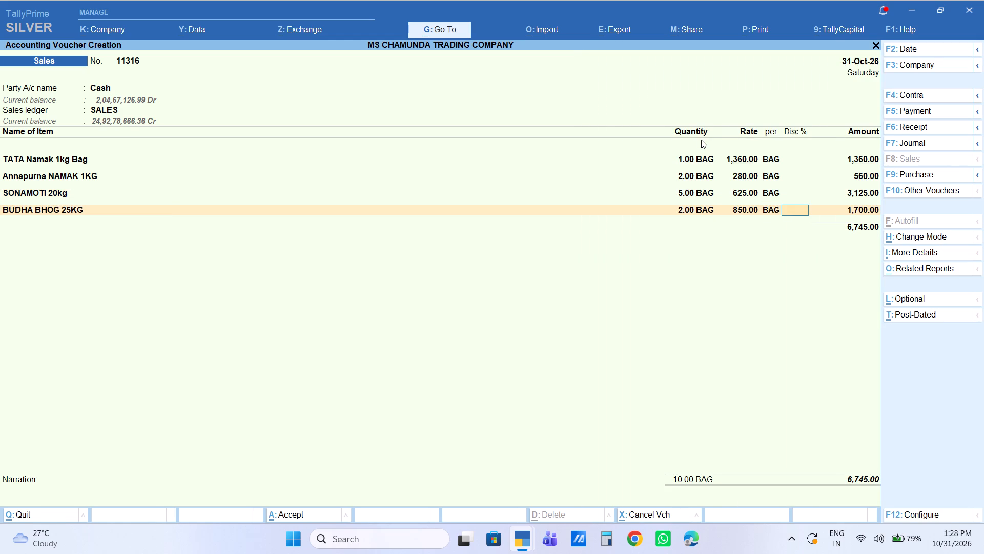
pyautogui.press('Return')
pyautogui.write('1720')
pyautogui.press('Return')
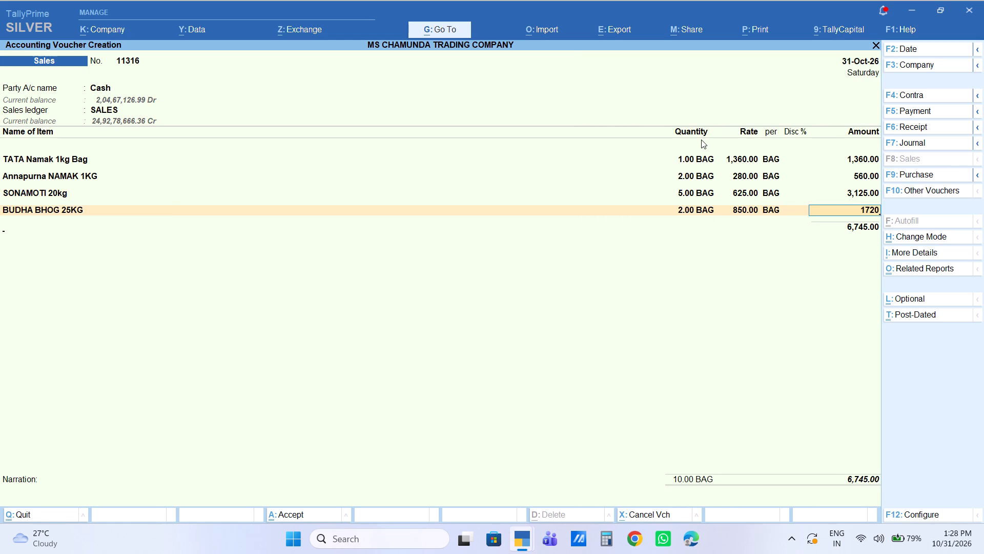
# Add KAMDHENU 25KG to the item list: 2 bags with the amount set to 1720.
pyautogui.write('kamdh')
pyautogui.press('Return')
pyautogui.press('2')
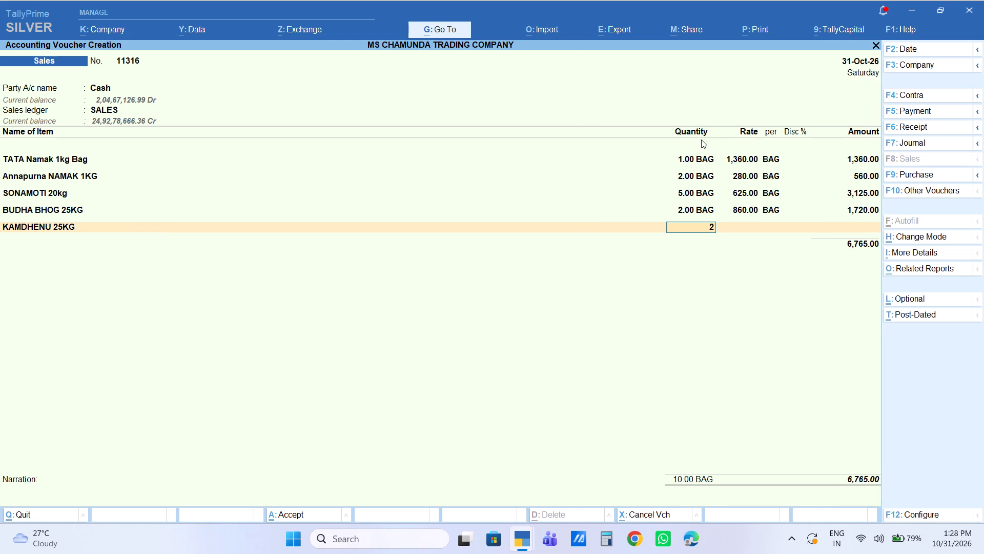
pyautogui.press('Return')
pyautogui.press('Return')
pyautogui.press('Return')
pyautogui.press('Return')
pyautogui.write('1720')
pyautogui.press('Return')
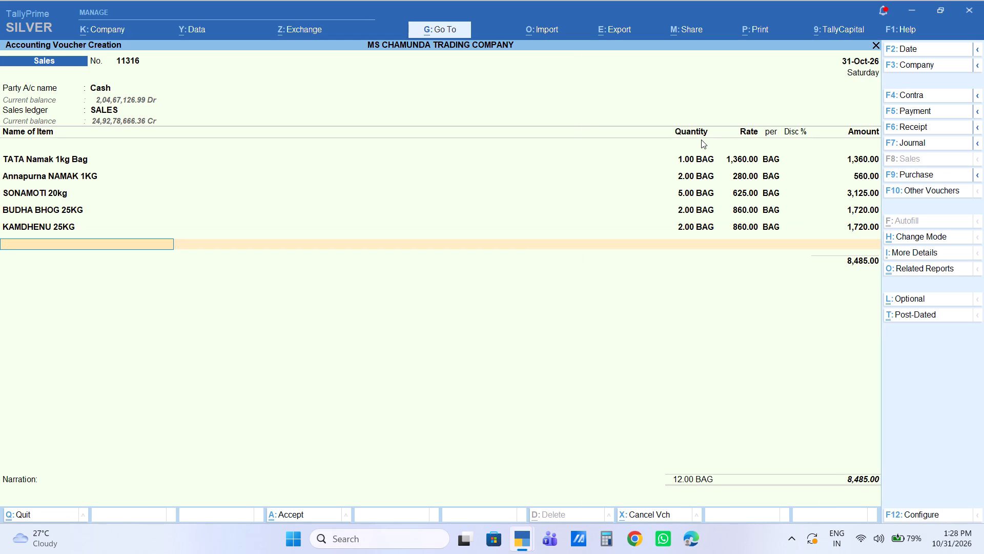
# Add Ratna Miniket25kg to the item list: 2 bags with the amount set to 2460.
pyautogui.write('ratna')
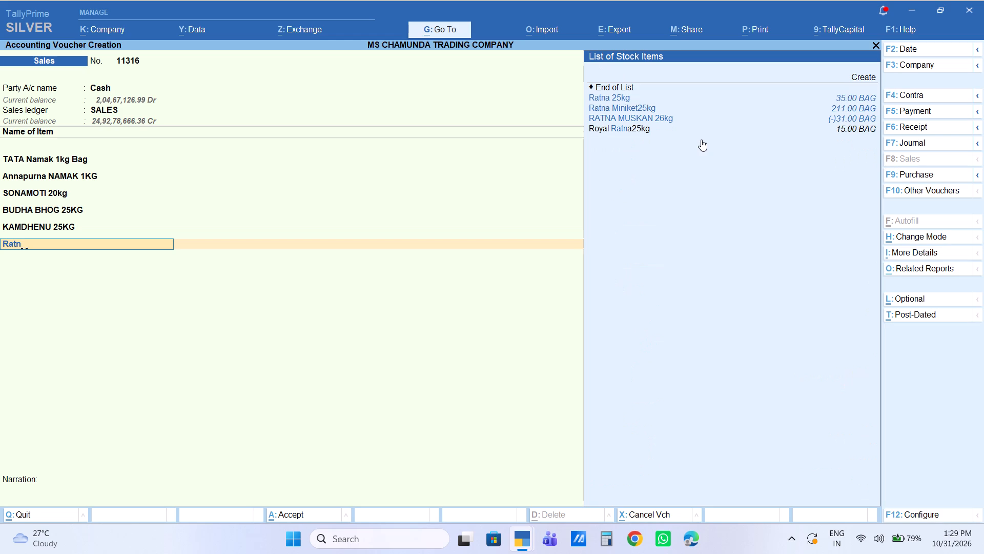
pyautogui.press('Down')
pyautogui.press('Down')
pyautogui.press('Return')
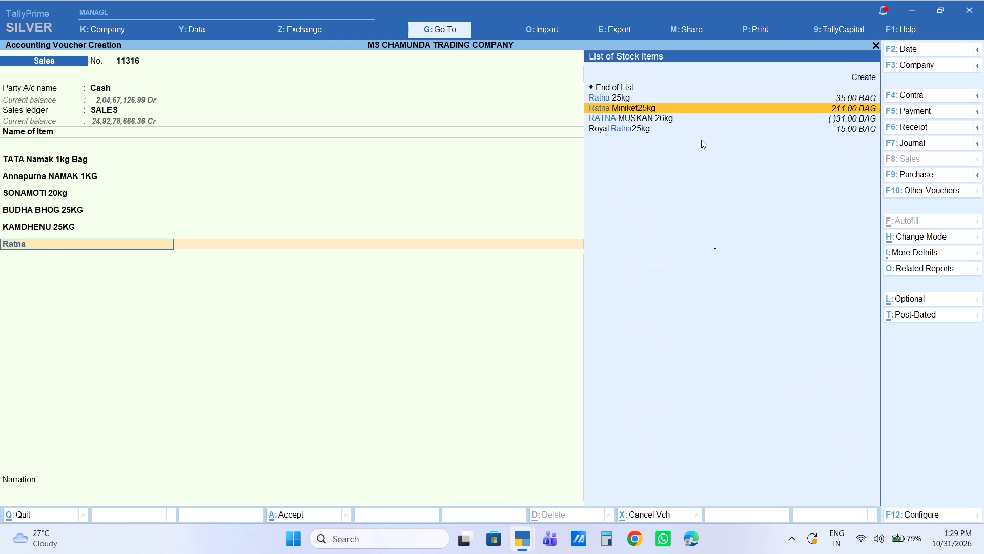
pyautogui.press('2')
pyautogui.press('Return')
pyautogui.press('Return')
pyautogui.press('Return')
pyautogui.press('Return')
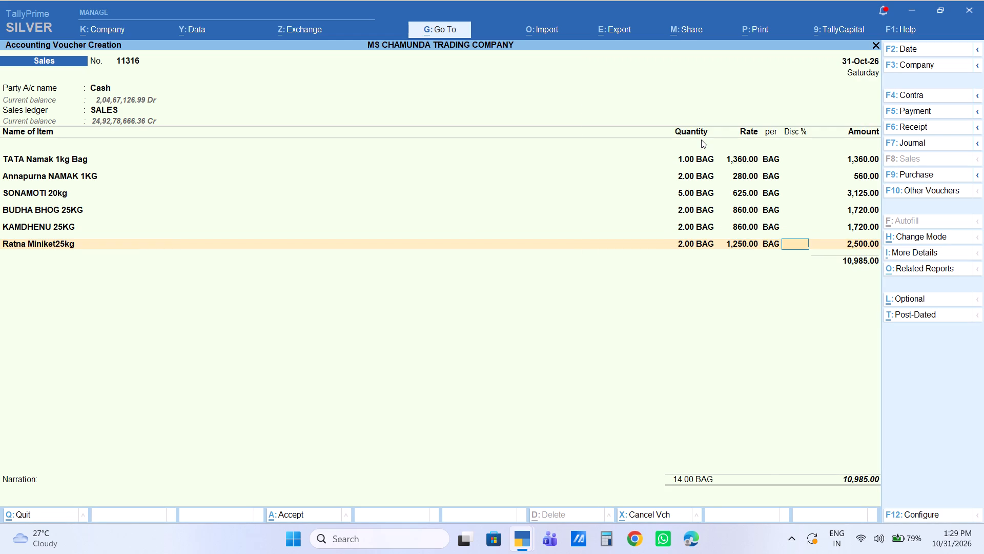
pyautogui.write('2460')
pyautogui.press('Return')
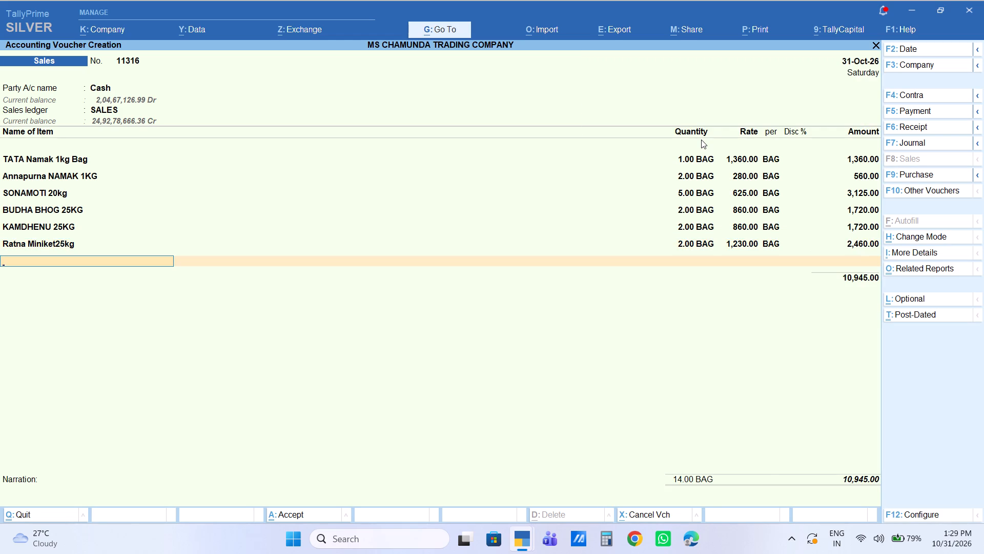
# End the item list and add a Labour Charge of 30 below the items.
pyautogui.press('Return')
pyautogui.write('la')
pyautogui.press('Return')
pyautogui.press('Return')
pyautogui.write('30')
pyautogui.press('Return')
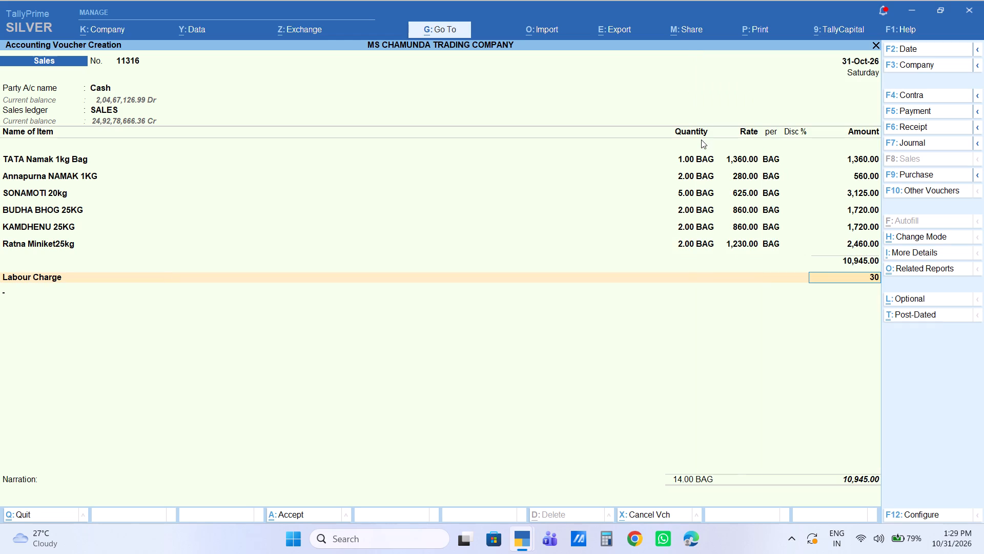
# Go back to the item list and add SALONI 1L PETI: 3 peti at a rate of 3,040.
pyautogui.press('BackSpace')
pyautogui.press('BackSpace')
pyautogui.press('BackSpace')
pyautogui.press('BackSpace')
pyautogui.press('Return')
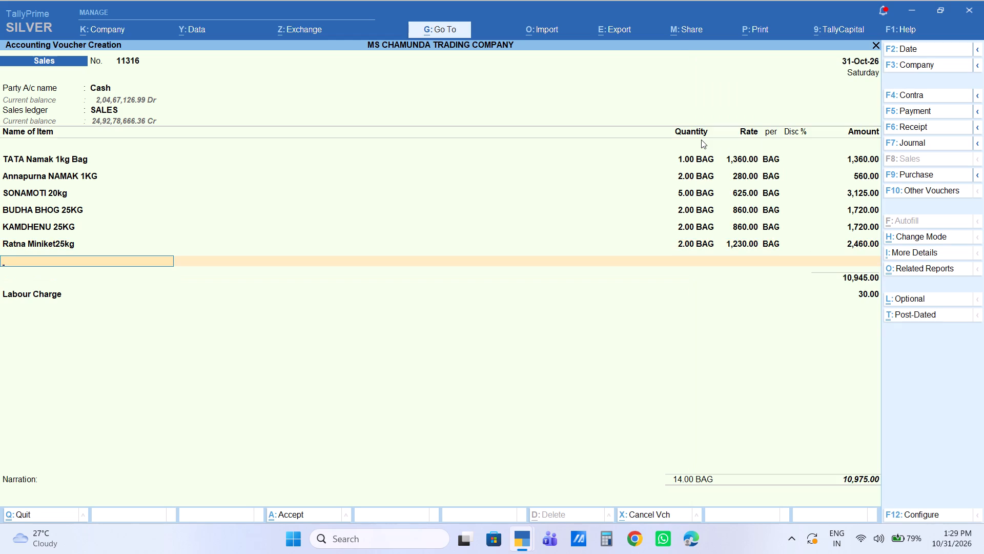
pyautogui.write('saloni')
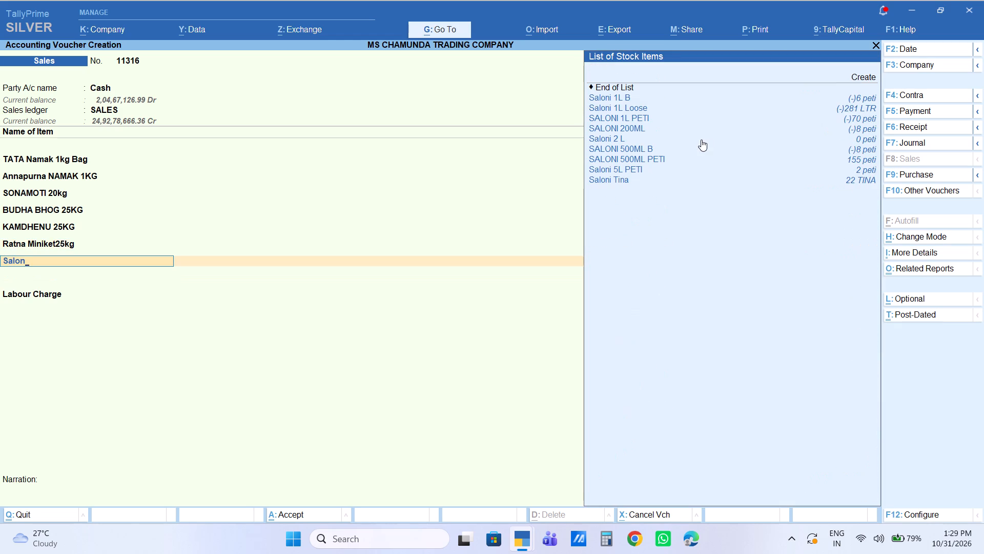
pyautogui.press('Down')
pyautogui.press('Down')
pyautogui.press('Down')
pyautogui.press('Return')
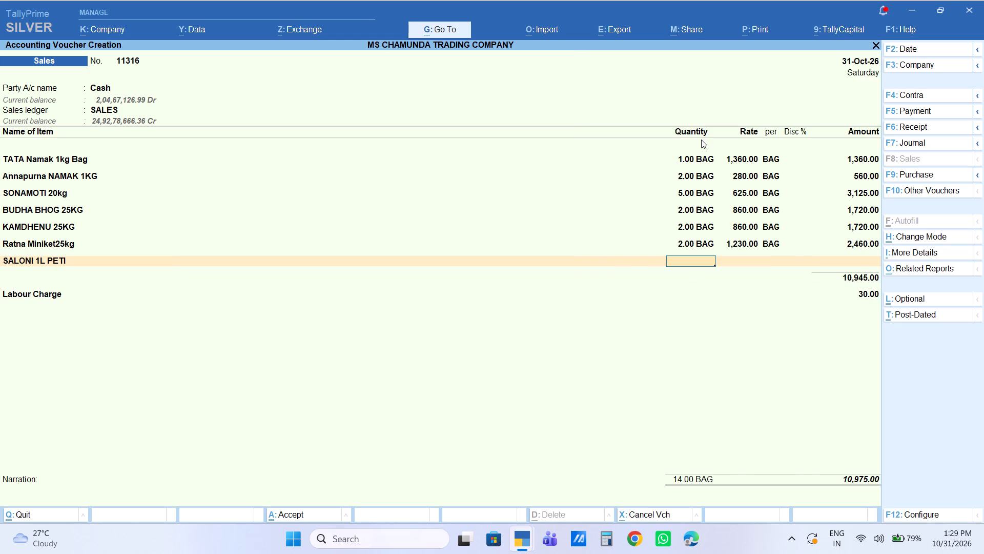
pyautogui.press('3')
pyautogui.press('Return')
pyautogui.press('Return')
pyautogui.press('Return')
pyautogui.press('Return')
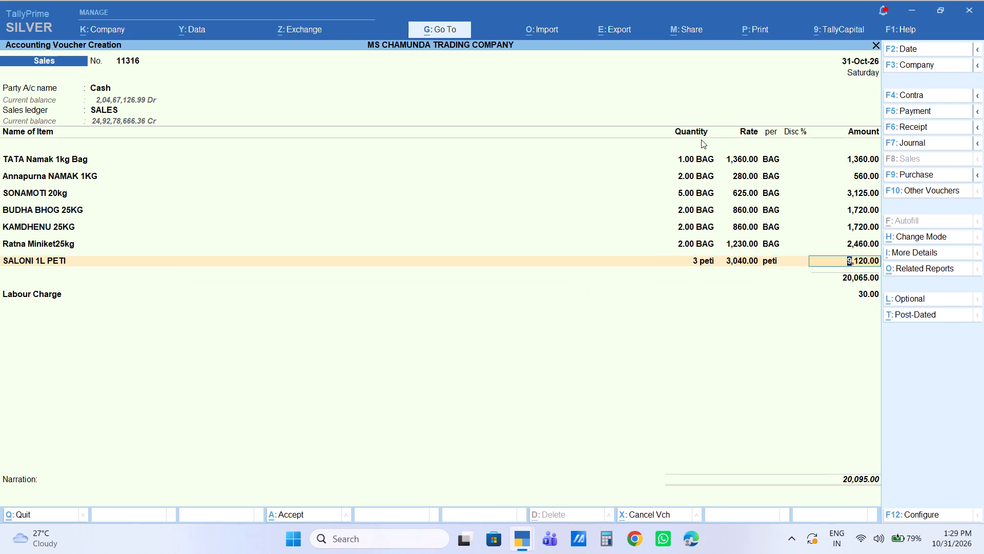
pyautogui.press('Return')
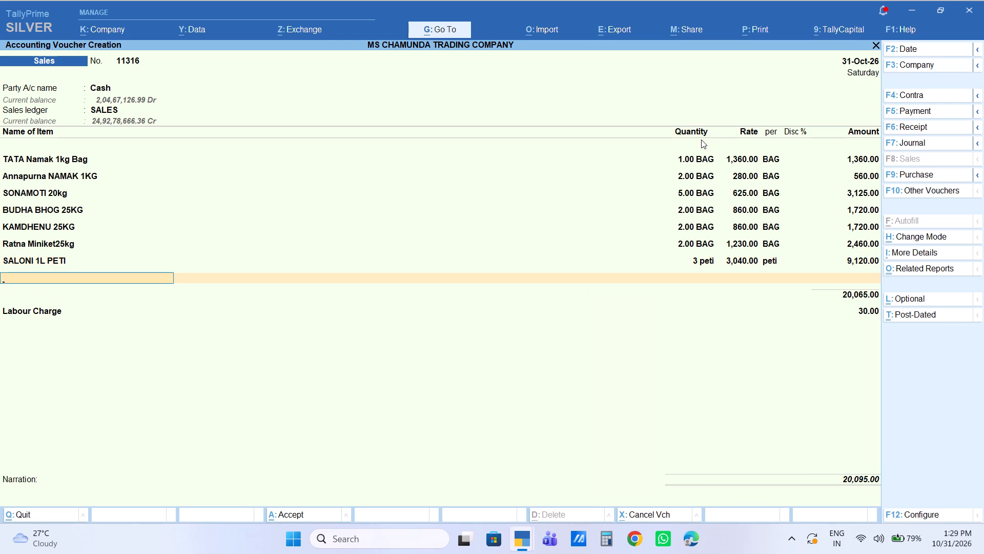
# Set the SALONI 1L PETI quantity to 1 peti, keeping the rate.
pyautogui.press('BackSpace')
pyautogui.press('BackSpace')
pyautogui.press('BackSpace')
pyautogui.press('BackSpace')
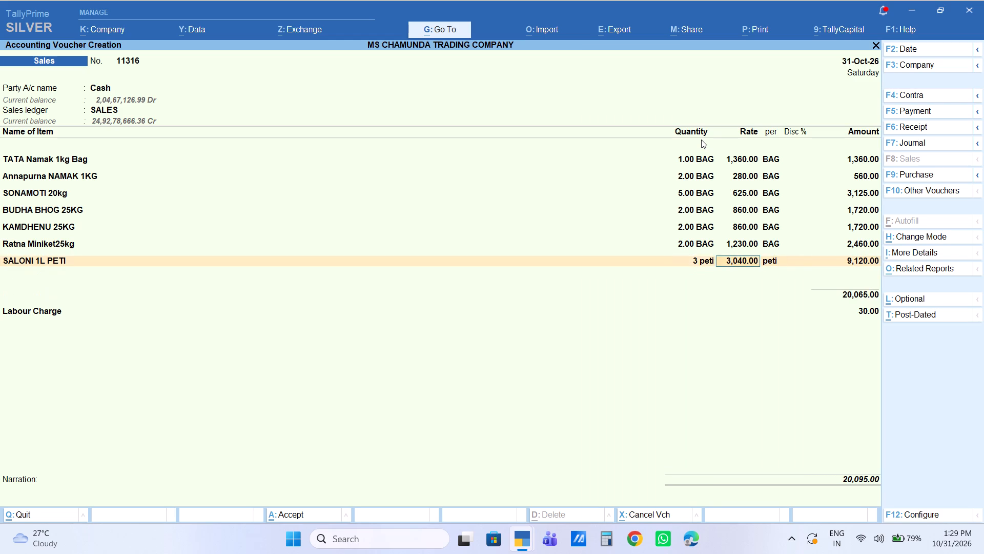
pyautogui.press('BackSpace')
pyautogui.press('1')
pyautogui.press('Return')
pyautogui.press('Return')
pyautogui.press('Return')
pyautogui.press('Return')
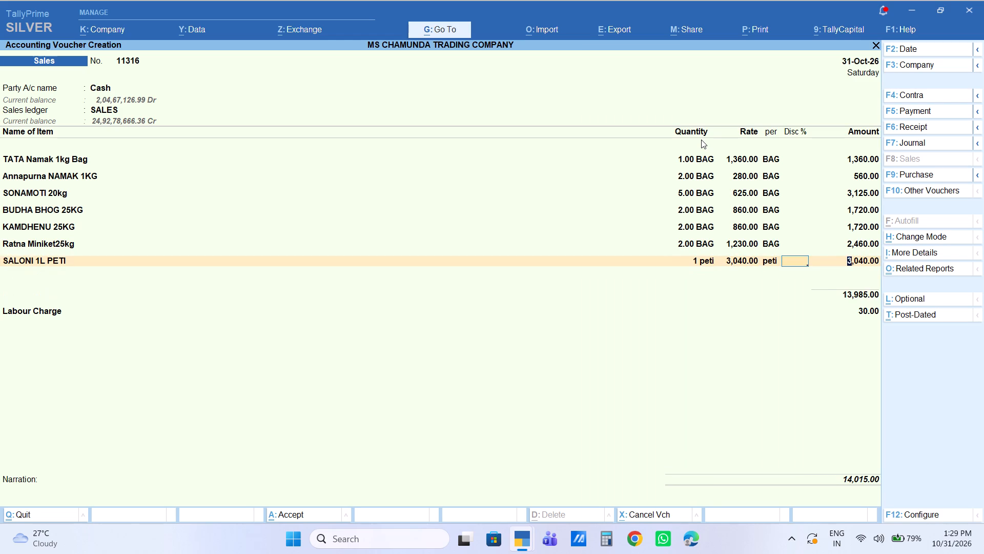
pyautogui.press('Return')
# Add PARIVAR PAPAD PETI to the item list: 1 peti with the amount set to 2225.
pyautogui.write('parivar')
pyautogui.press('Down')
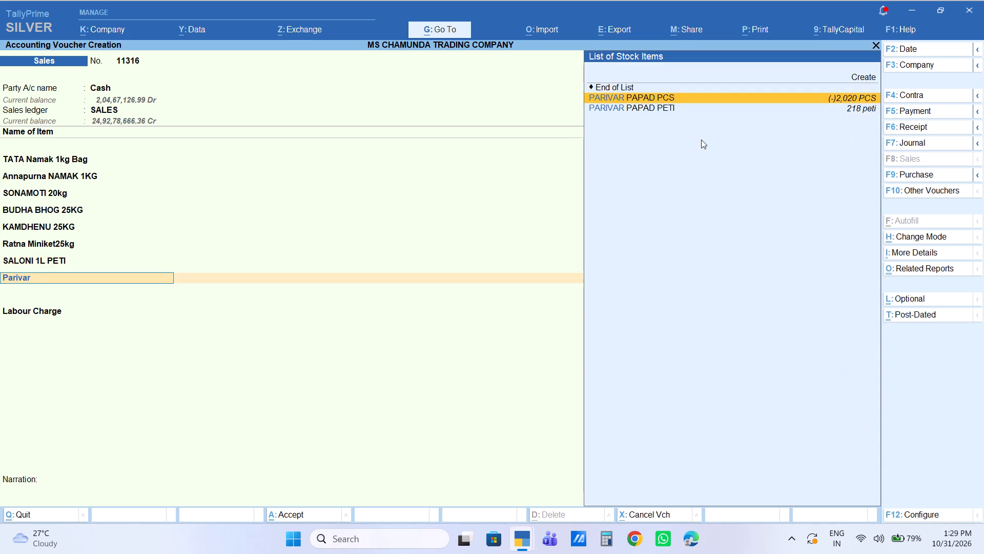
pyautogui.press('Down')
pyautogui.press('Return')
pyautogui.press('1')
pyautogui.press('Return')
pyautogui.press('Return')
pyautogui.press('Return')
pyautogui.press('Return')
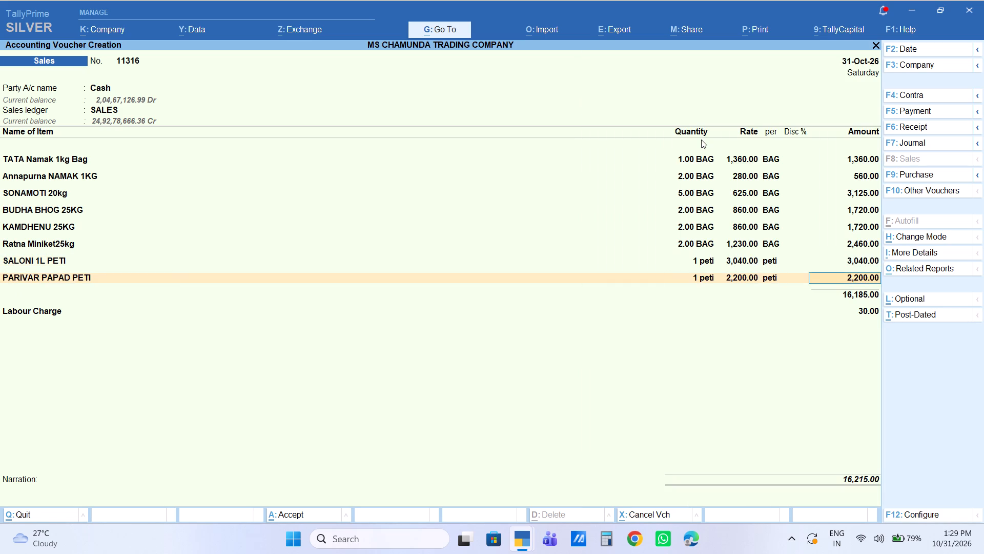
pyautogui.write('2225')
pyautogui.press('Return')
# End the item list and set the Labour Charge to 35.
pyautogui.press('Return')
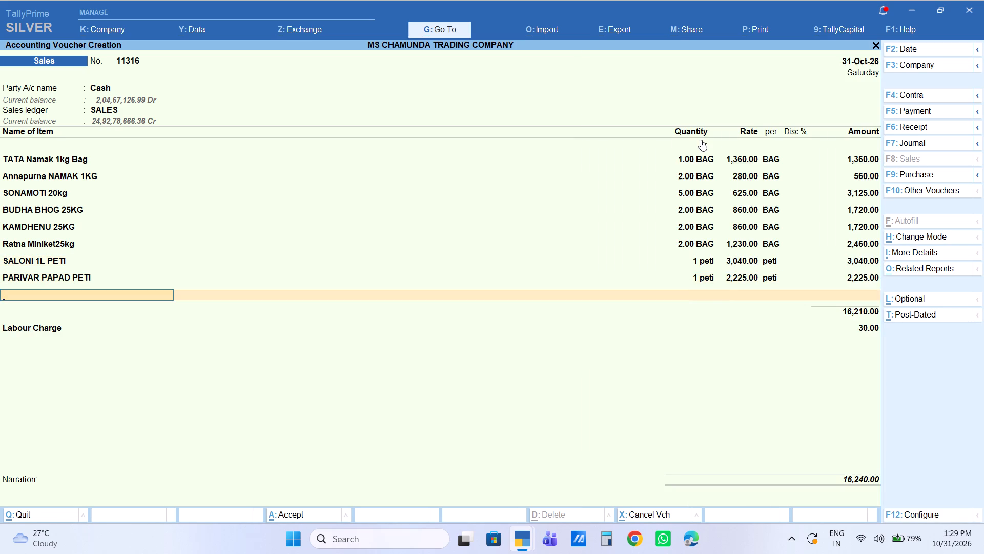
pyautogui.press('Return')
pyautogui.press('Return')
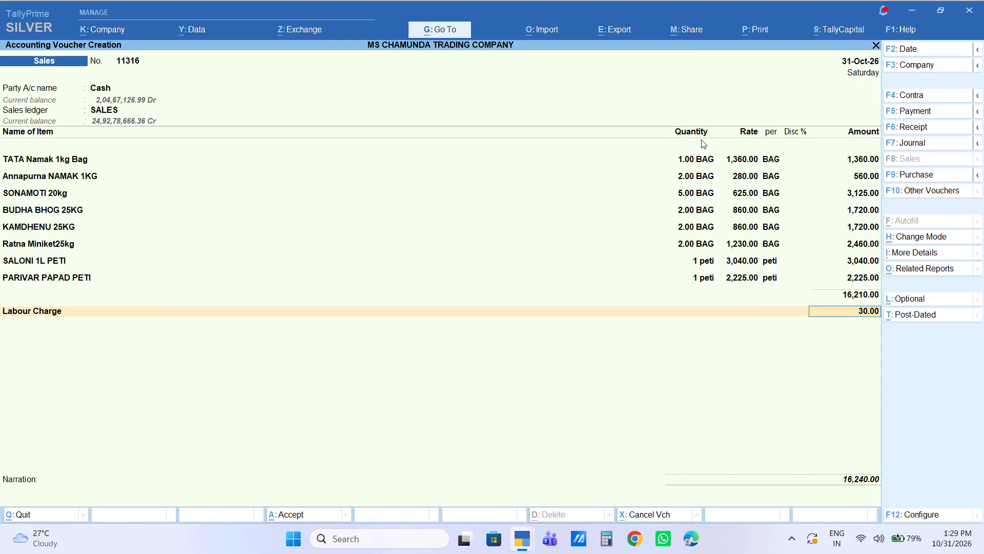
pyautogui.write('35')
pyautogui.press('Return')
# End the ledger list, leave the narration blank and save the cash sales voucher 11316.
pyautogui.press('Return')
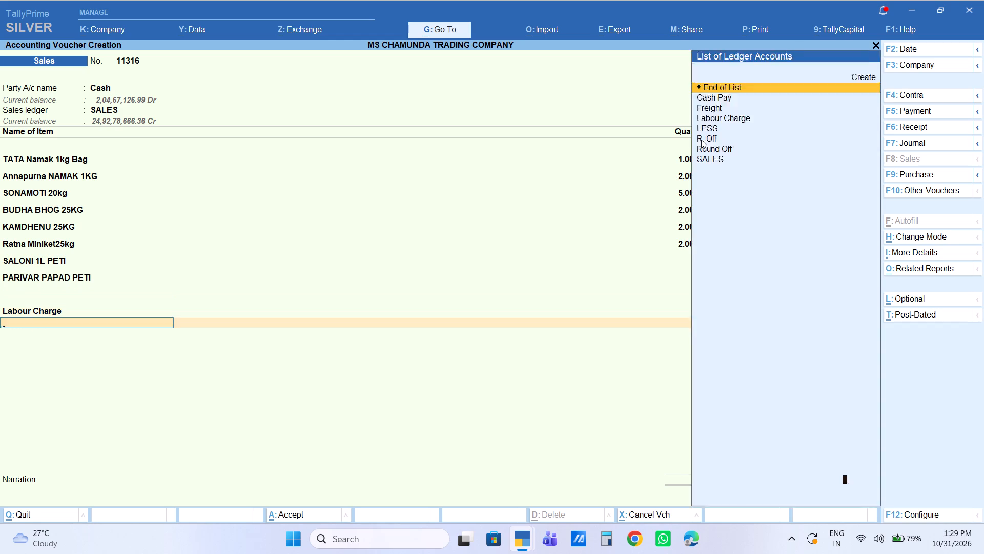
pyautogui.press('Return')
pyautogui.press('Return')
pyautogui.press('Return')
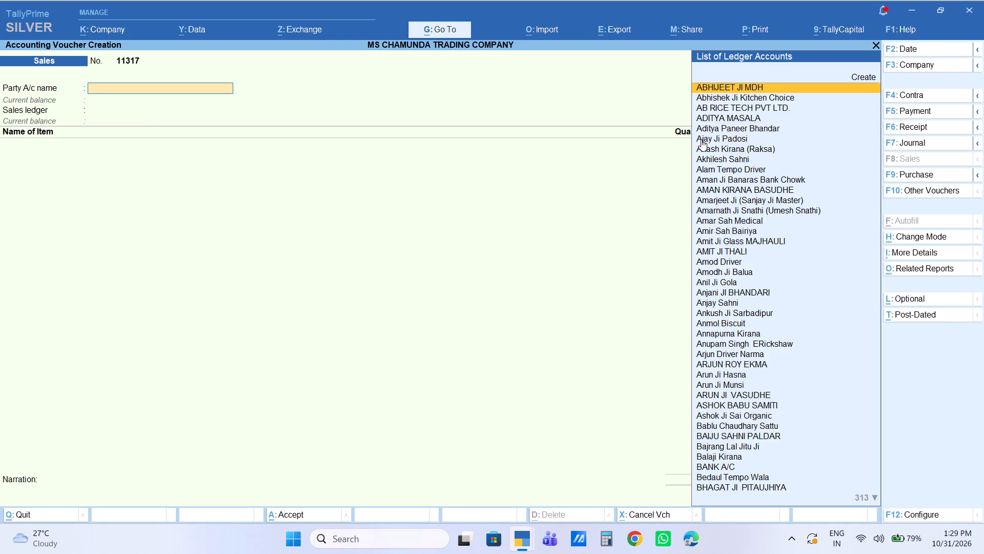
# Start sales voucher 11317 with Cash as the party, keeping the default party details and the SALES ledger.
pyautogui.write('cas')
pyautogui.press('Return')
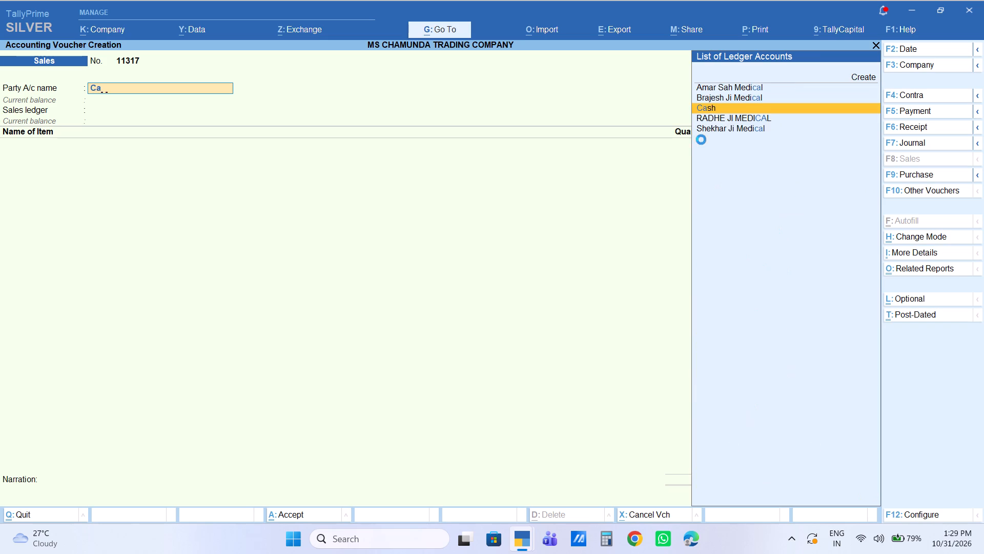
pyautogui.press('Return')
pyautogui.press('Return')
pyautogui.press('Return')
pyautogui.press('Return')
pyautogui.press('Return')
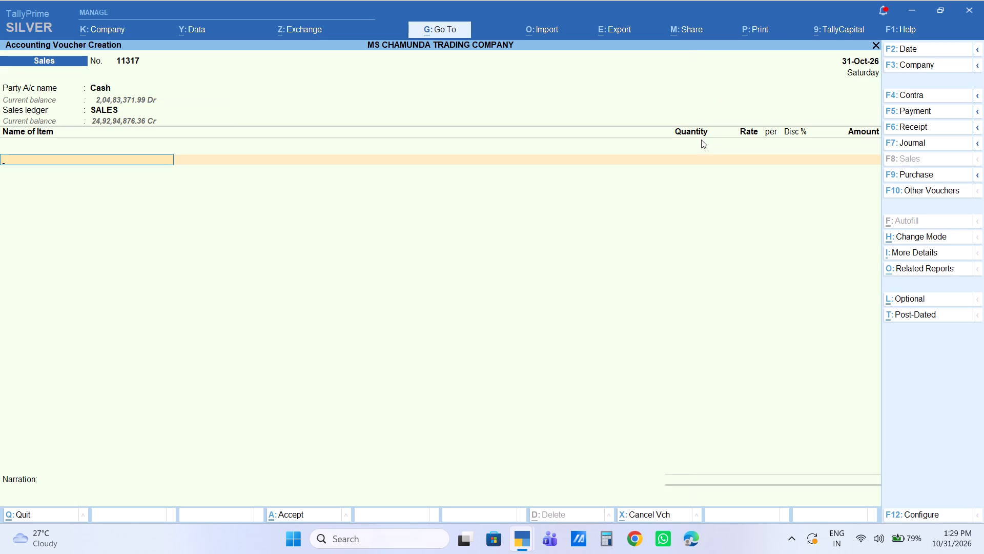
# Return to the party of voucher 11317, reselect Cash and set the Buyer (Bill to) to a ledger party matching "Amar", keeping the SALES ledger.
pyautogui.press('BackSpace')
pyautogui.press('BackSpace')
pyautogui.write('am')
pyautogui.press('BackSpace')
pyautogui.press('BackSpace')
pyautogui.write('ca')
pyautogui.press('Return')
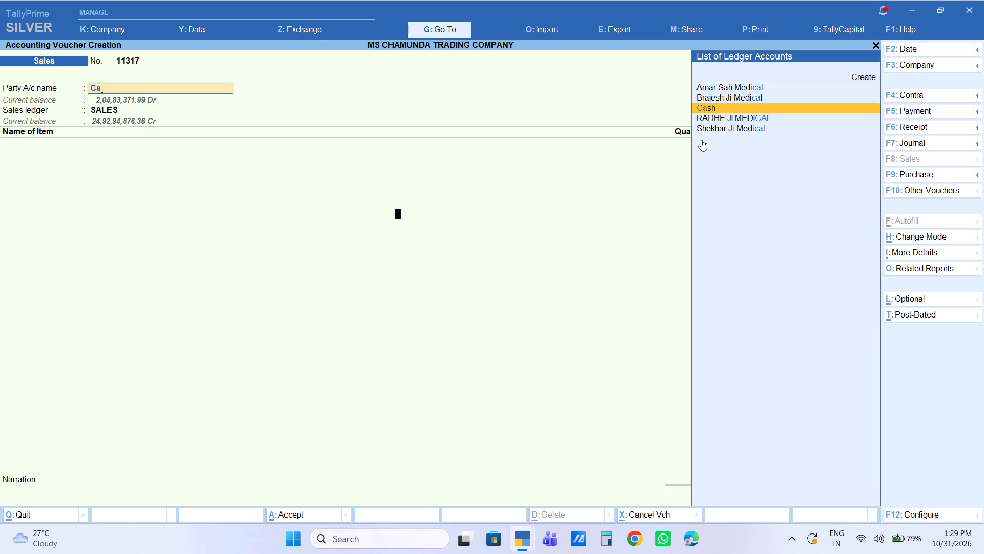
pyautogui.write('amar')
pyautogui.press('Down')
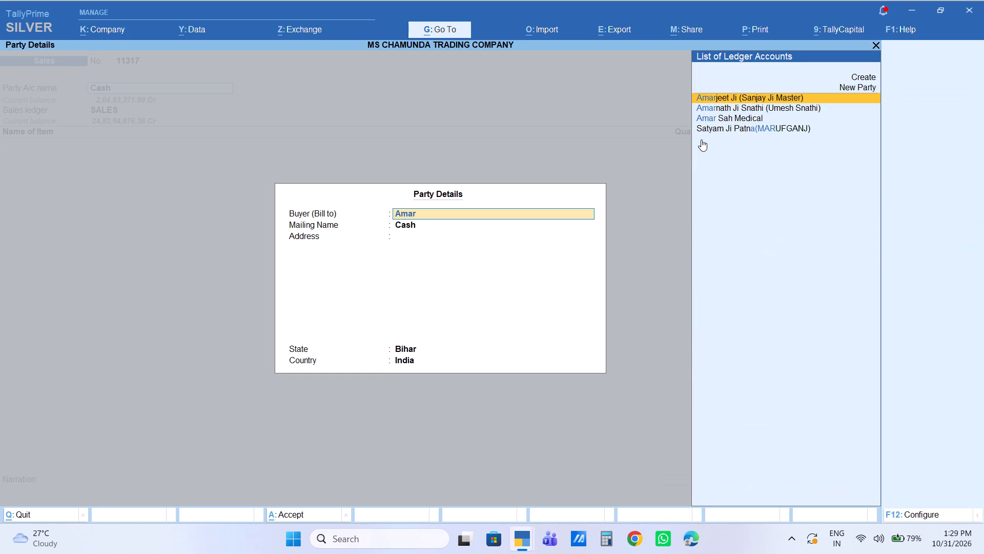
pyautogui.press('Return')
pyautogui.press('Return')
pyautogui.press('Return')
pyautogui.press('Return')
pyautogui.press('Return')
pyautogui.press('\\')
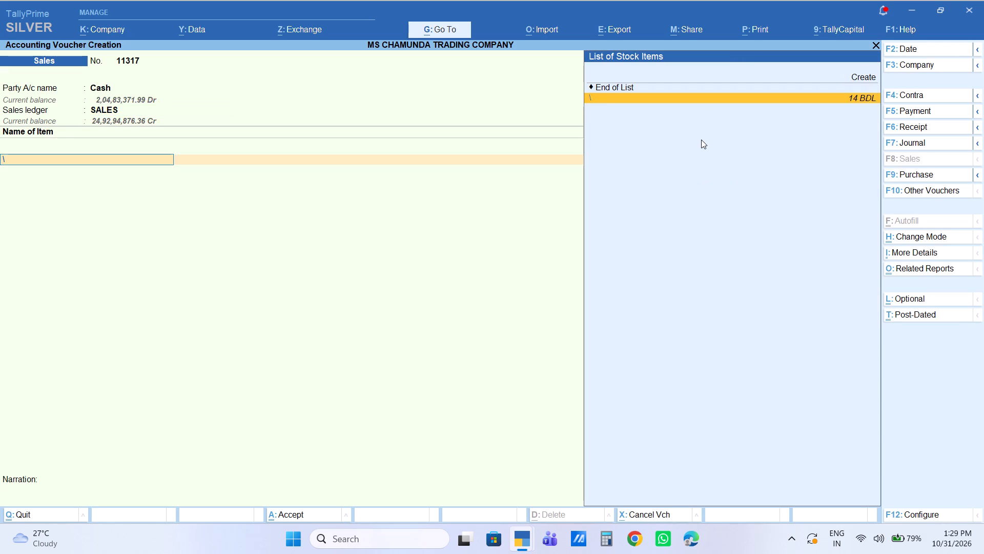
pyautogui.press('BackSpace')
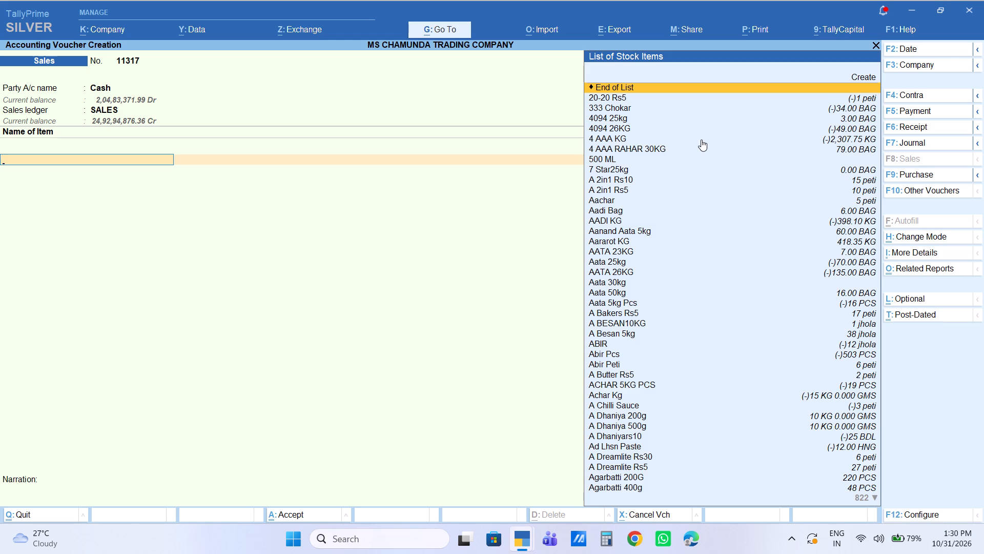
# Add CHINI SF 50kg to the item list: 4 bags at the default rate of 3,100 per bag.
pyautogui.write('sf')
pyautogui.press('Return')
pyautogui.press('4')
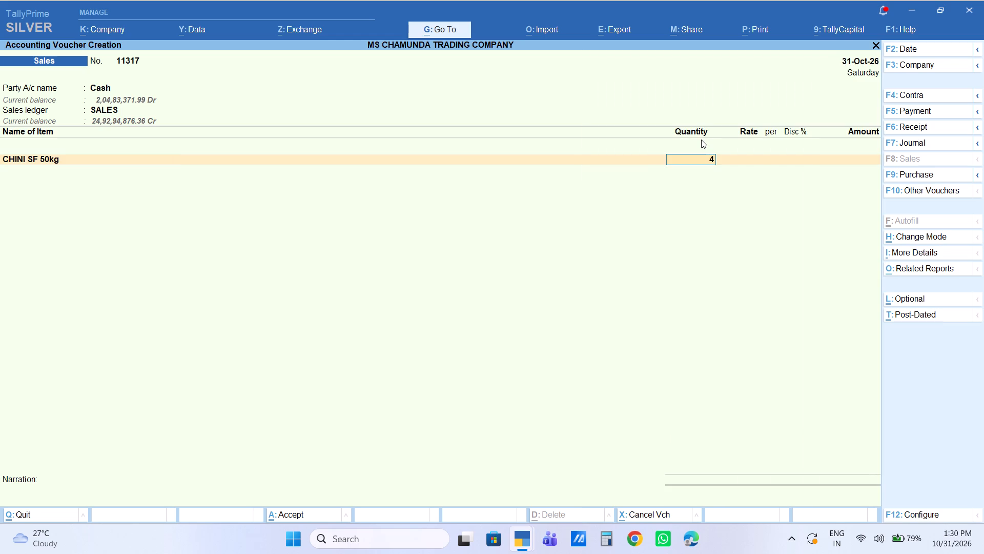
pyautogui.press('Return')
pyautogui.press('Return')
pyautogui.press('Return')
pyautogui.press('Return')
pyautogui.press('Return')
# End the item list and set the Labour Charge to 20.
pyautogui.press('Return')
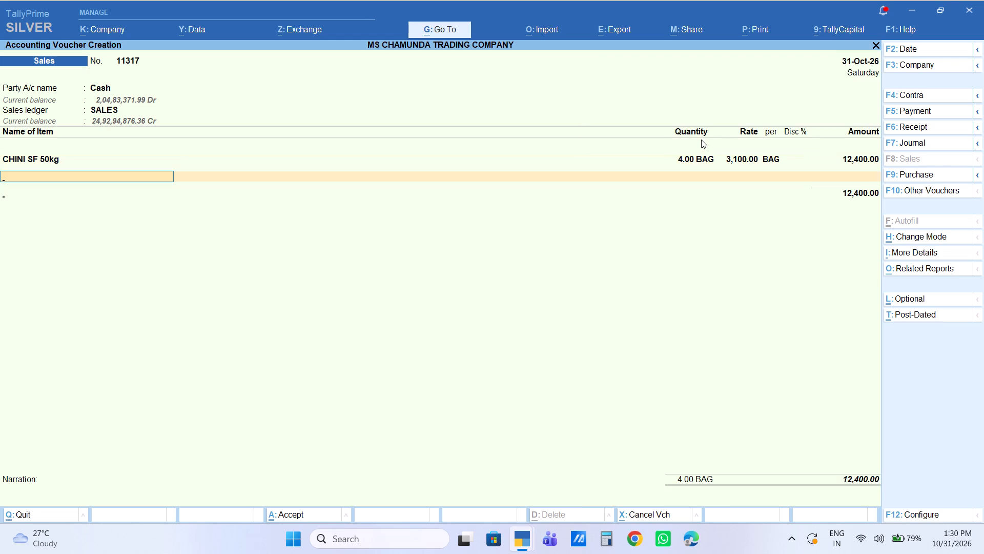
pyautogui.write('la')
pyautogui.press('Return')
pyautogui.press('Return')
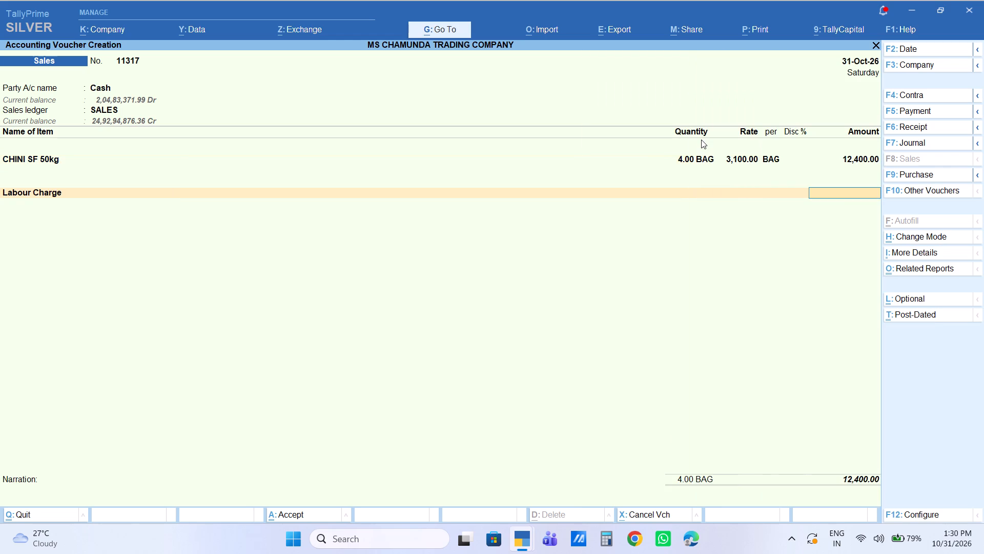
pyautogui.write('20')
pyautogui.press('Return')
# End the ledger list, leave the narration blank and save the cash sales voucher 11317.
pyautogui.press('Return')
pyautogui.press('Return')
pyautogui.press('Return')
pyautogui.press('Return')
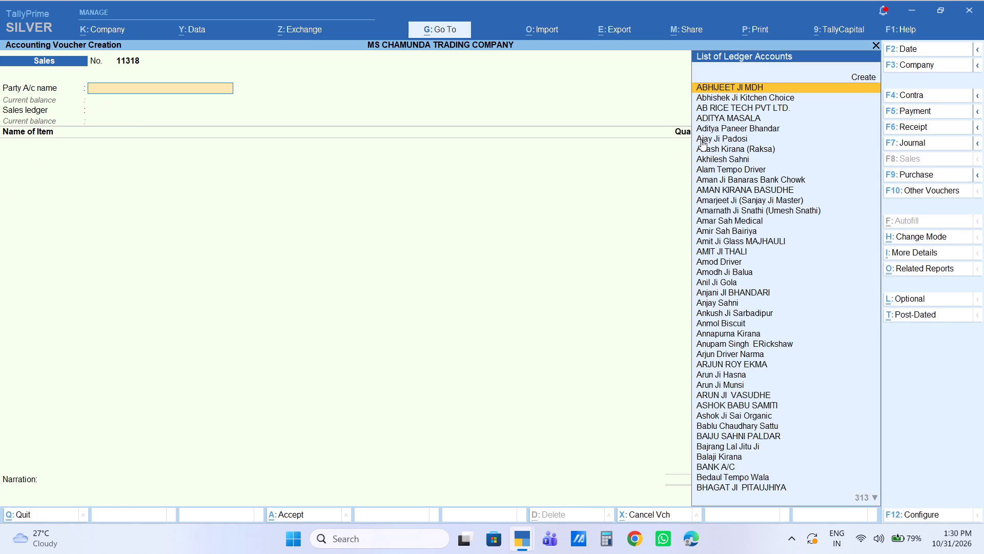
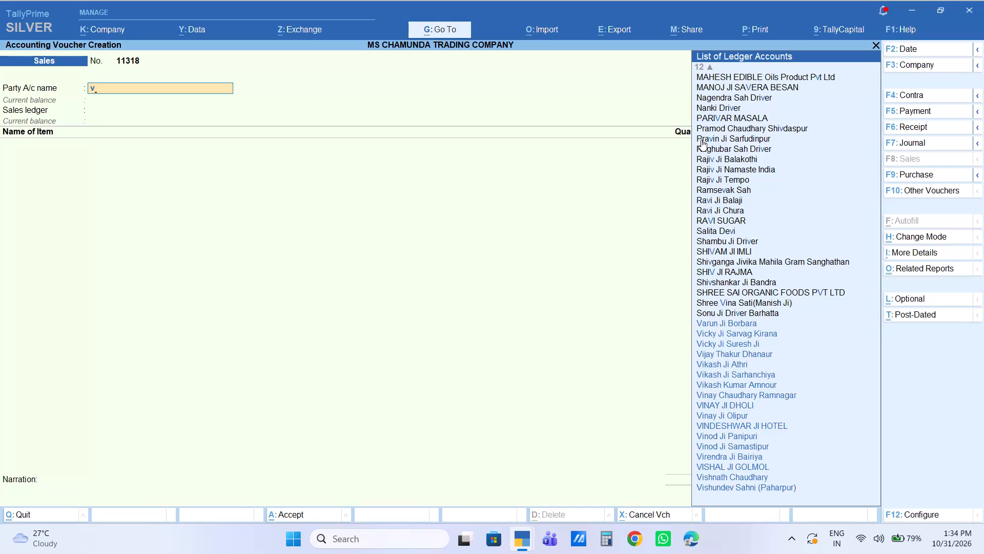
# Start a receipt voucher into BANK A/C and credit the Karza party ledger matching "Gud" with 50,000 against bill 11047.
pyautogui.press('BackSpace')
pyautogui.press('F6')
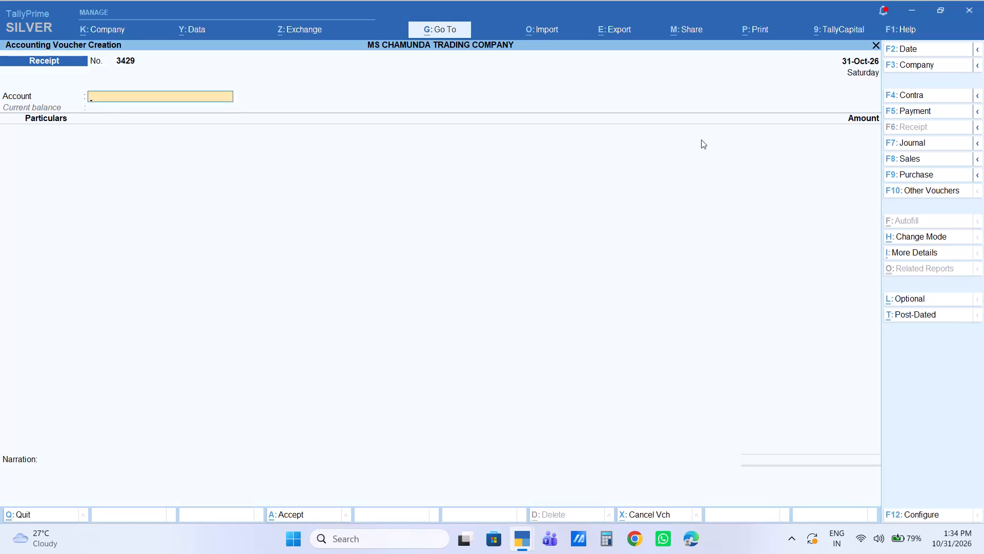
pyautogui.press('Return')
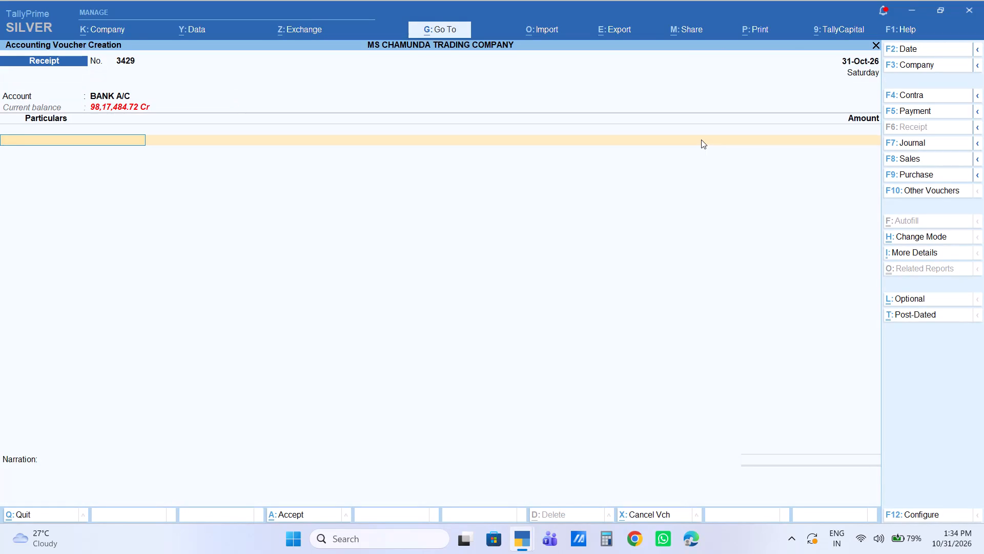
pyautogui.write('guud')
pyautogui.press('Down')
pyautogui.press('Down')
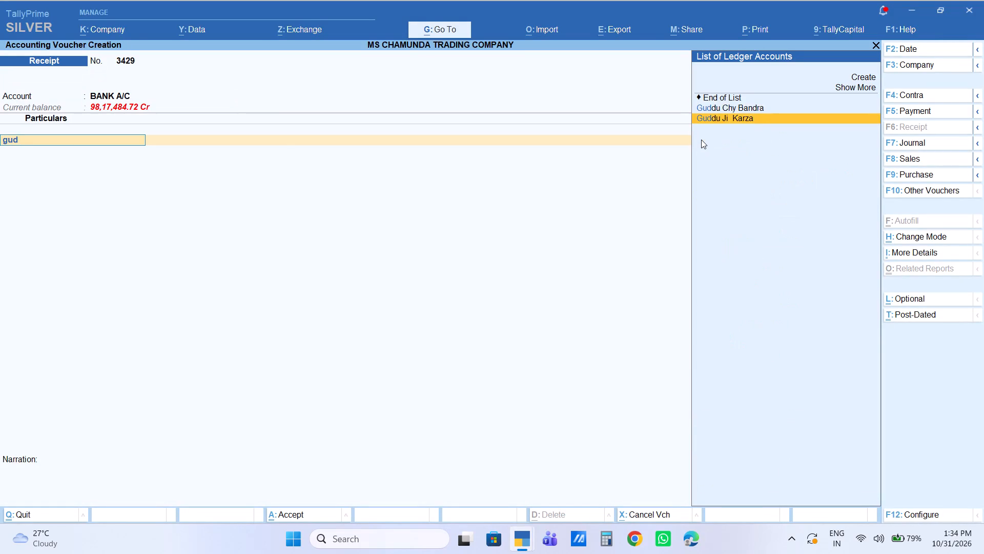
pyautogui.press('Return')
pyautogui.press('Return')
pyautogui.press('Return')
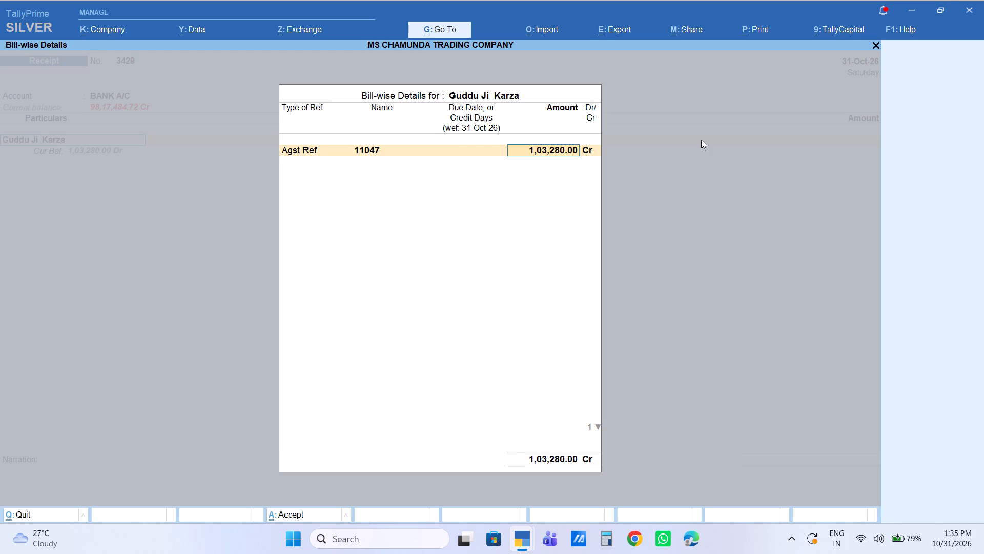
pyautogui.write('50000')
pyautogui.press('Return')
pyautogui.press('Return')
pyautogui.press('Return')
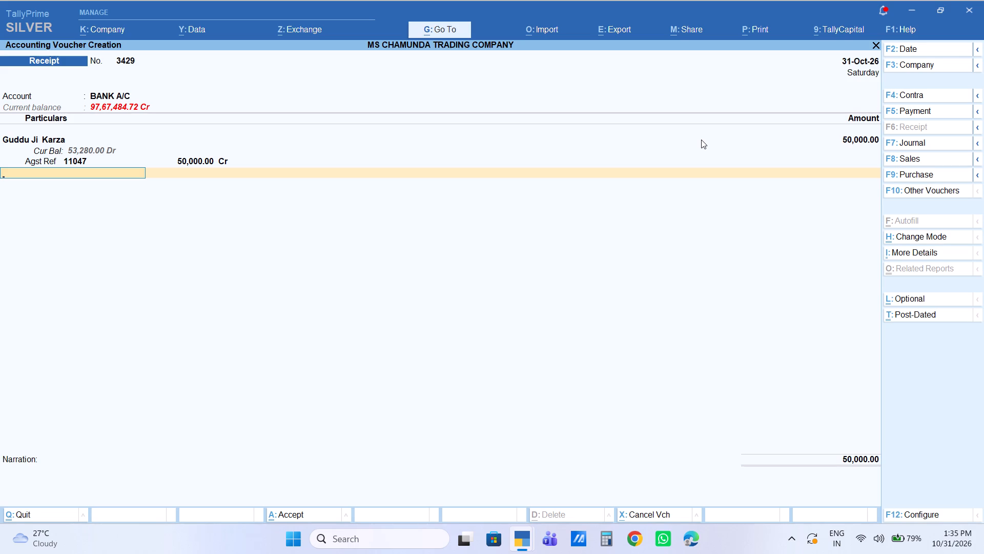
# End the particulars list, keep the default Cheque/DD allocation of 50,000, leave the narration blank and save receipt voucher 3429.
pyautogui.press('Return')
pyautogui.press('Return')
pyautogui.press('Return')
pyautogui.press('Return')
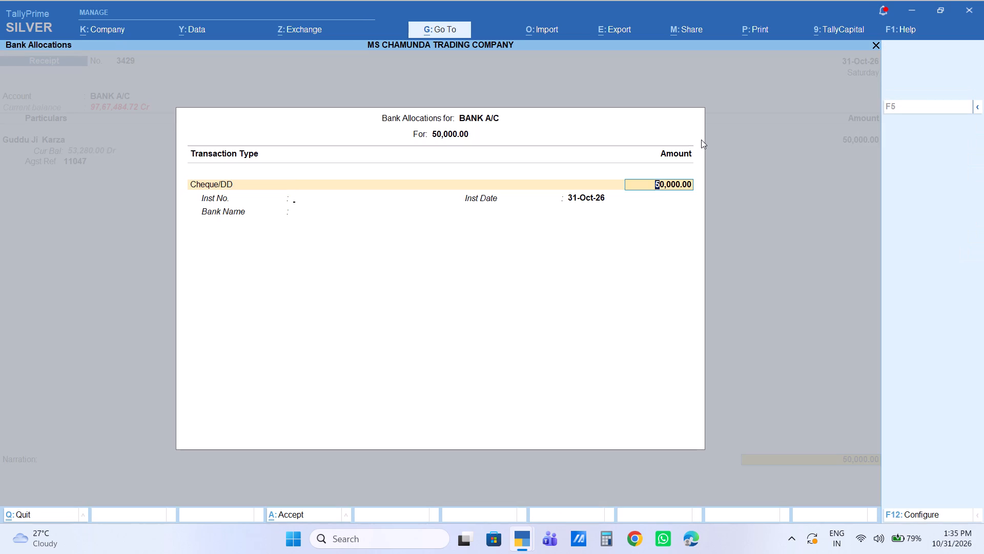
pyautogui.press('Return')
pyautogui.press('Return')
pyautogui.press('Return')
pyautogui.press('Return')
pyautogui.press('Return')
pyautogui.press('Return')
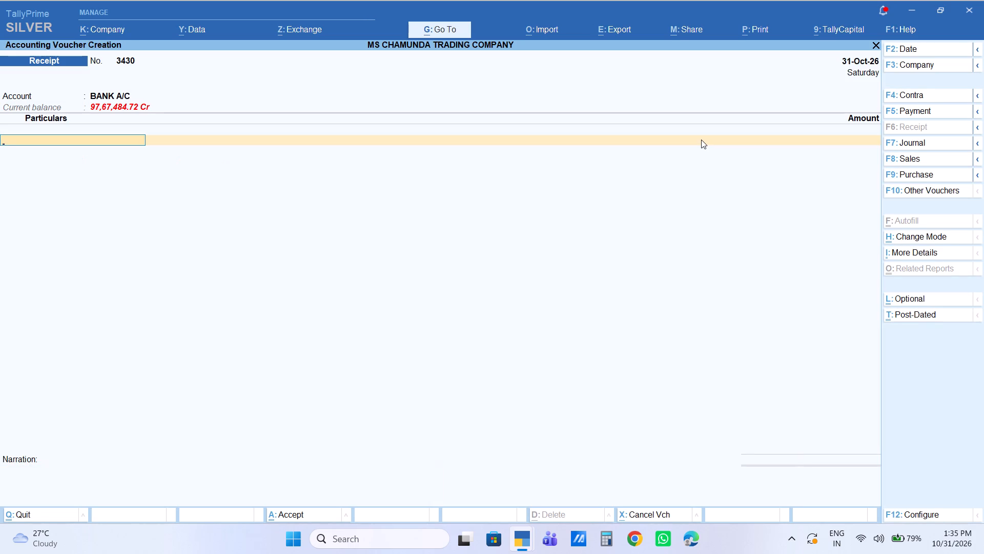
# In the new BANK A/C receipt, credit the party ledger matching "shashi" with 50,000 against bill 10679.
pyautogui.write('shahs')
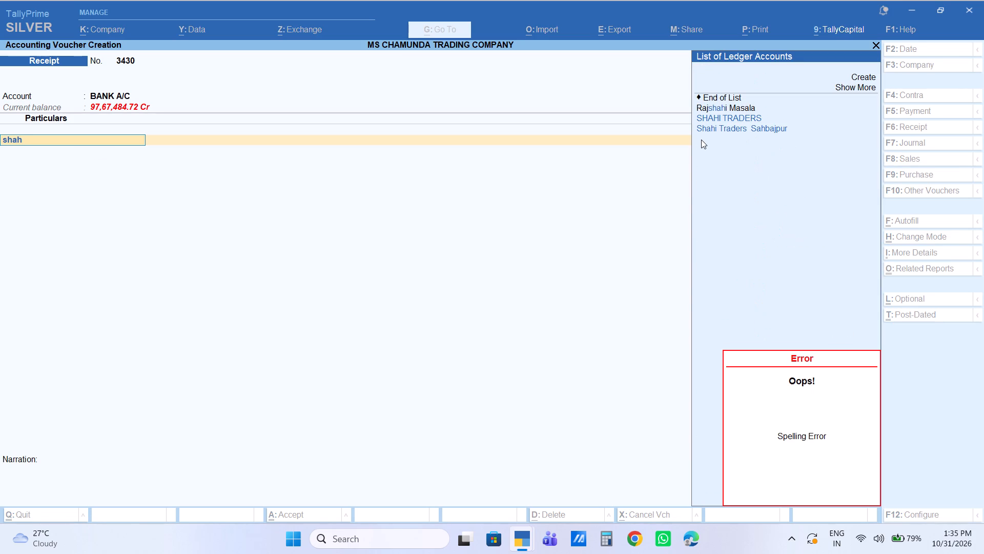
pyautogui.press('BackSpace')
pyautogui.press('BackSpace')
pyautogui.write('shi')
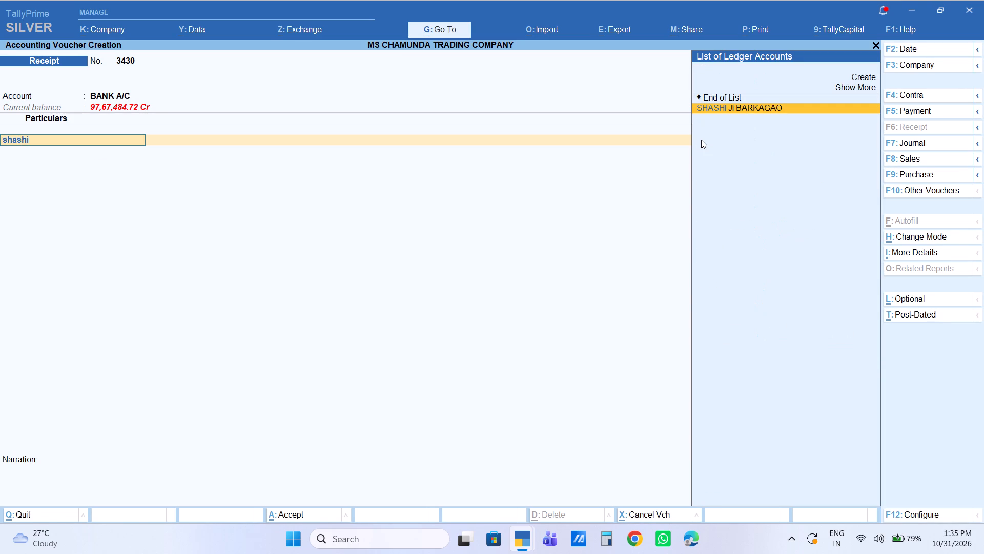
pyautogui.press('Down')
pyautogui.press('Return')
pyautogui.press('Return')
pyautogui.press('Return')
pyautogui.press('BackSpace')
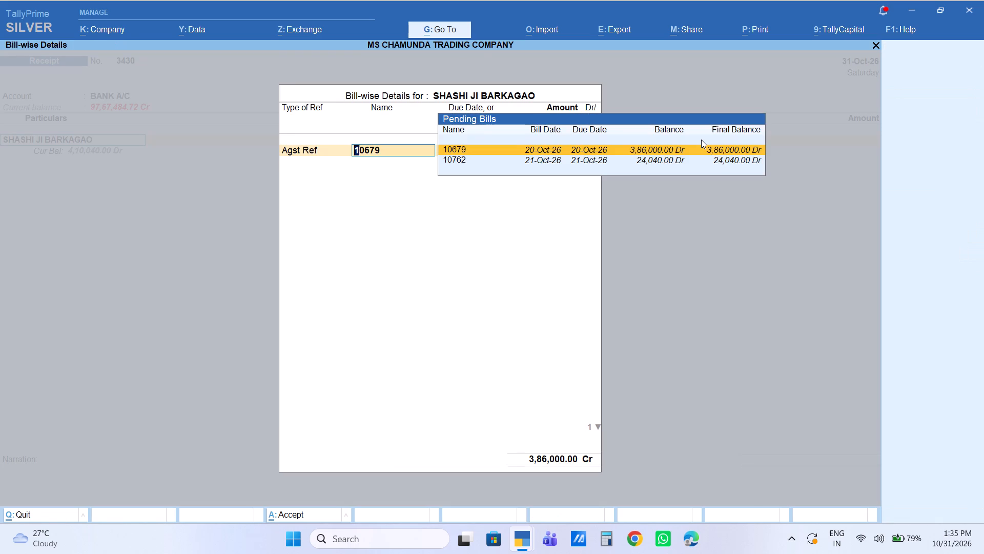
pyautogui.press('Return')
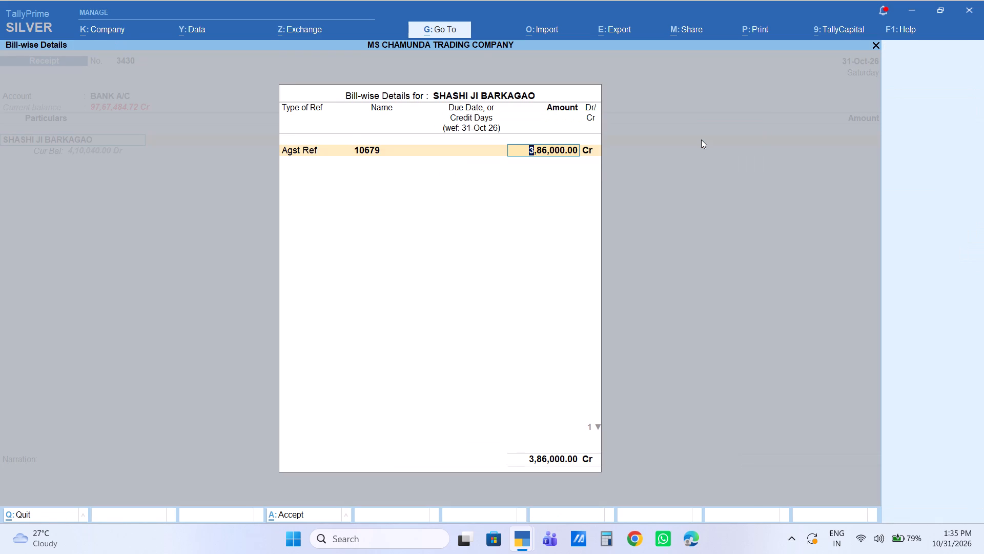
pyautogui.write('50000')
pyautogui.press('Return')
pyautogui.press('Return')
pyautogui.press('Return')
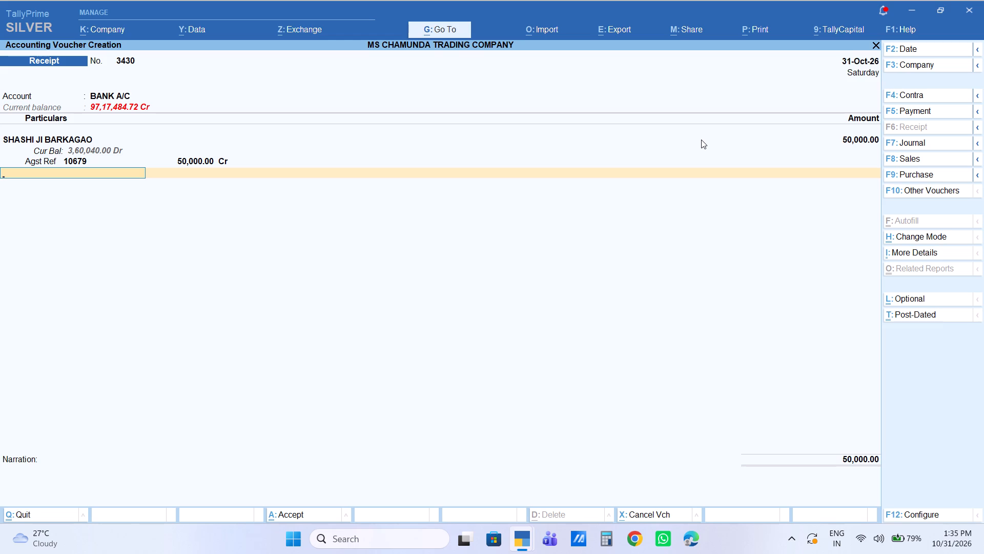
# End the particulars list, accept the default bank allocation, leave the narration blank and save receipt voucher 3430.
pyautogui.press('Return')
pyautogui.press('Return')
pyautogui.press('Return')
pyautogui.press('Return')
pyautogui.press('Return')
pyautogui.press('Return')
pyautogui.press('Return')
pyautogui.press('Return')
pyautogui.press('Return')
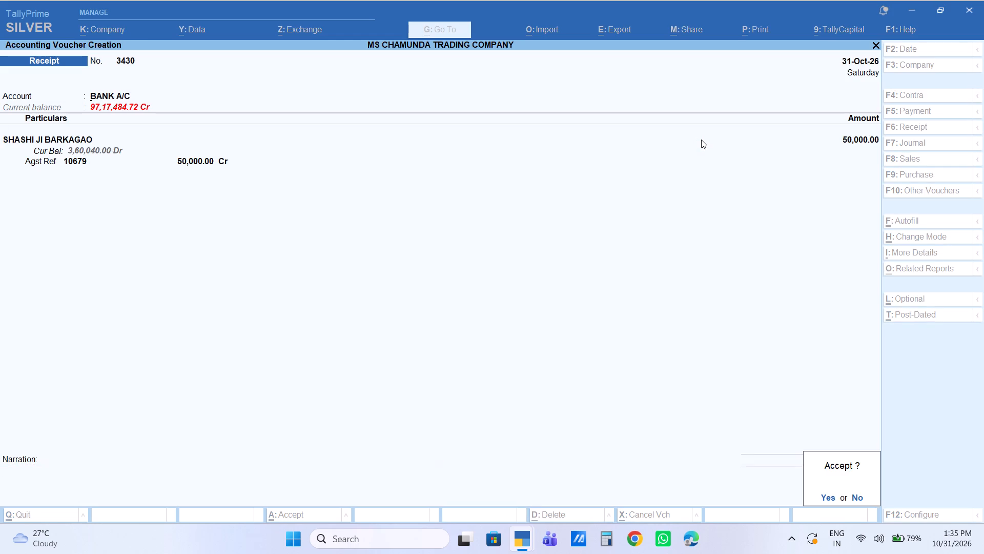
pyautogui.press('Return')
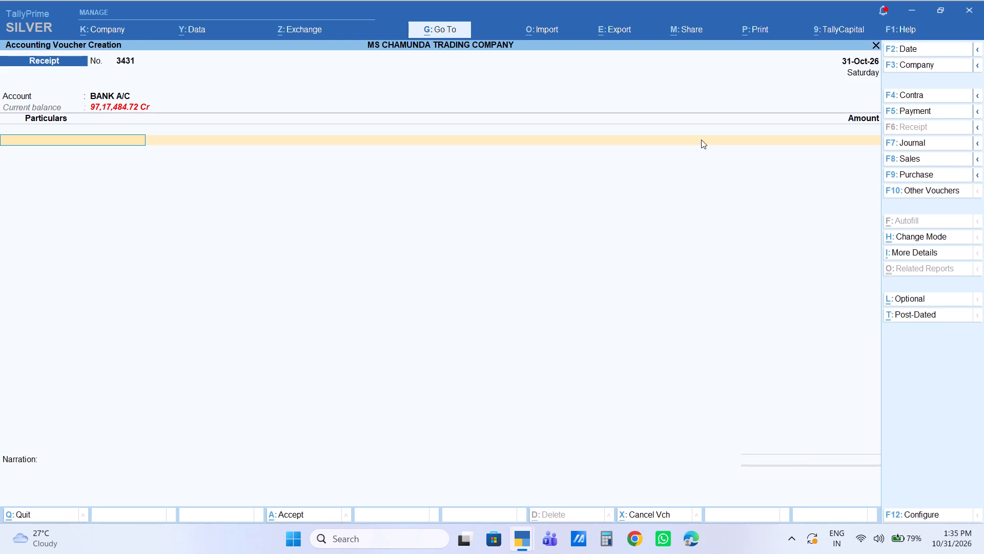
# In the new BANK A/C receipt, credit the Paharpur party ledger matching "radhe" with 3,544 against bill 10330.
pyautogui.write('radghe')
pyautogui.press('Down')
pyautogui.press('Down')
pyautogui.press('Right')
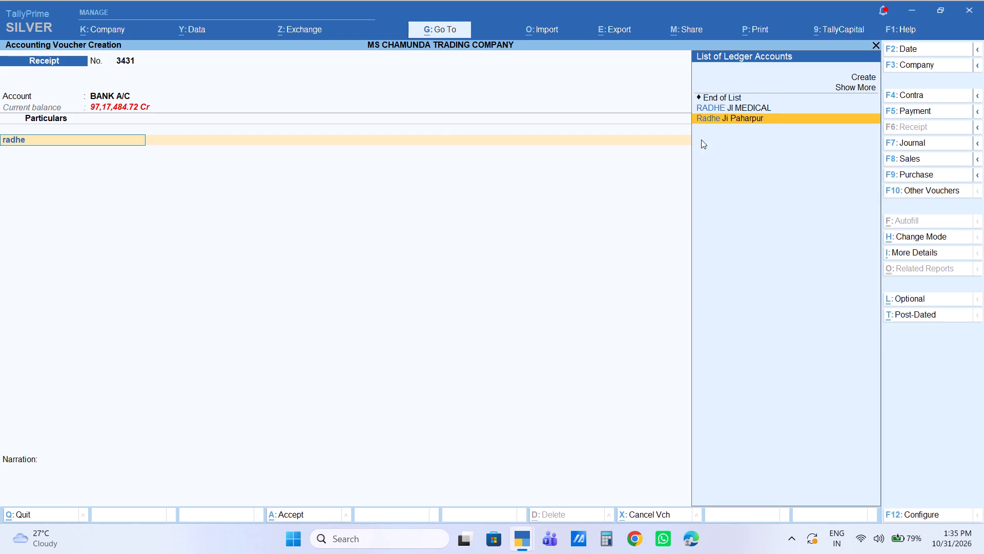
pyautogui.press('Return')
pyautogui.press('Return')
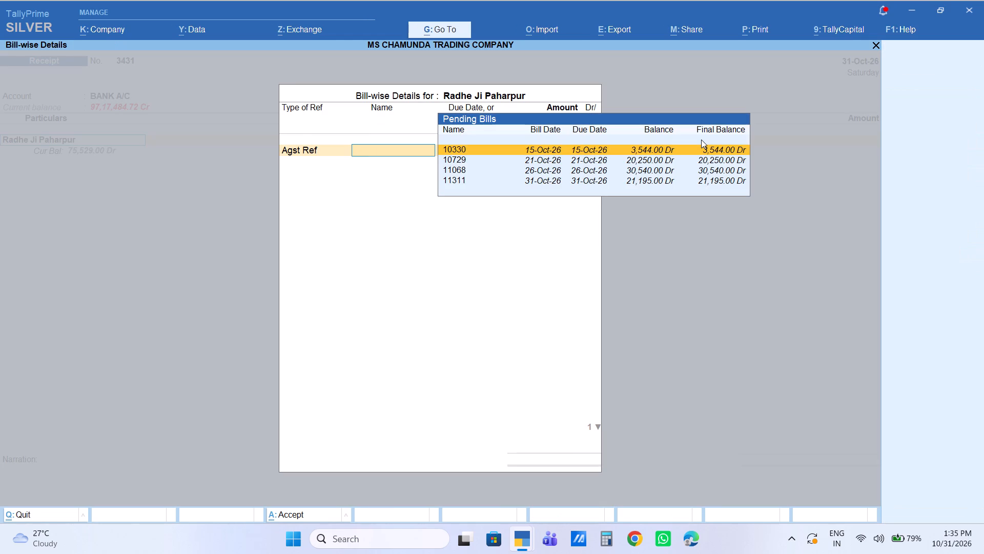
pyautogui.press('Return')
pyautogui.press('Return')
pyautogui.press('Return')
pyautogui.press('Return')
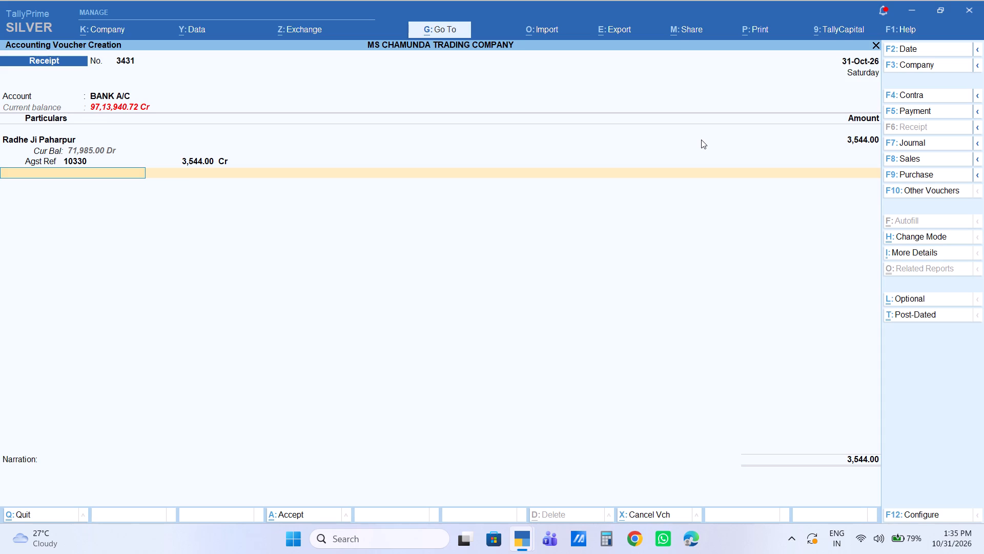
# Add a second bill reference to the same party: 19,456 against bill 10729.
pyautogui.press('BackSpace')
pyautogui.press('Return')
pyautogui.press('Down')
pyautogui.press('Down')
pyautogui.press('Return')
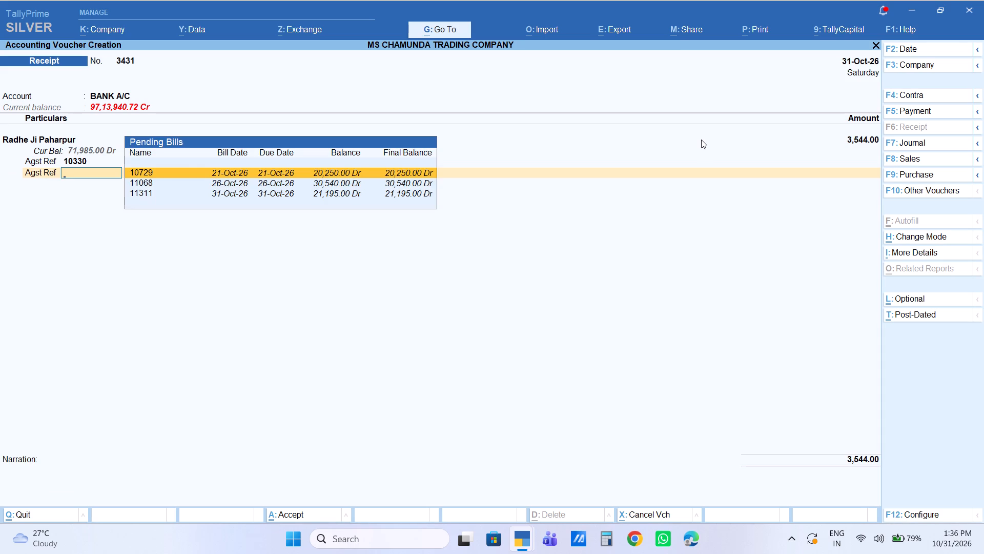
pyautogui.press('Return')
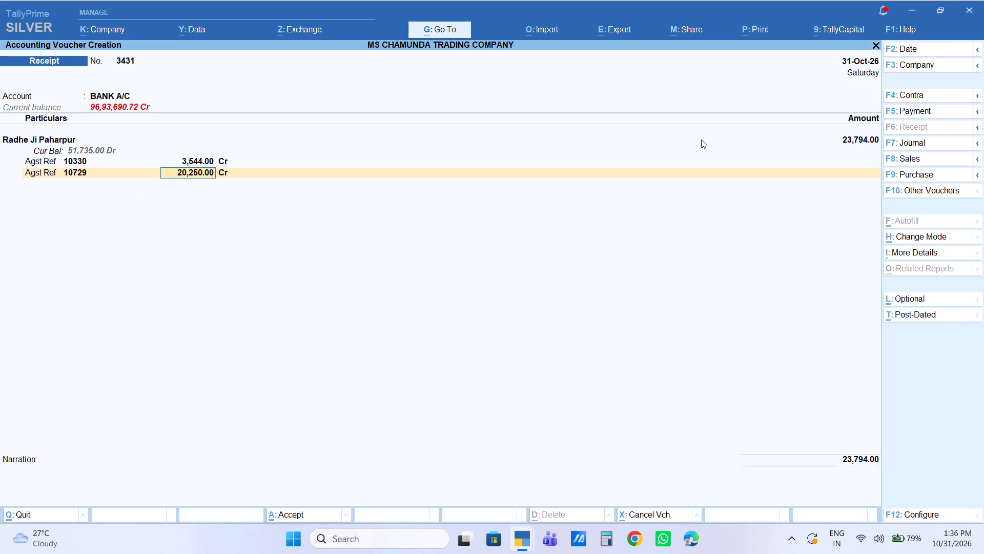
pyautogui.write('19')
pyautogui.write('456')
pyautogui.press('Return')
pyautogui.press('Return')
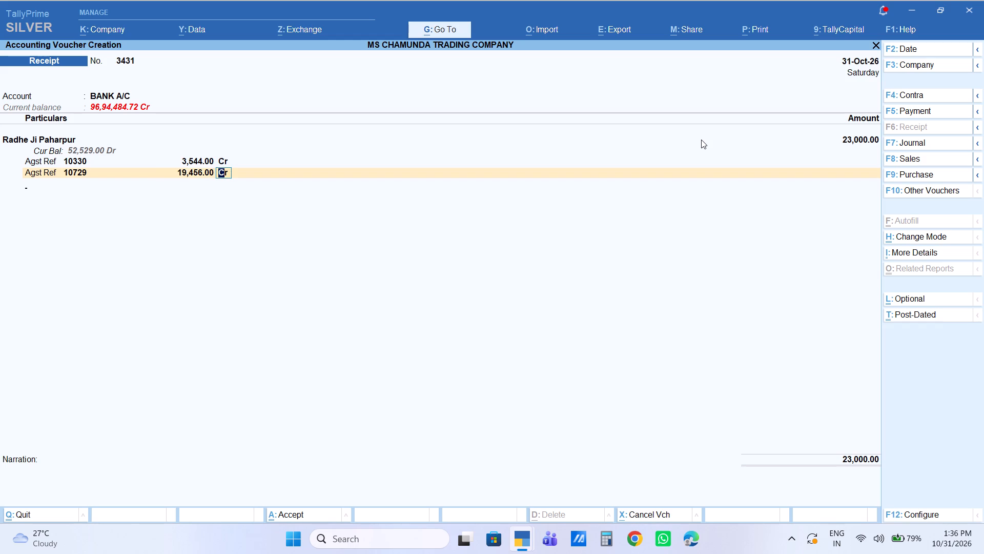
pyautogui.press('Return')
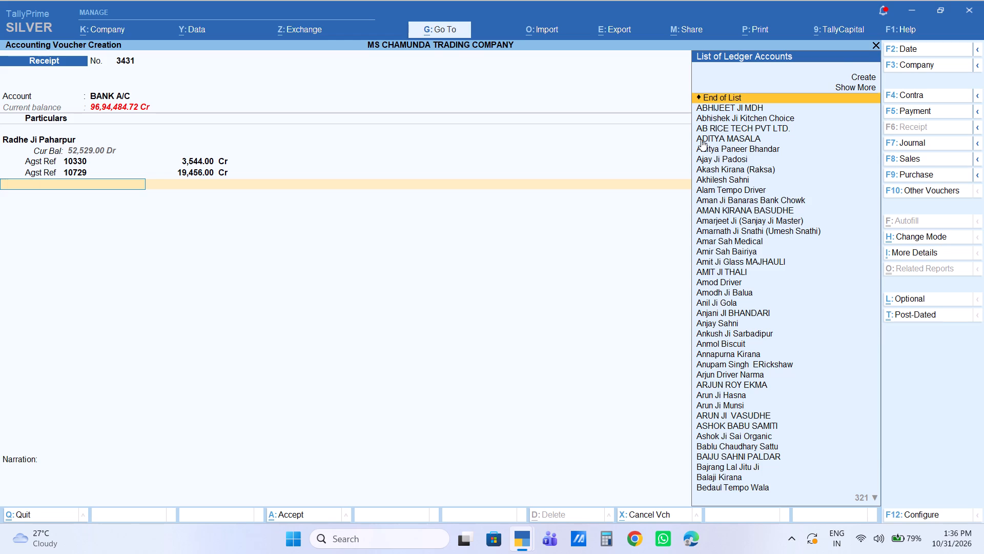
# End the particulars list, accept the default bank allocation, leave the narration blank and save receipt voucher 3431.
pyautogui.press('Return')
pyautogui.press('Return')
pyautogui.press('Return')
pyautogui.press('Return')
pyautogui.press('Return')
pyautogui.press('Return')
pyautogui.press('Return')
pyautogui.press('Return')
pyautogui.press('Return')
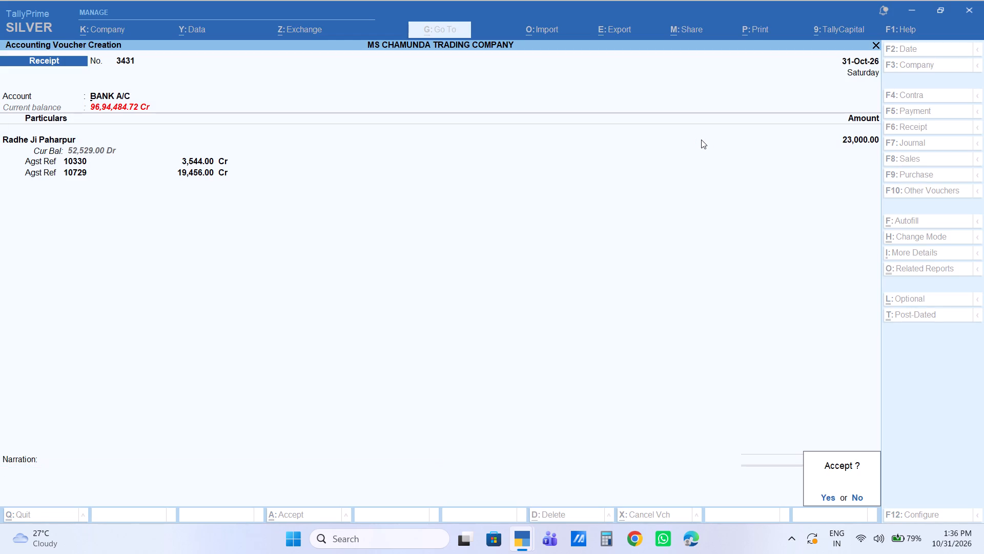
pyautogui.press('Return')
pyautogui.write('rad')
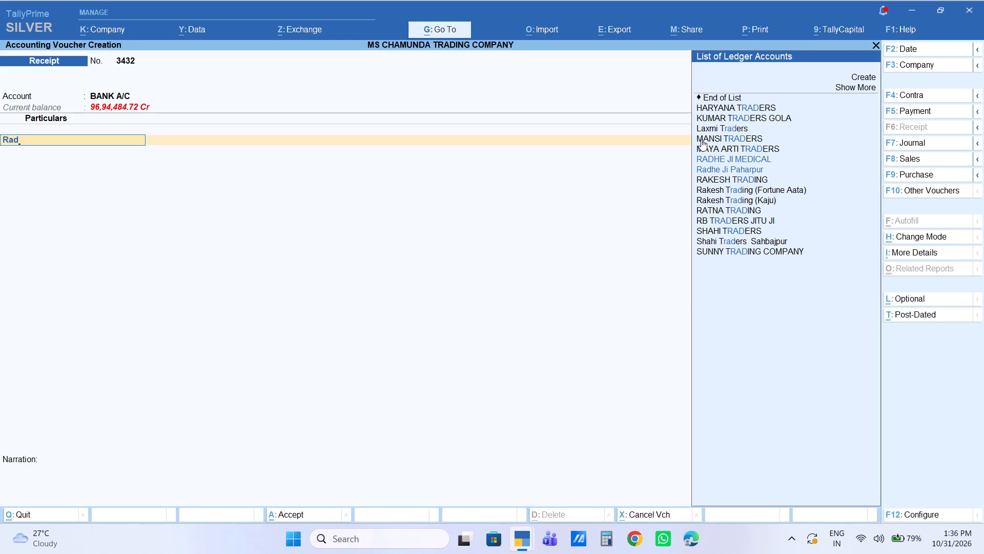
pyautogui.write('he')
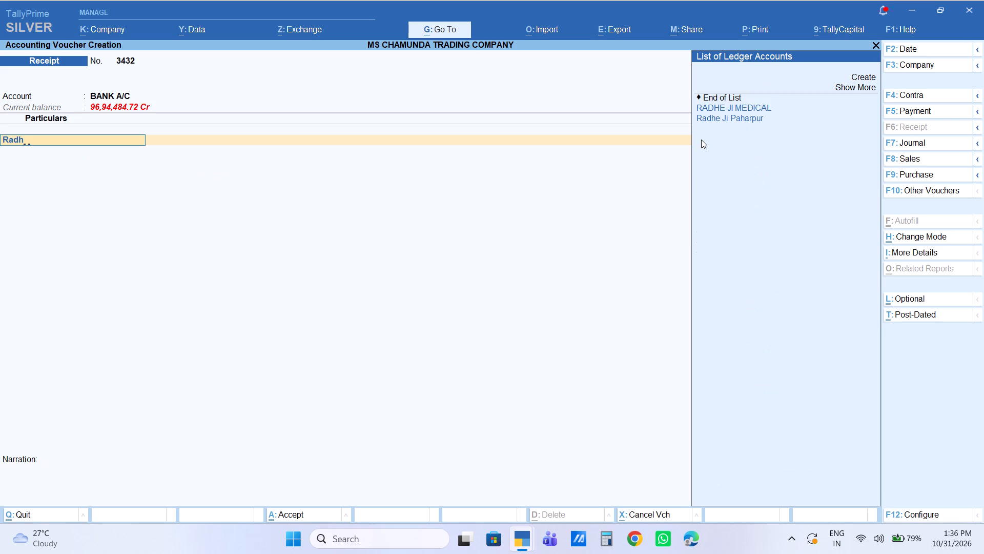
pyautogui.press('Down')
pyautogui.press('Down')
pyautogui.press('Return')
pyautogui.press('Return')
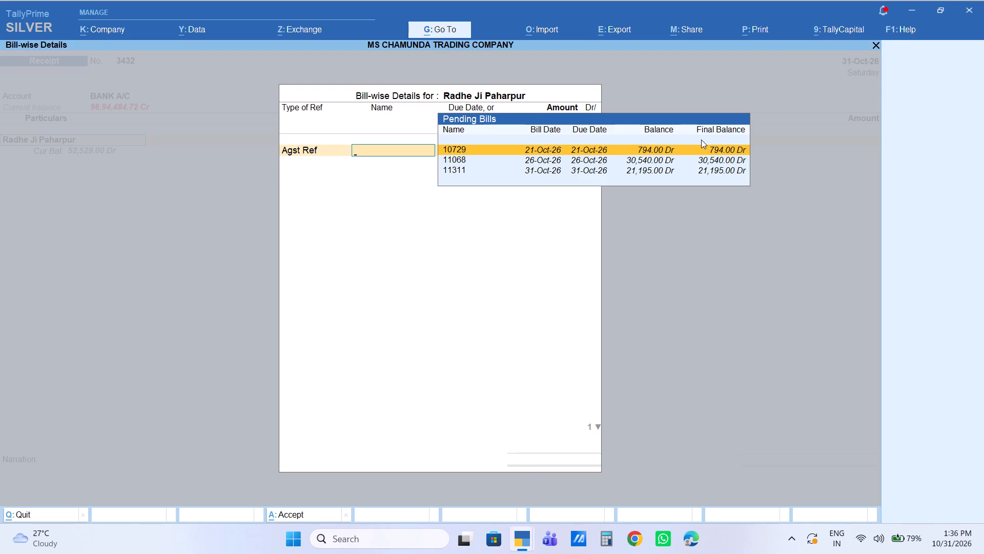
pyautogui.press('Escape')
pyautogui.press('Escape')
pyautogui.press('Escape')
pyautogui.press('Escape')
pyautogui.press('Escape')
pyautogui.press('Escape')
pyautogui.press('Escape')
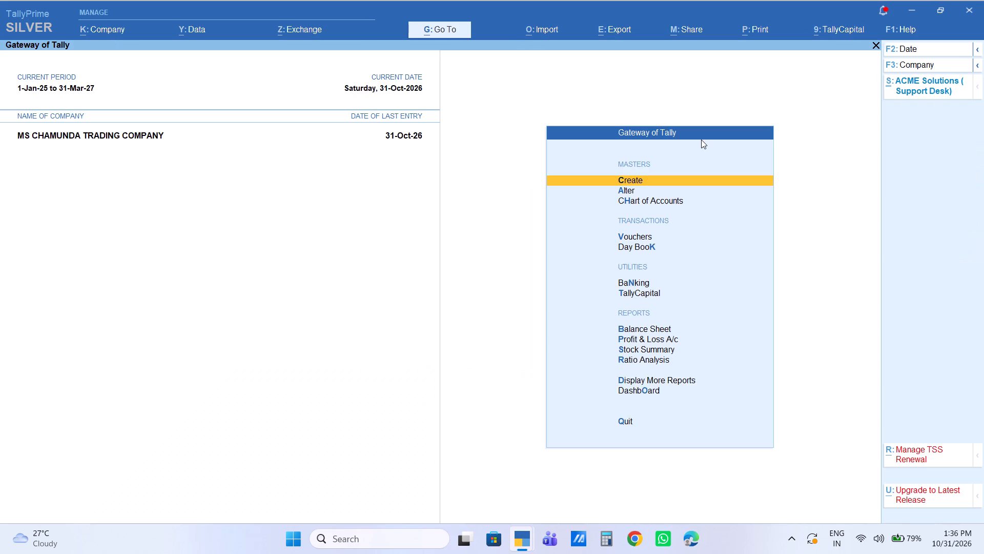
# Open the monthly stock summary of the item Dhaniya Gota Kg from the inventory books.
pyautogui.write('di')
pyautogui.press('Return')
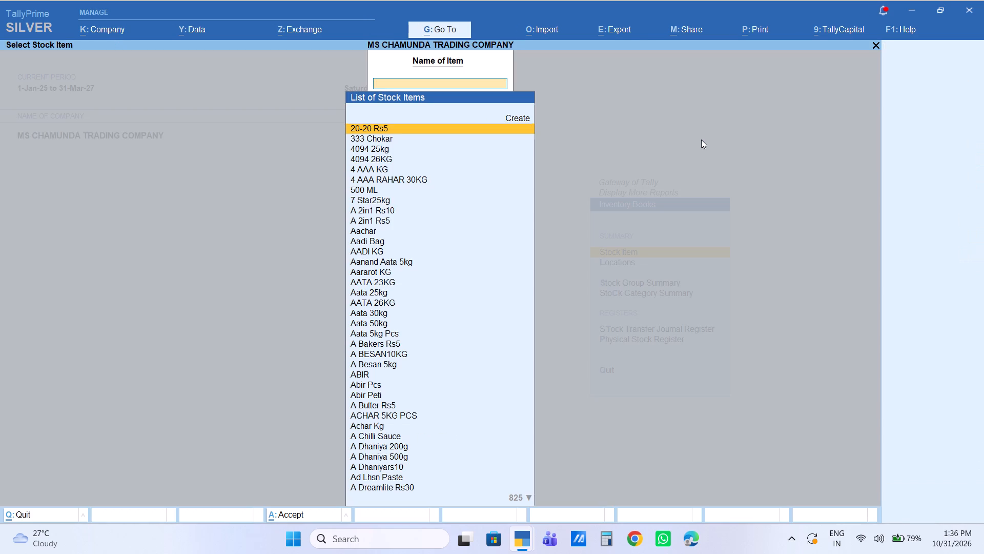
pyautogui.write('dhani')
pyautogui.press('Down')
pyautogui.press('Down')
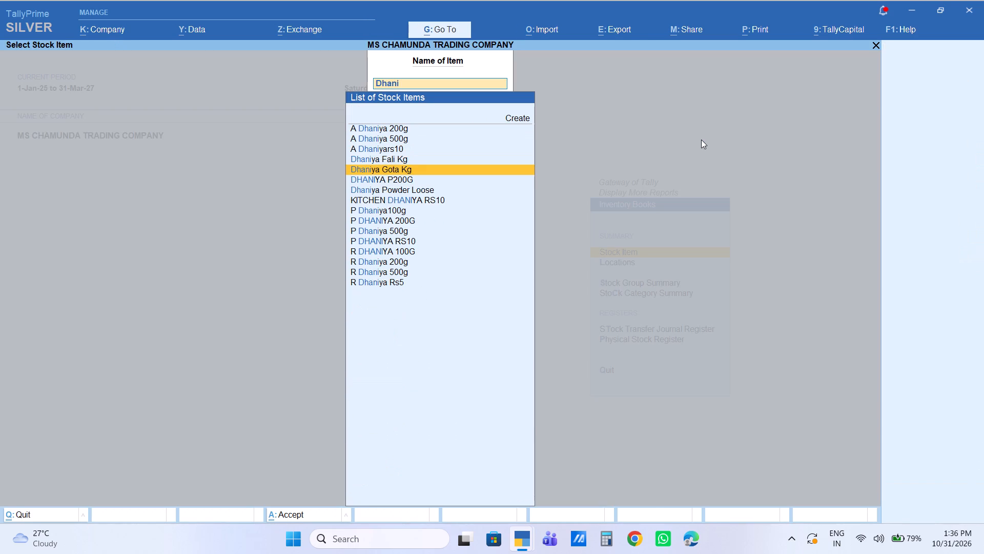
pyautogui.press('Return')
# Examine the item's August vouchers and purchase voucher 868 of 20-Aug-26, and return to the monthly summary without altering anything.
pyautogui.press('Up')
pyautogui.press('Up')
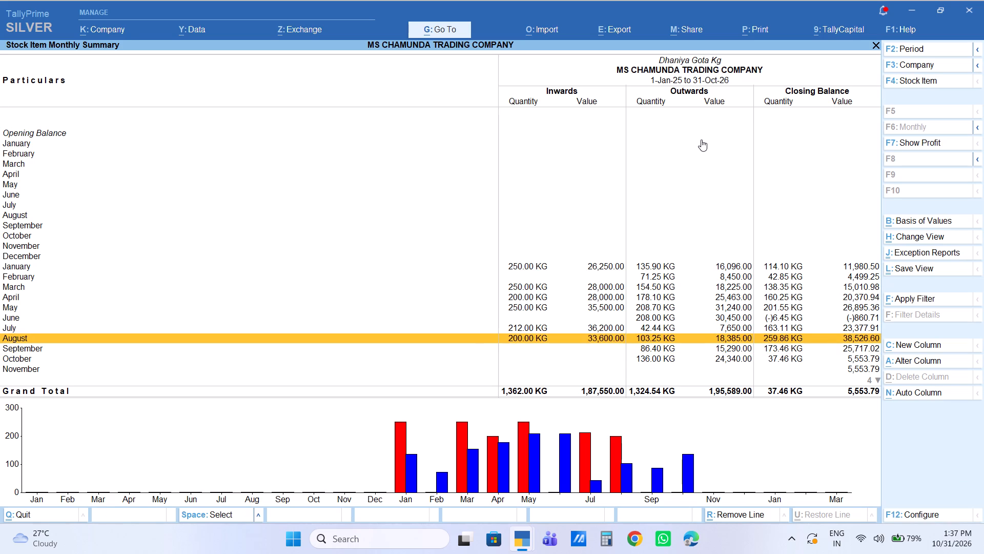
pyautogui.press('Return')
pyautogui.press('Down')
pyautogui.press('Down')
pyautogui.press('Down')
pyautogui.press('Down')
pyautogui.press('Down')
pyautogui.press('Down')
pyautogui.press('Down')
pyautogui.press('Down')
pyautogui.press('Down')
pyautogui.press('Down')
pyautogui.press('Down')
pyautogui.press('Down')
pyautogui.press('Down')
pyautogui.press('Down')
pyautogui.press('Down')
pyautogui.press('Down')
pyautogui.press('Down')
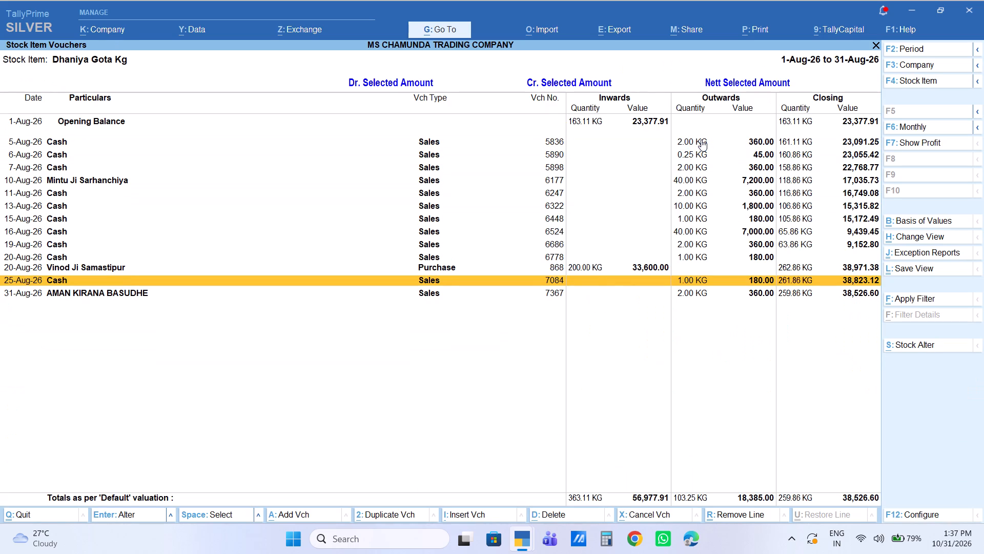
pyautogui.press('Up')
pyautogui.press('Up')
pyautogui.press('Return')
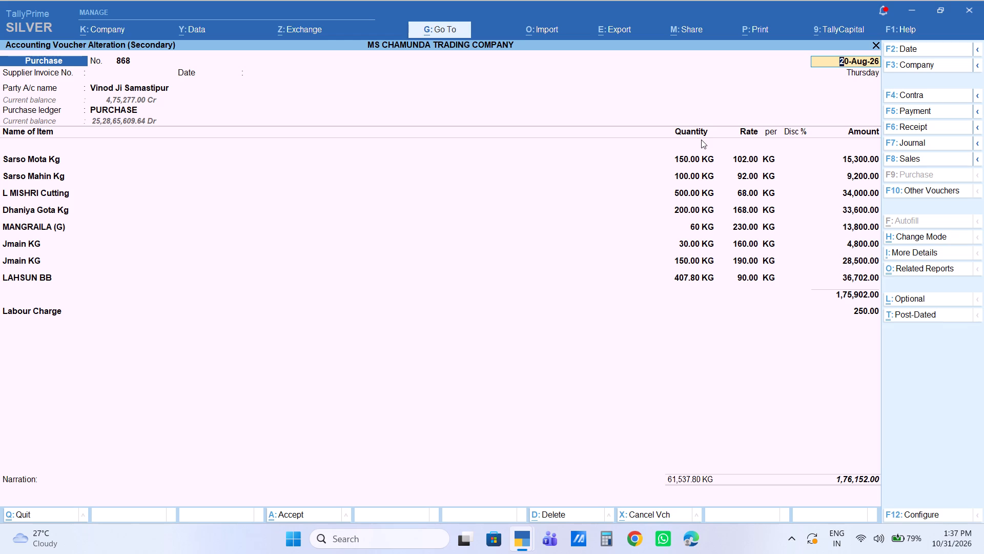
pyautogui.press('Escape')
pyautogui.press('Escape')
pyautogui.press('Escape')
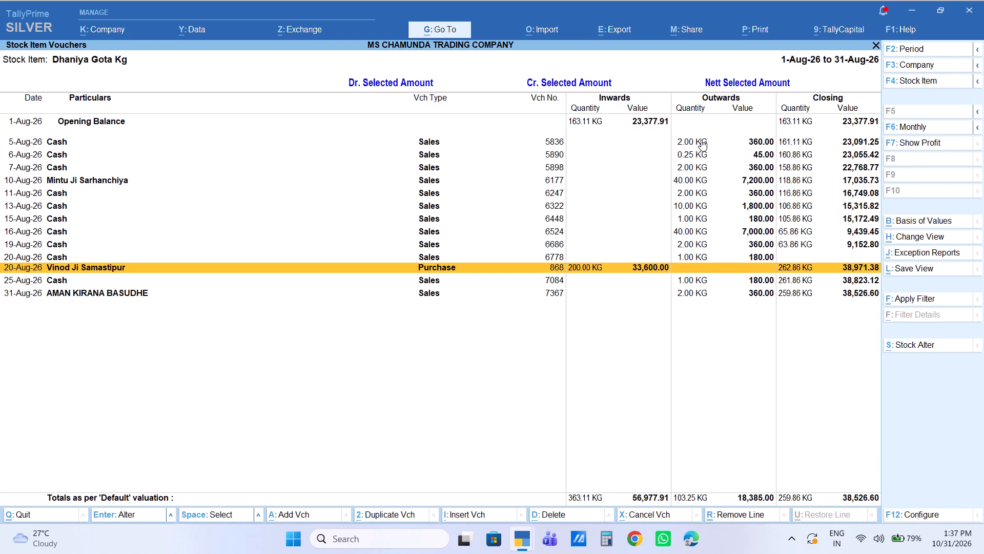
pyautogui.press('Escape')
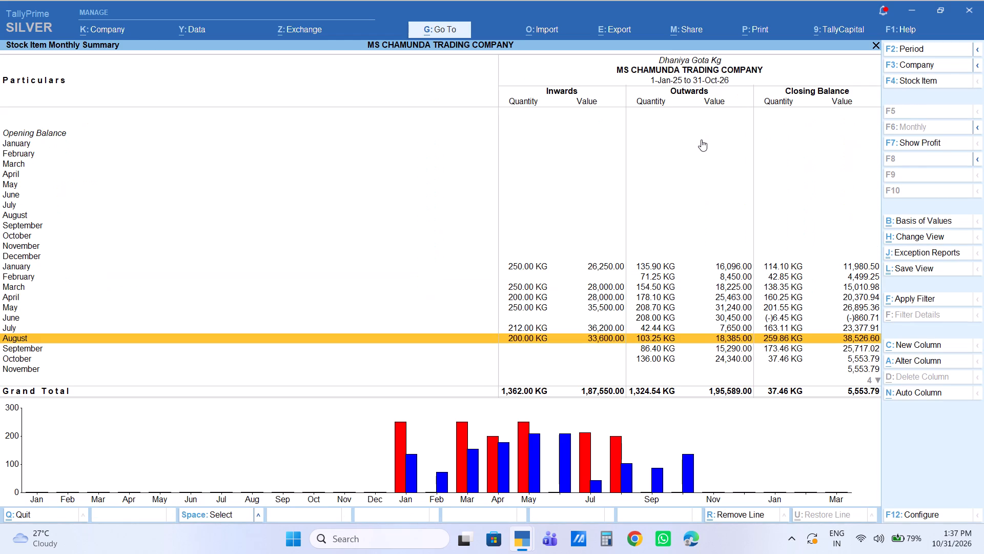
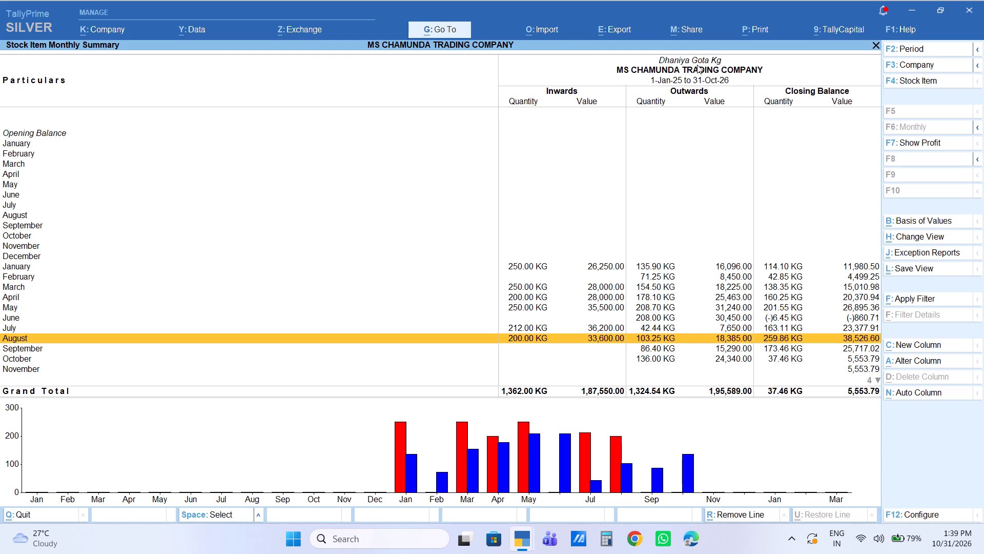
# Leave the stock item summary and open the October ledger vouchers of the Marwan party Raja Ji from the account books.
pyautogui.press('Escape')
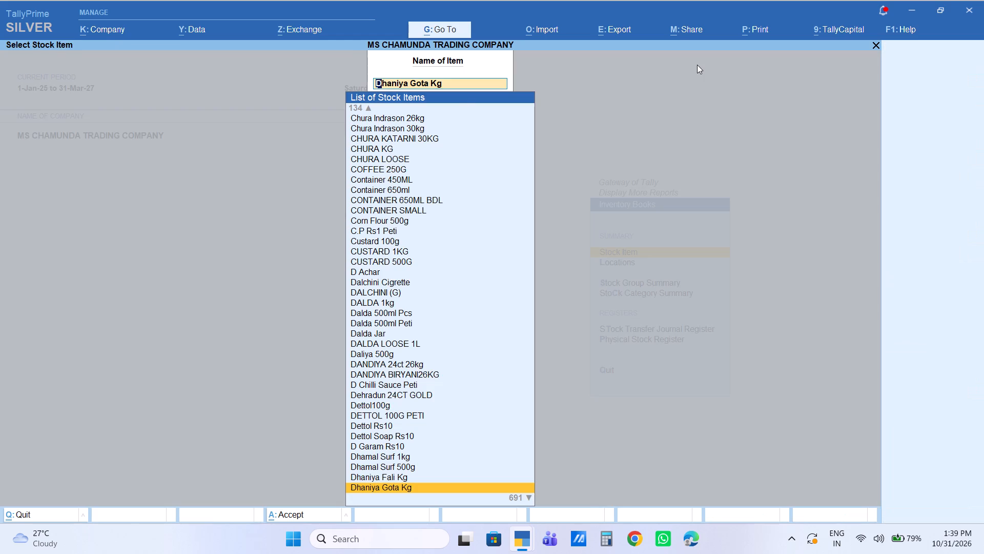
pyautogui.press('Escape')
pyautogui.press('Escape')
pyautogui.press('Escape')
pyautogui.press('Escape')
pyautogui.press('Escape')
pyautogui.press('Escape')
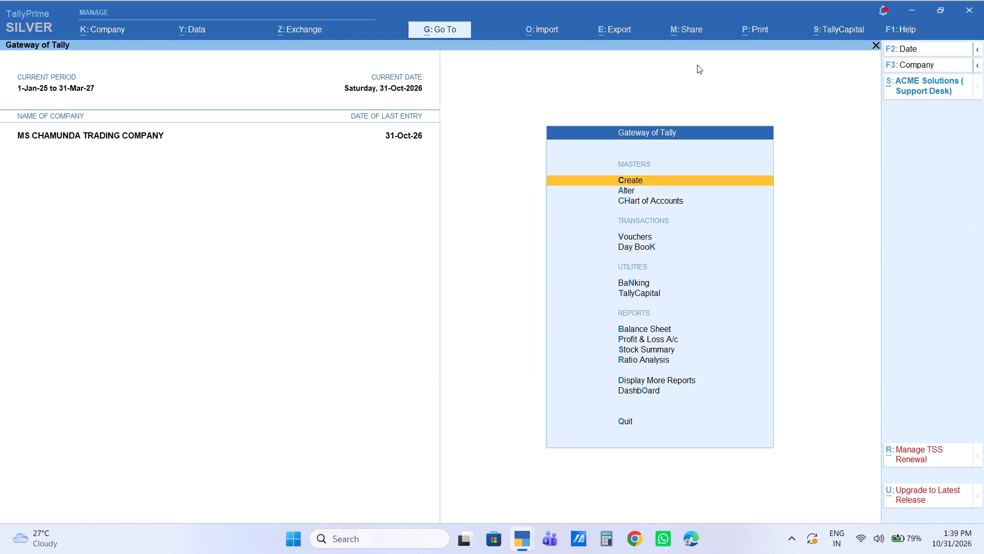
pyautogui.press('d')
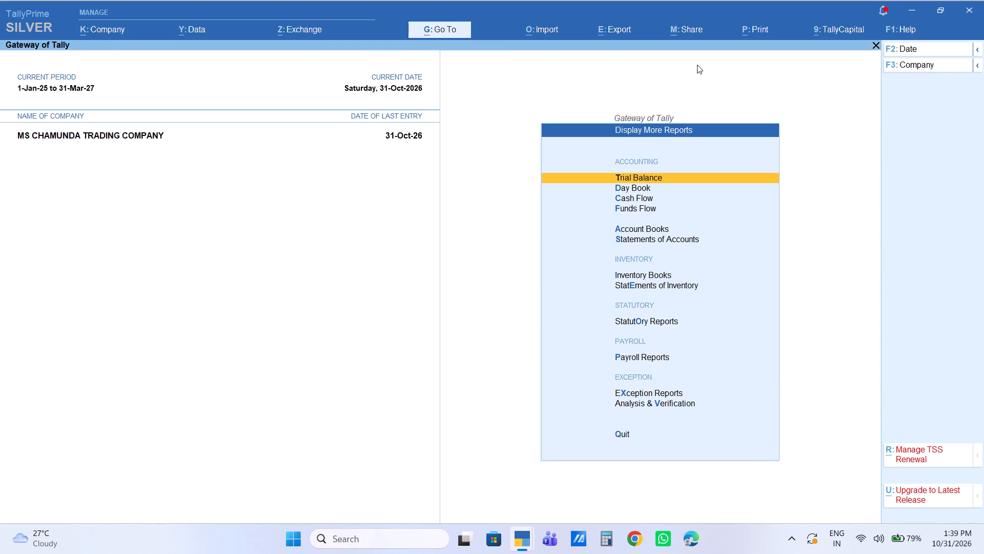
pyautogui.press('Down')
pyautogui.press('Down')
pyautogui.press('Down')
pyautogui.press('Down')
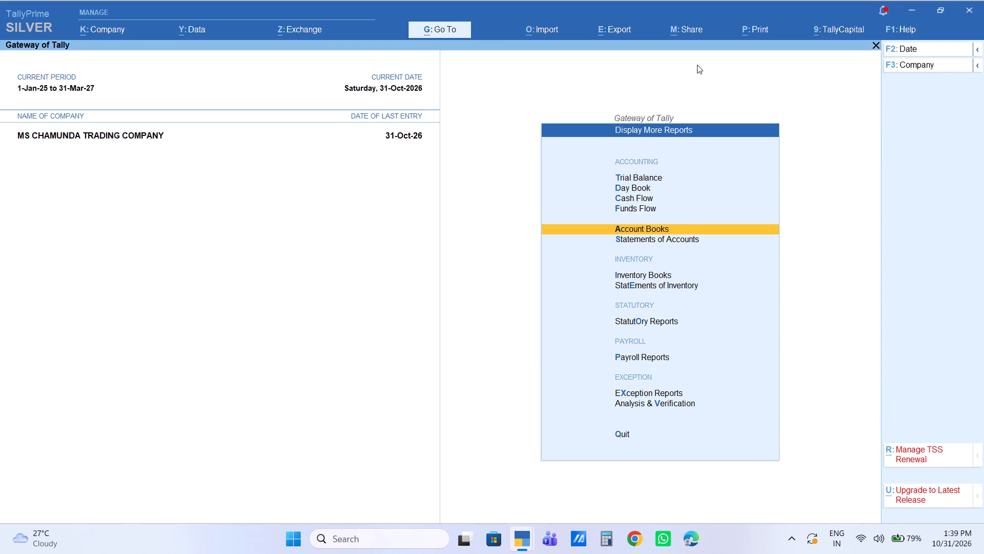
pyautogui.press('Return')
pyautogui.press('Down')
pyautogui.press('Return')
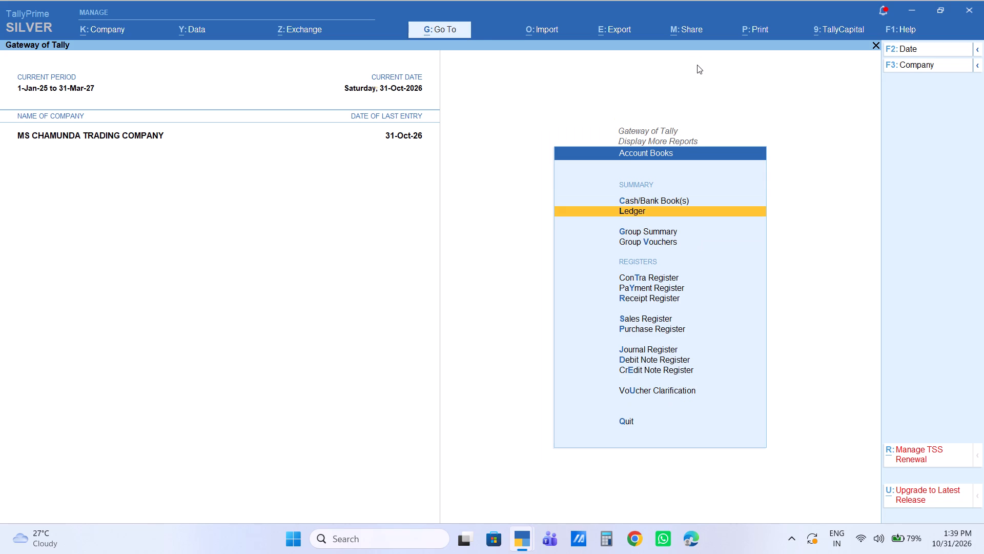
pyautogui.write('raja')
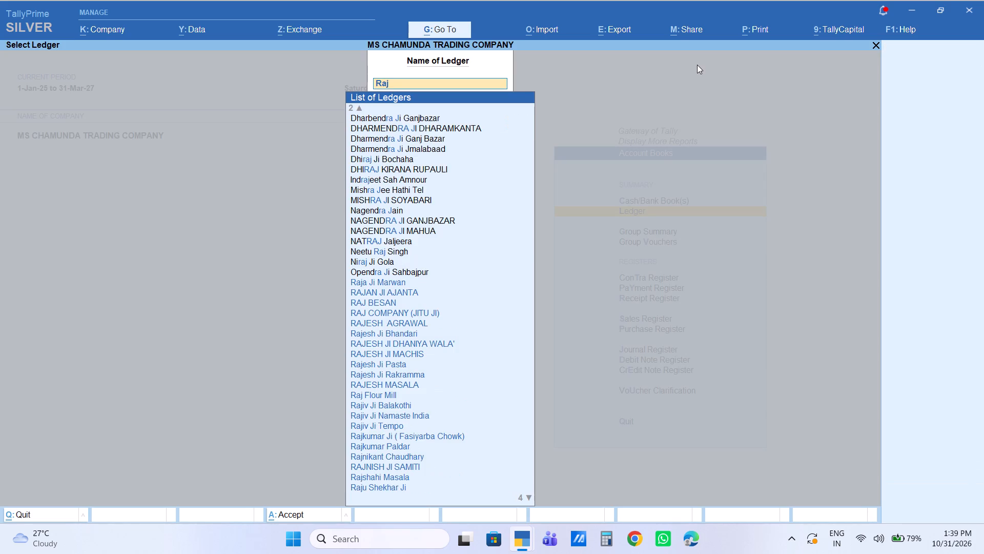
pyautogui.press('Down')
pyautogui.press('Down')
pyautogui.press('Up')
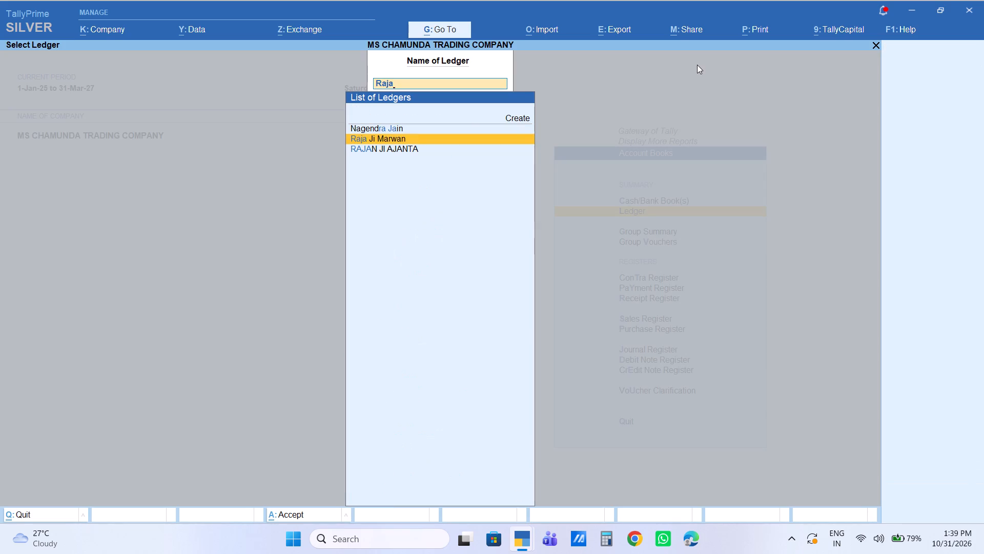
pyautogui.press('Return')
# Print one invoice copy of the party's 31-Oct-26 sales voucher 11313 and return to the ledger vouchers without altering it.
pyautogui.press('Down')
pyautogui.press('Down')
pyautogui.press('Down')
pyautogui.press('Down')
pyautogui.press('Down')
pyautogui.press('Down')
pyautogui.press('Down')
pyautogui.press('Down')
pyautogui.press('Down')
pyautogui.press('Down')
pyautogui.press('Down')
pyautogui.press('Down')
pyautogui.press('Down')
pyautogui.press('Down')
pyautogui.press('Down')
pyautogui.press('Down')
pyautogui.press('Down')
pyautogui.press('Down')
pyautogui.press('Down')
pyautogui.press('Down')
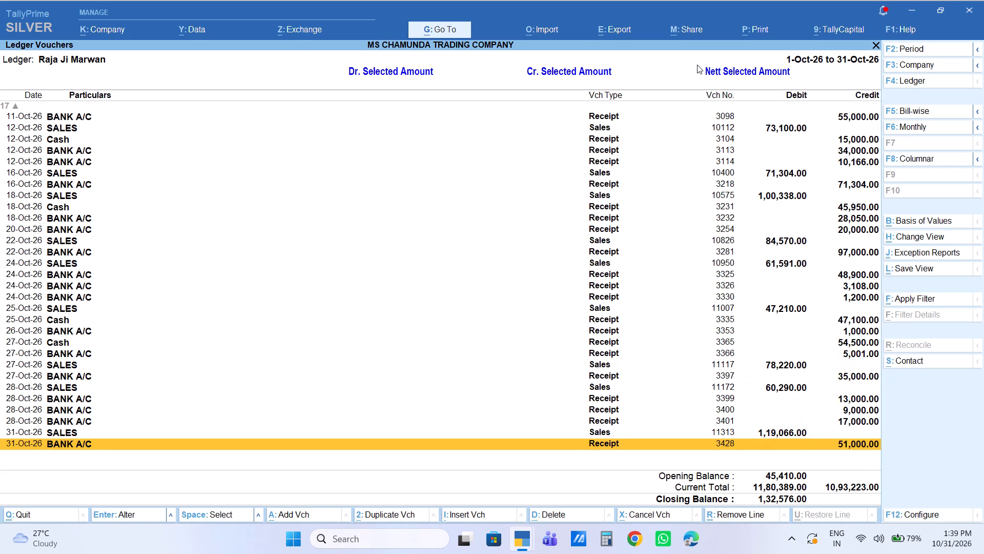
pyautogui.press('Up')
pyautogui.press('Return')
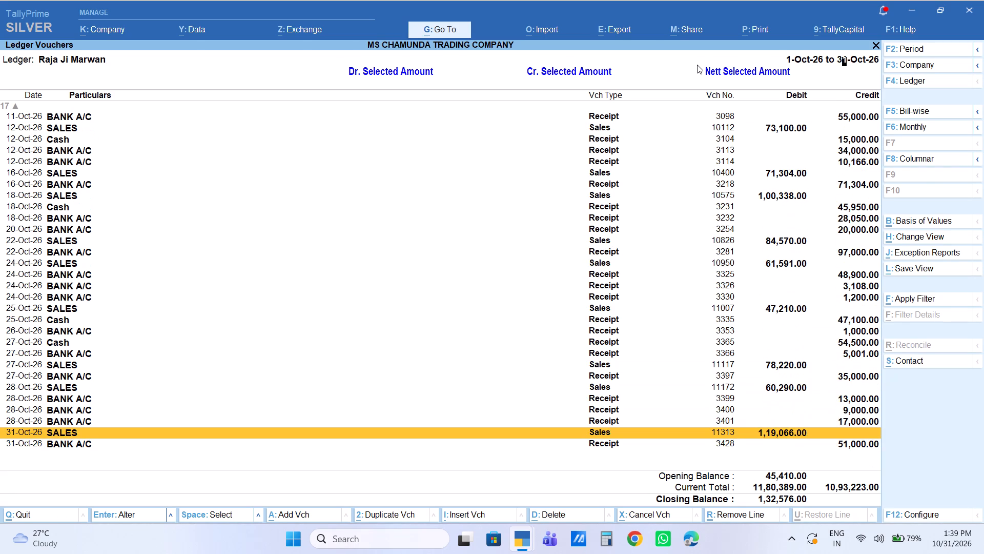
pyautogui.hotkey('ctrl', 'p')
pyautogui.press('Right')
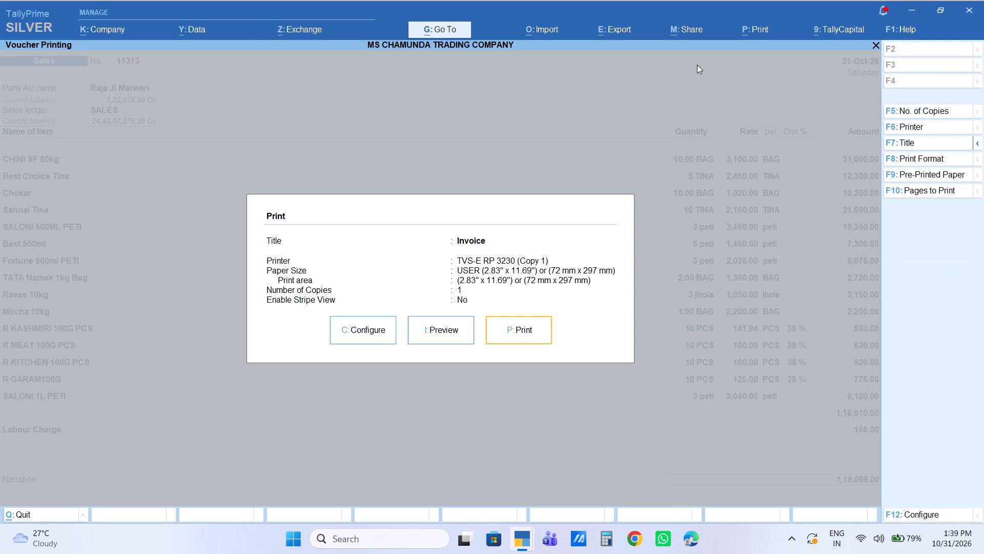
pyautogui.press('Return')
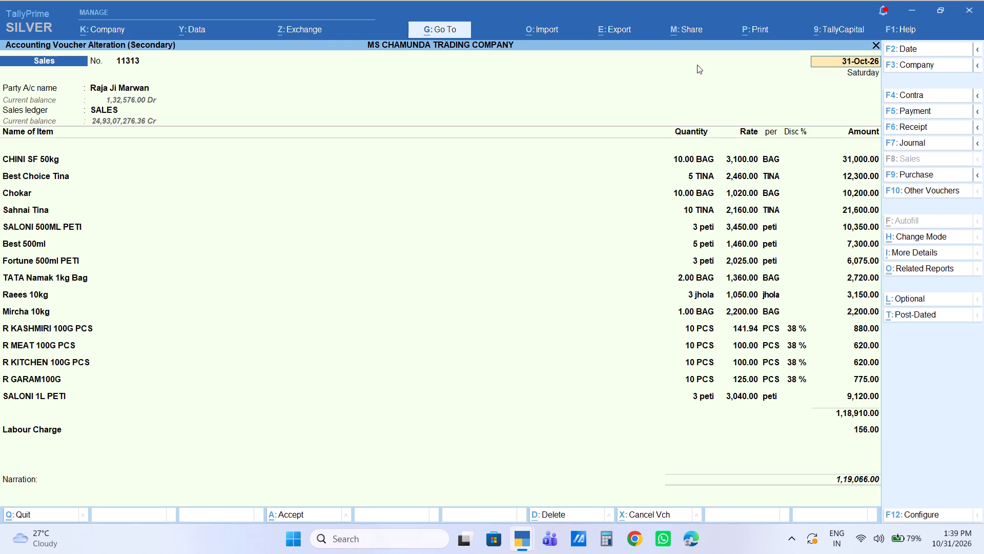
pyautogui.press('Escape')
pyautogui.press('Escape')
pyautogui.press('Escape')
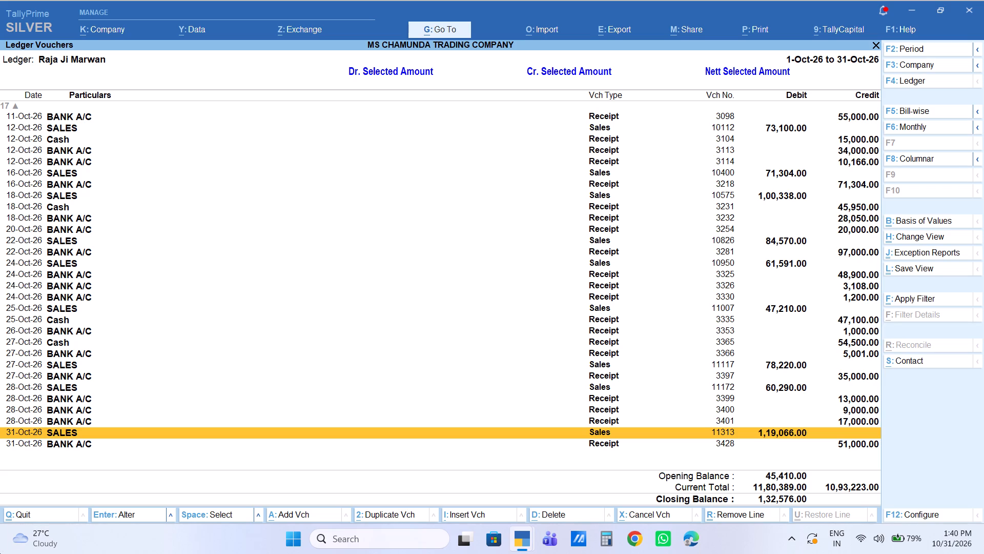
pyautogui.press('Escape')
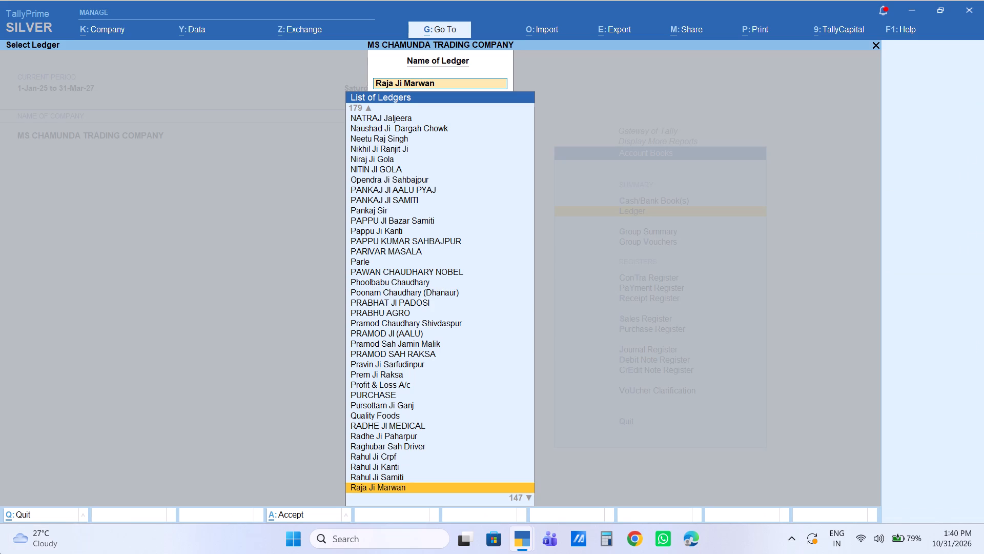
pyautogui.press('r')
pyautogui.press('a')
pyautogui.press('d')
pyautogui.press('h')
pyautogui.press('e')
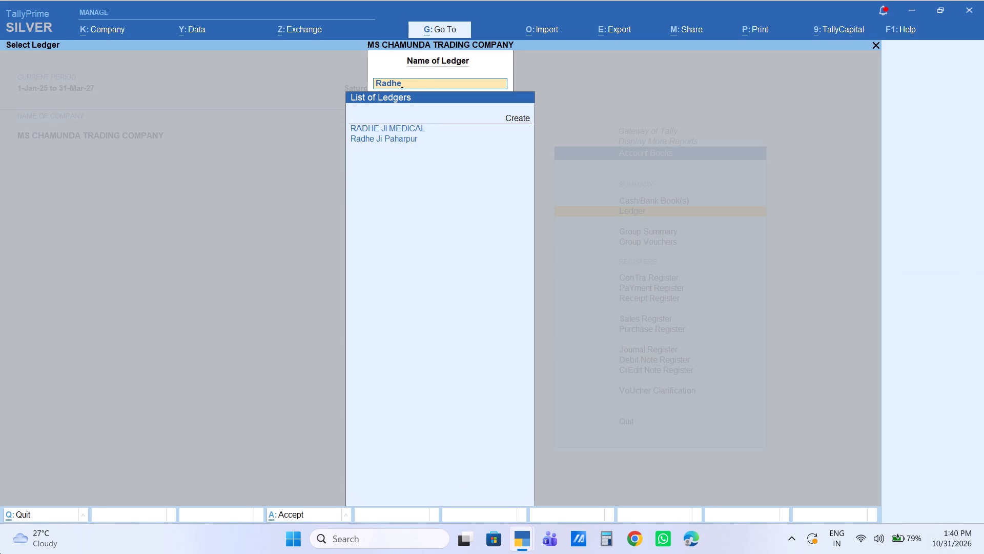
pyautogui.press('Down')
pyautogui.press('Down')
pyautogui.press('Return')
# Examine the party's October sales and receipt entries from voucher 3169 to receipt 3431, and return to the main gateway.
pyautogui.press('Down')
pyautogui.press('Down')
pyautogui.press('Down')
pyautogui.press('Down')
pyautogui.press('Down')
pyautogui.press('Down')
pyautogui.press('Down')
pyautogui.press('Down')
pyautogui.press('Down')
pyautogui.press('Down')
pyautogui.press('Down')
pyautogui.press('Down')
pyautogui.press('Down')
pyautogui.press('Down')
pyautogui.press('Down')
pyautogui.press('Down')
pyautogui.press('Down')
pyautogui.press('Down')
pyautogui.press('Down')
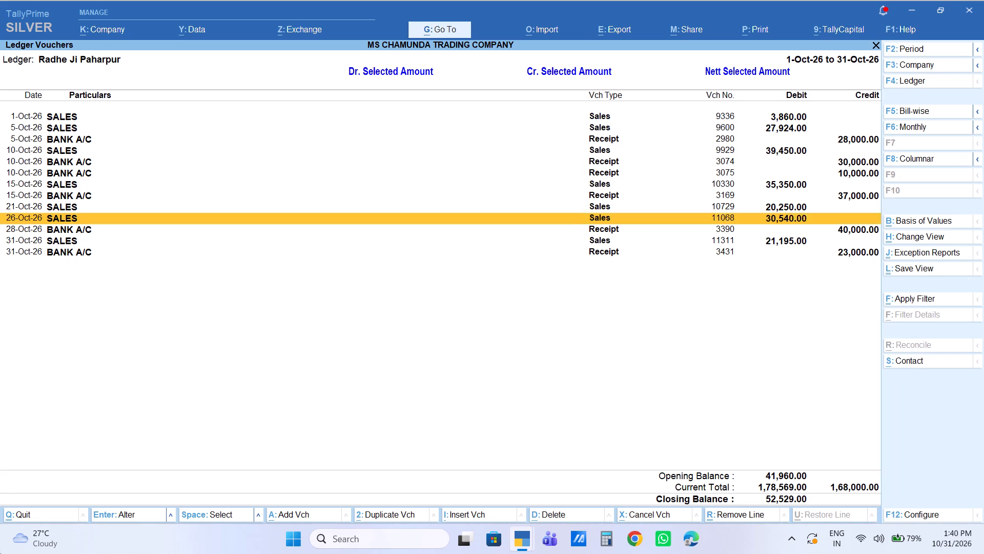
pyautogui.press('Up')
pyautogui.press('Up')
pyautogui.press('Up')
pyautogui.press('Up')
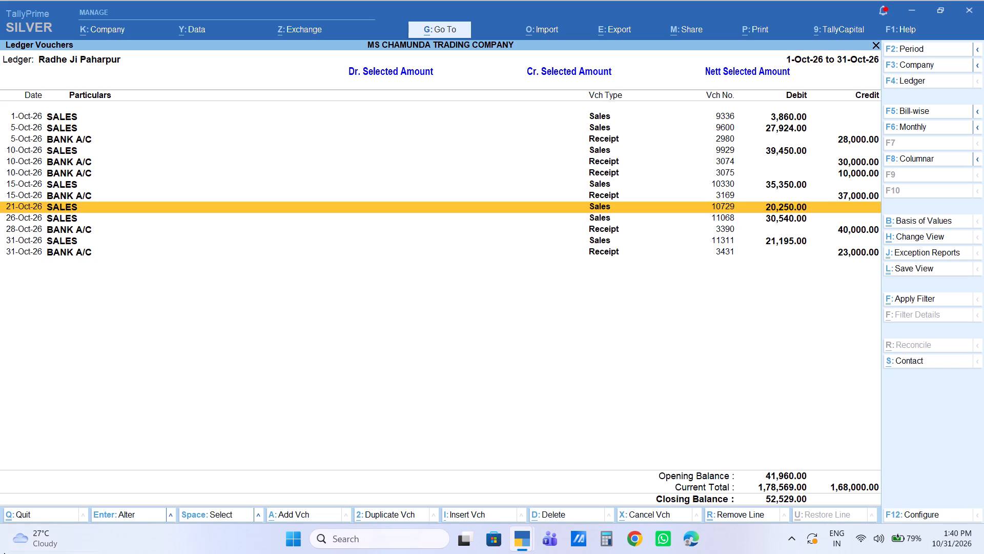
pyautogui.press('Down')
pyautogui.press('Down')
pyautogui.press('Down')
pyautogui.press('Down')
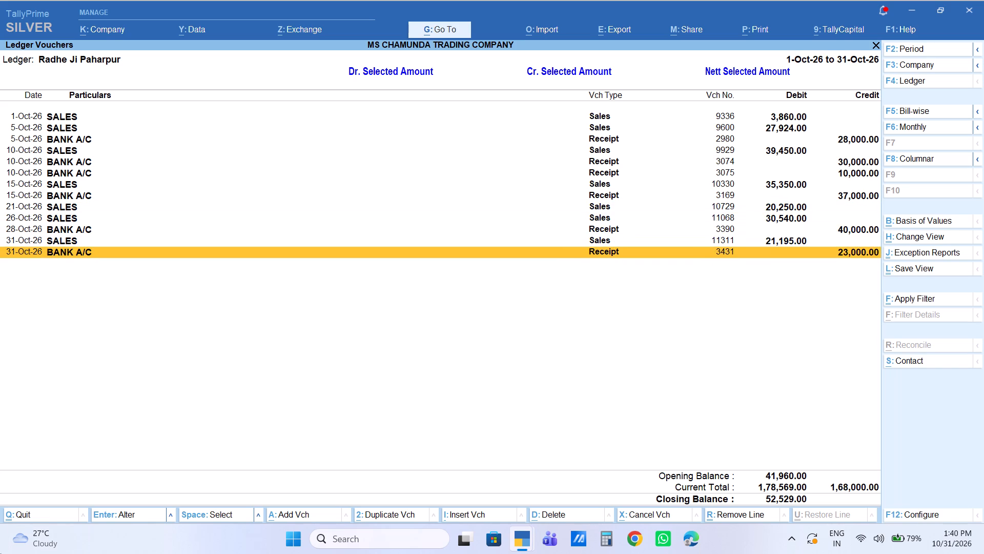
pyautogui.press('Up')
pyautogui.press('Up')
pyautogui.press('Up')
pyautogui.press('Up')
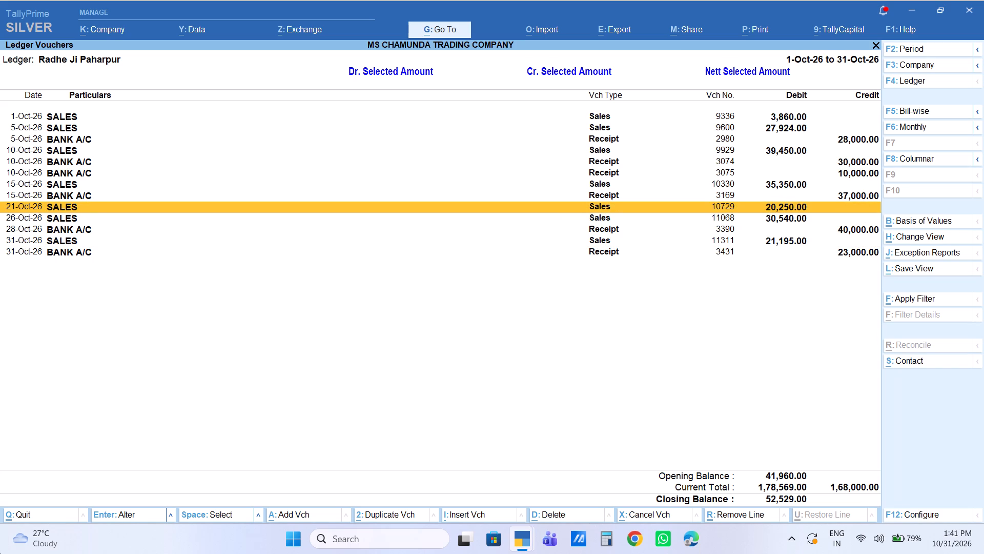
pyautogui.press('Down')
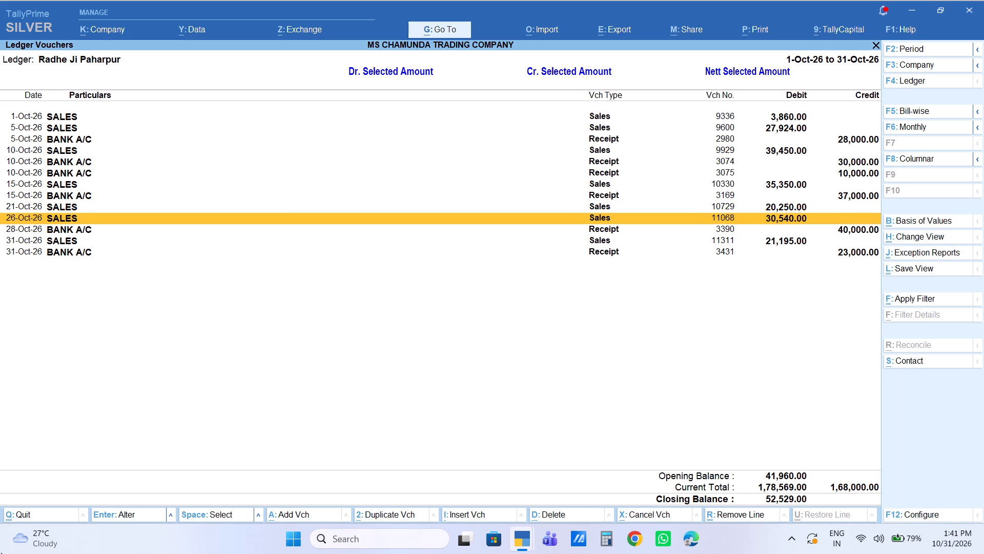
pyautogui.press('Down')
pyautogui.press('Up')
pyautogui.press('Up')
pyautogui.press('Up')
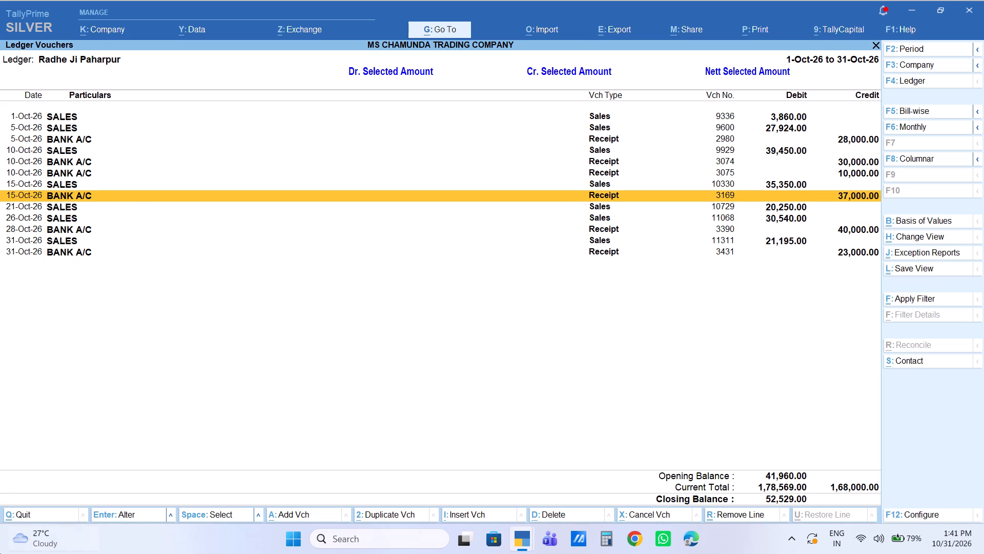
pyautogui.press('Down')
pyautogui.press('Down')
pyautogui.press('Down')
pyautogui.press('Down')
pyautogui.press('Down')
pyautogui.press('Down')
pyautogui.press('Down')
pyautogui.press('Down')
pyautogui.press('Down')
pyautogui.press('Down')
pyautogui.press('Down')
pyautogui.press('Down')
pyautogui.press('Down')
pyautogui.press('Down')
pyautogui.press('Down')
pyautogui.press('Down')
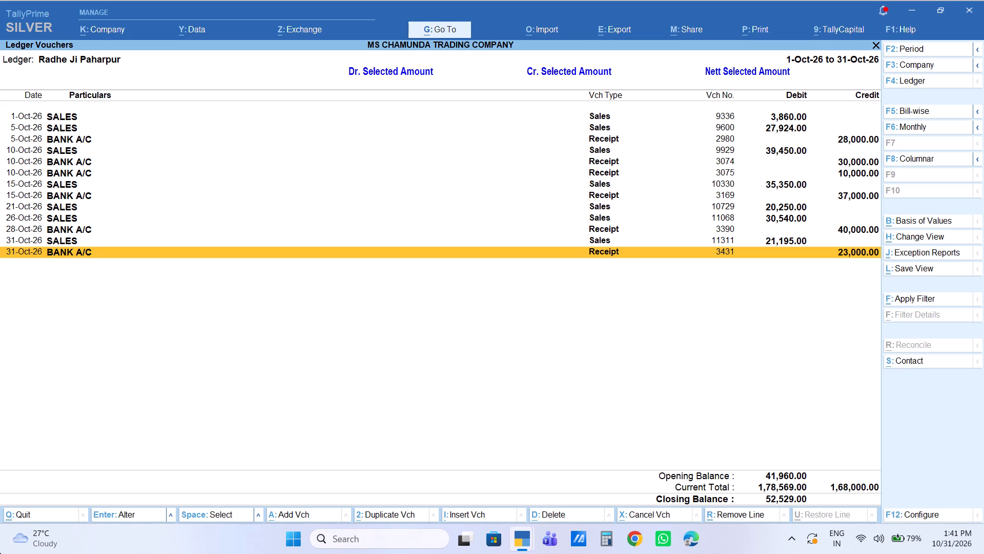
pyautogui.press('Escape')
pyautogui.press('Escape')
pyautogui.press('Escape')
pyautogui.press('Escape')
pyautogui.press('Escape')
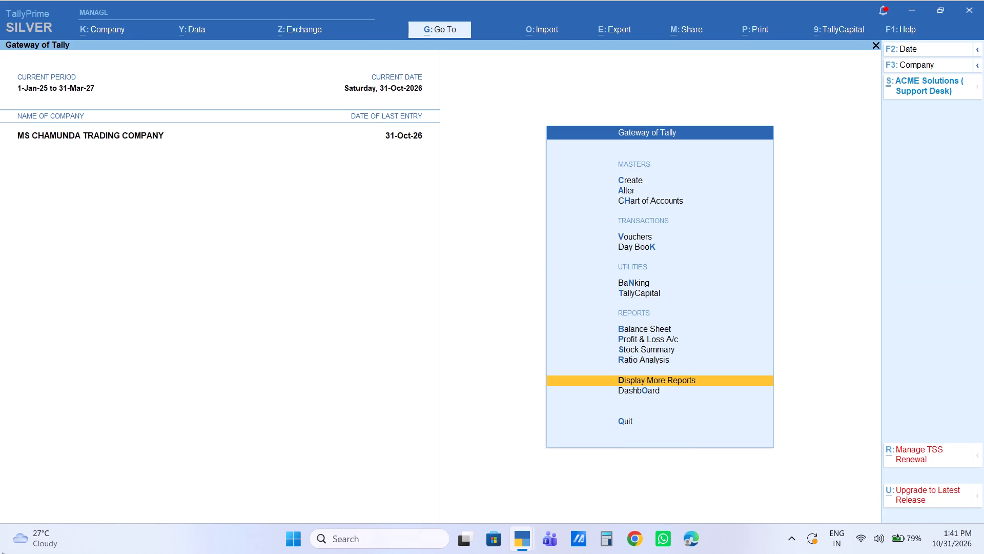
# Reopen the ledger vouchers of the Paharpur party Radhe Ji from the account books.
pyautogui.press('Up')
pyautogui.press('Up')
pyautogui.press('Down')
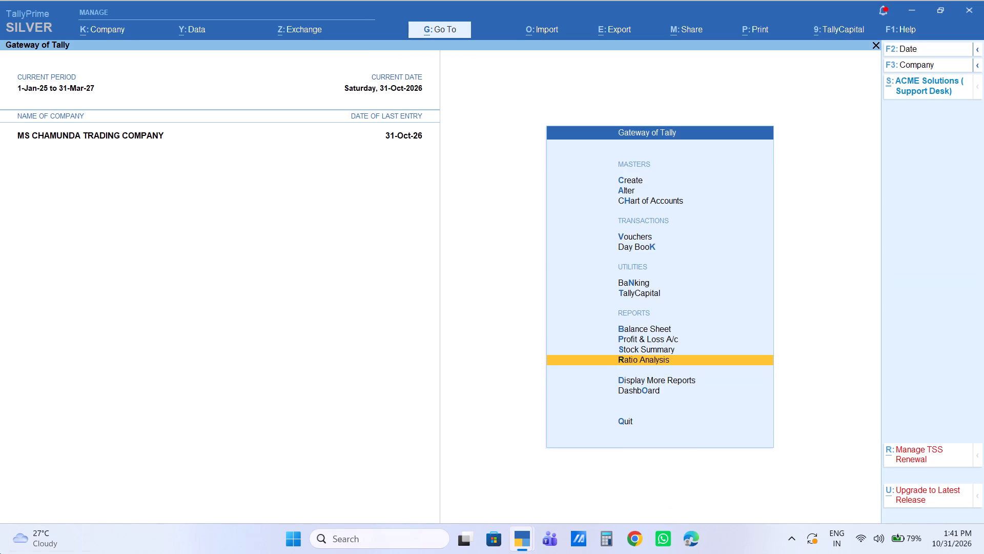
pyautogui.press('Down')
pyautogui.press('Return')
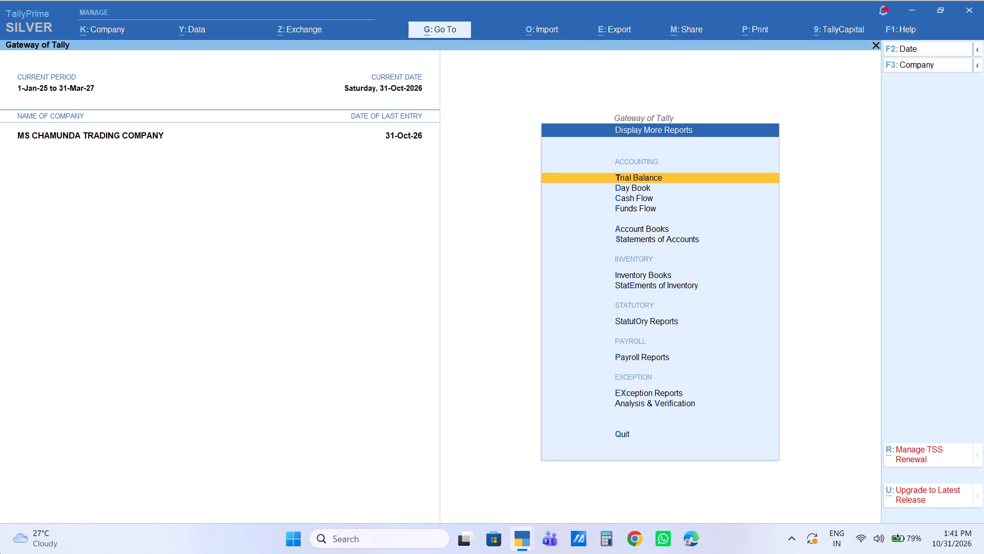
pyautogui.press('a')
pyautogui.press('l')
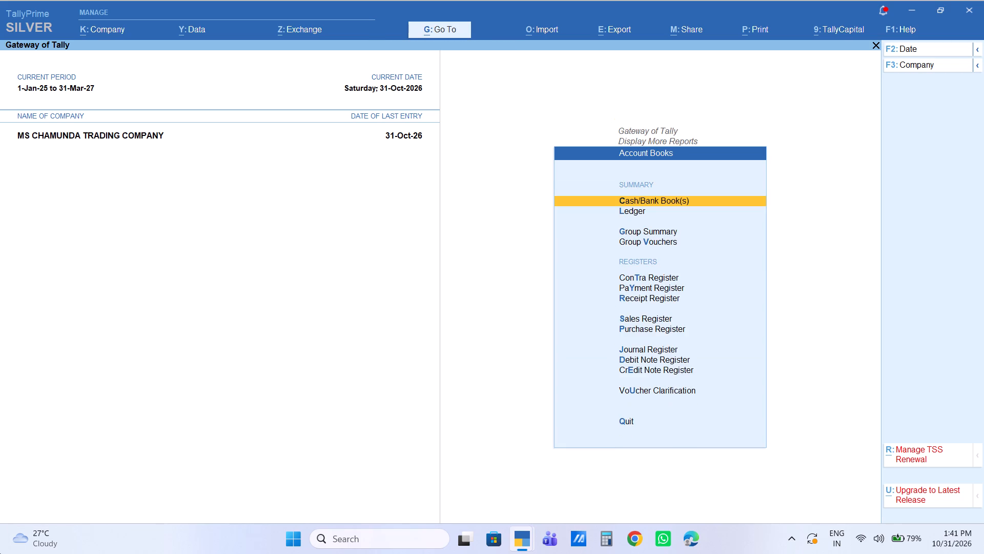
pyautogui.press('r')
pyautogui.press('a')
pyautogui.press('d')
pyautogui.press('s')
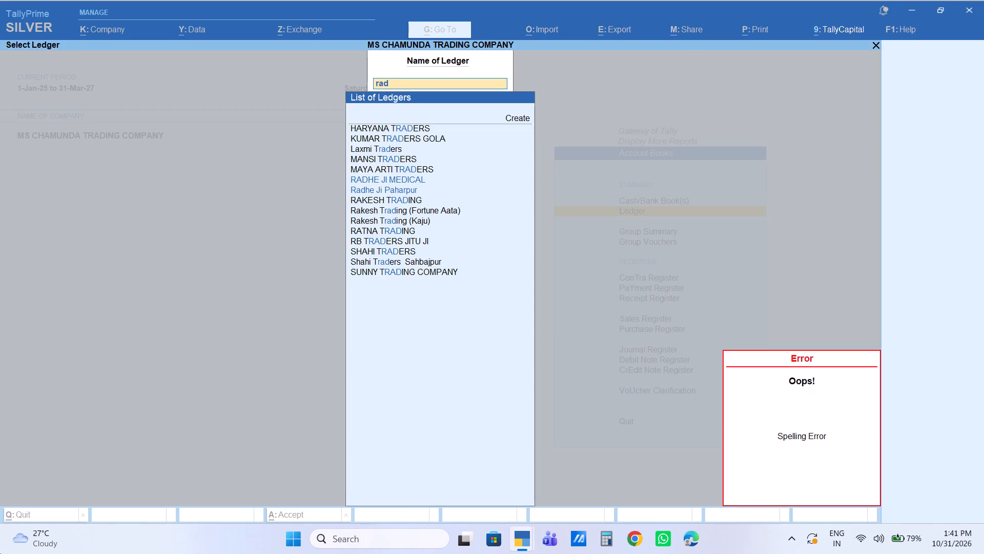
pyautogui.press('h')
pyautogui.press('e')
pyautogui.press('Down')
pyautogui.press('Down')
pyautogui.press('Return')
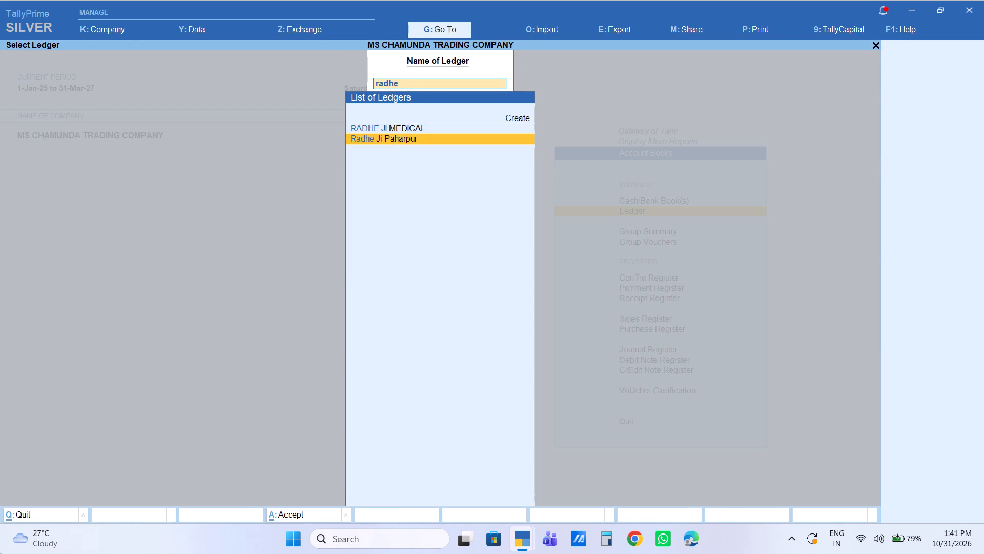
# Open the party's 31-Oct-26 bank receipt voucher 3431 for alteration.
pyautogui.press('Down')
pyautogui.press('Down')
pyautogui.press('Down')
pyautogui.press('Down')
pyautogui.press('Down')
pyautogui.press('Down')
pyautogui.press('Down')
pyautogui.press('Down')
pyautogui.press('Down')
pyautogui.press('Down')
pyautogui.press('Down')
pyautogui.press('Down')
pyautogui.press('Down')
pyautogui.press('Down')
pyautogui.press('Down')
pyautogui.press('Down')
pyautogui.press('Down')
pyautogui.press('Down')
pyautogui.press('Down')
pyautogui.press('Down')
pyautogui.press('Return')
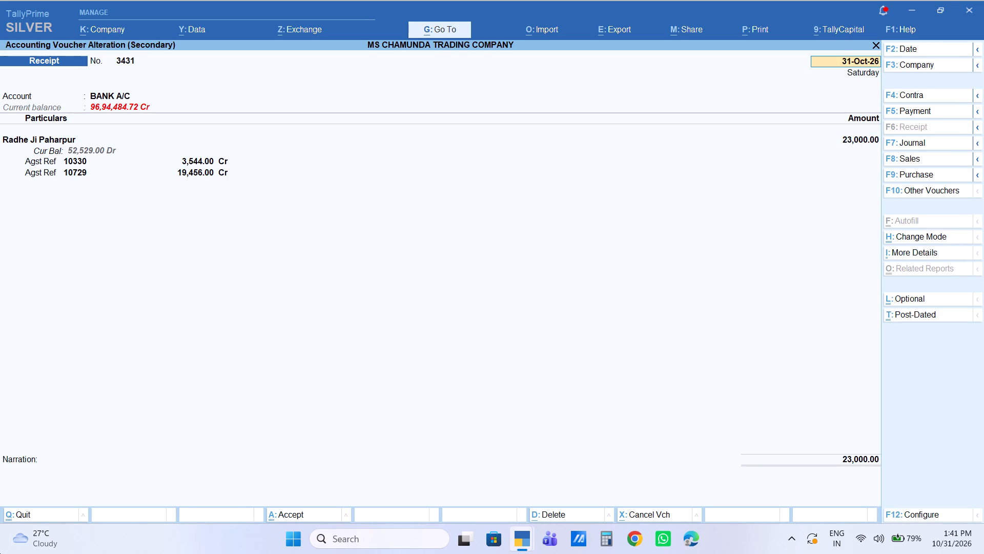
# Set the amount allocated against bill 10729 in receipt 3431 to 16,456, keeping the bill 10330 allocation.
pyautogui.press('Return')
pyautogui.press('Return')
pyautogui.press('Return')
pyautogui.press('Return')
pyautogui.press('Return')
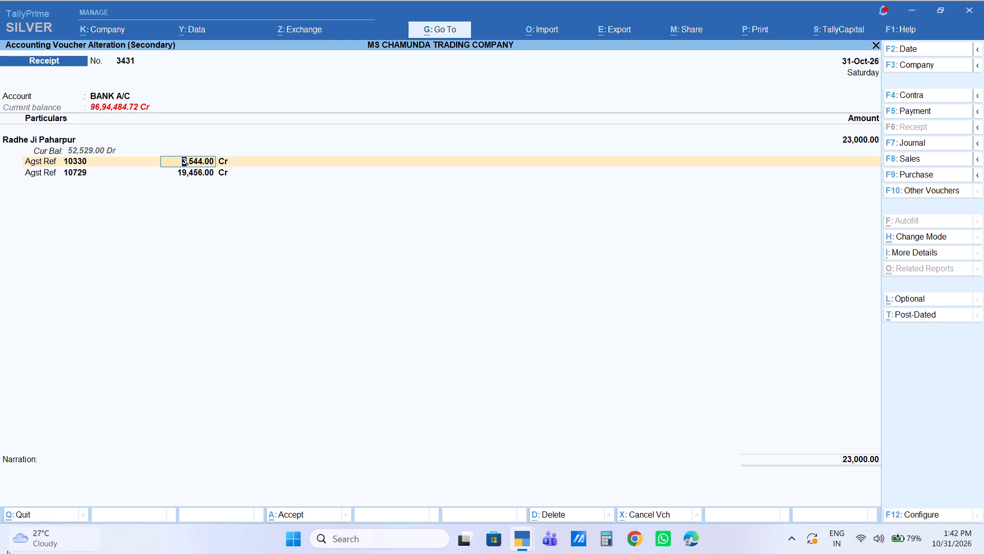
pyautogui.press('Down')
pyautogui.press('1')
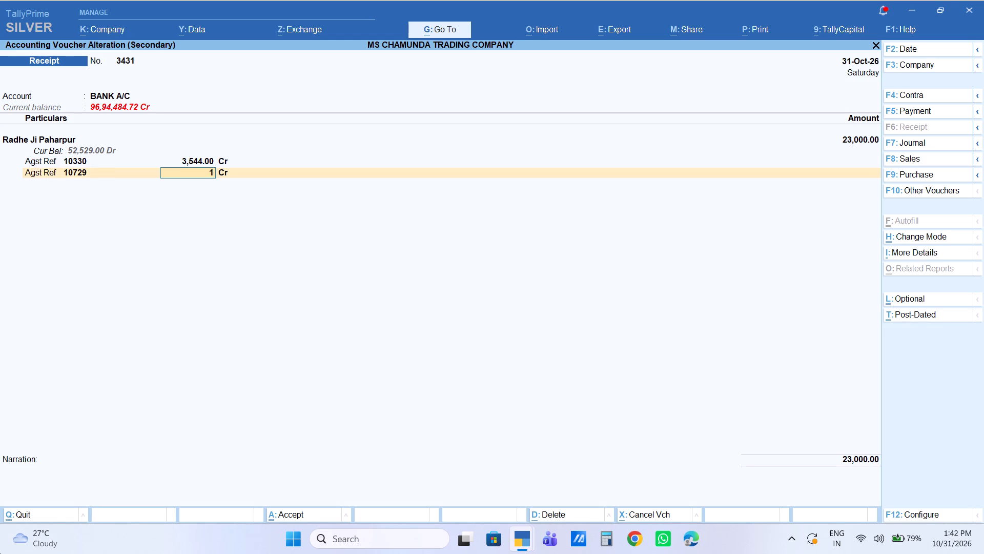
pyautogui.press('6')
pyautogui.press('4')
pyautogui.press('5')
pyautogui.press('6')
pyautogui.press('Return')
pyautogui.press('Return')
pyautogui.press('Return')
pyautogui.press('Return')
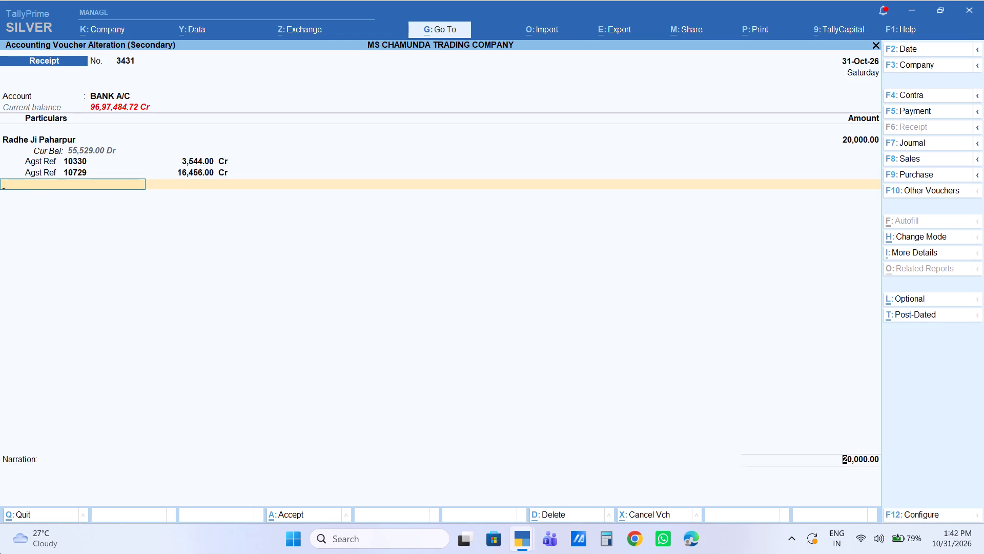
# Save the altered receipt 3431 and return to the main gateway.
pyautogui.press('Return')
pyautogui.press('Return')
pyautogui.press('Return')
pyautogui.press('Return')
pyautogui.press('Return')
pyautogui.press('Return')
pyautogui.press('Return')
pyautogui.press('Return')
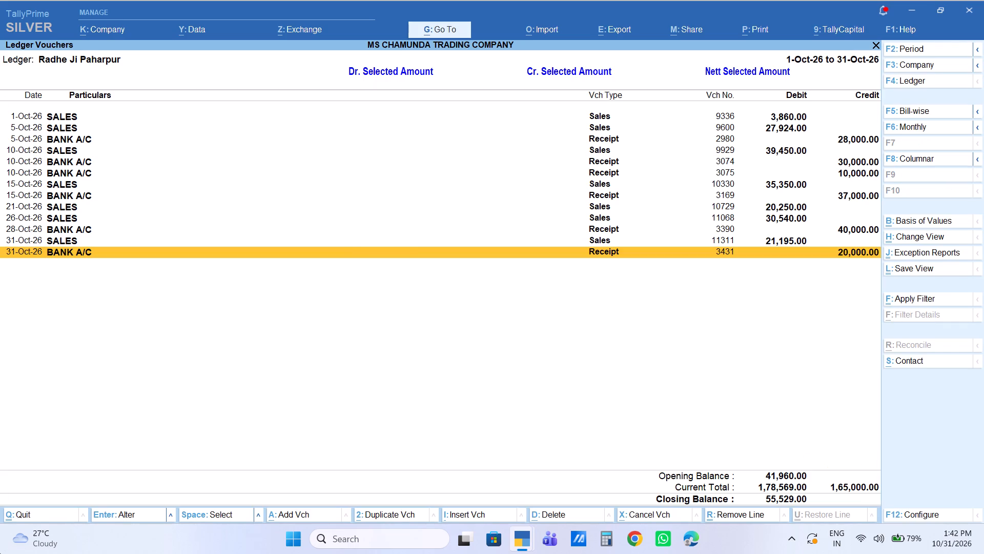
pyautogui.press('Escape')
pyautogui.press('Escape')
pyautogui.press('Escape')
pyautogui.press('Escape')
pyautogui.press('Escape')
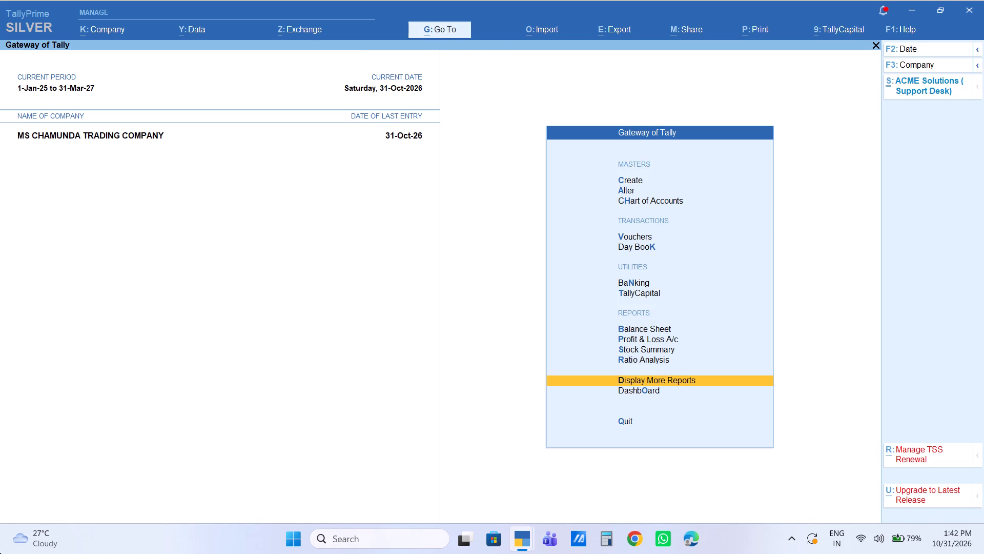
# Start a new receipt voucher dated 21/10/26.
pyautogui.press('v')
pyautogui.press('F2')
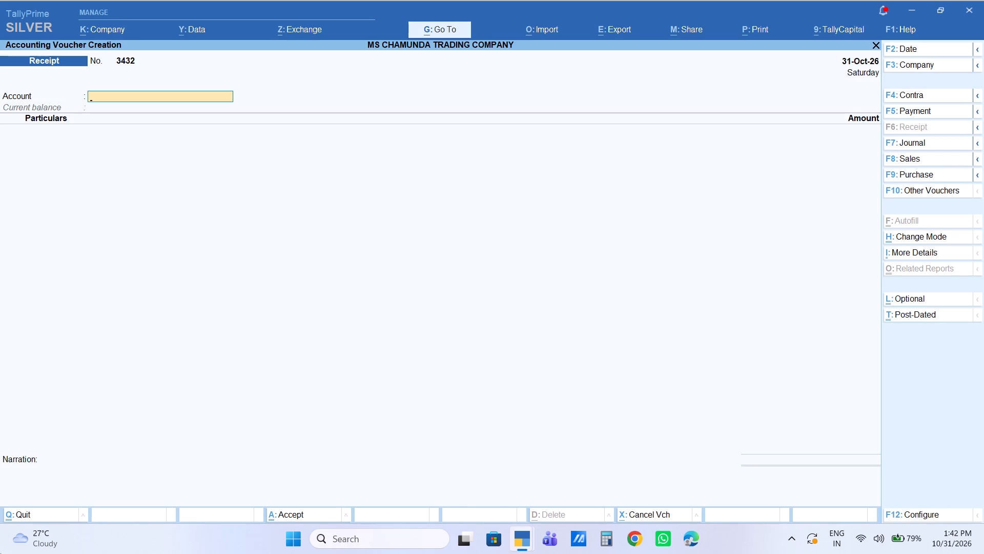
pyautogui.press('2')
pyautogui.press('1')
pyautogui.press('/')
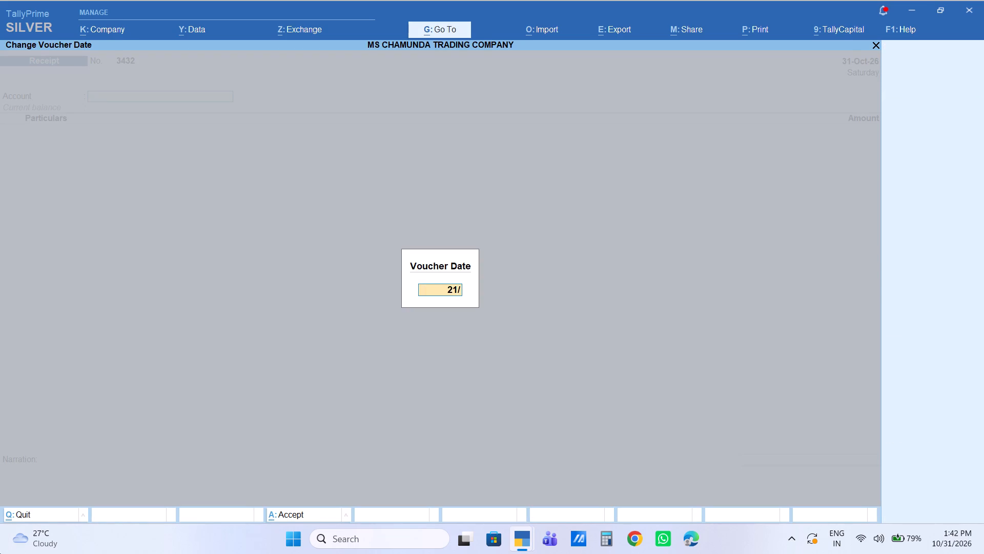
pyautogui.press('1')
pyautogui.press('0')
pyautogui.press('/')
pyautogui.press('2')
pyautogui.press('6')
pyautogui.press('Return')
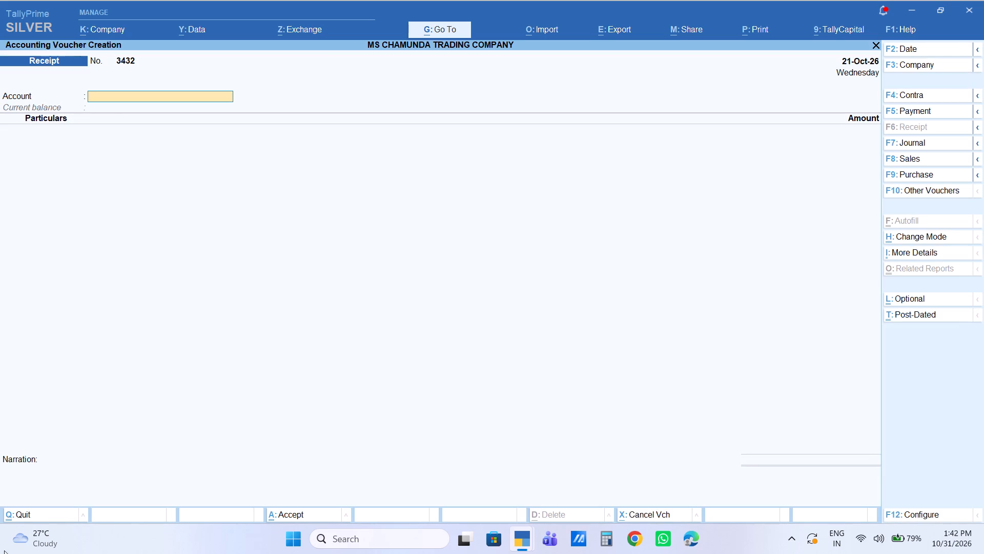
# Choose BANK A/C as the receipt account and the Paharpur party Radhe Ji as the credited ledger.
pyautogui.press('Return')
pyautogui.press('r')
pyautogui.press('a')
pyautogui.press('d')
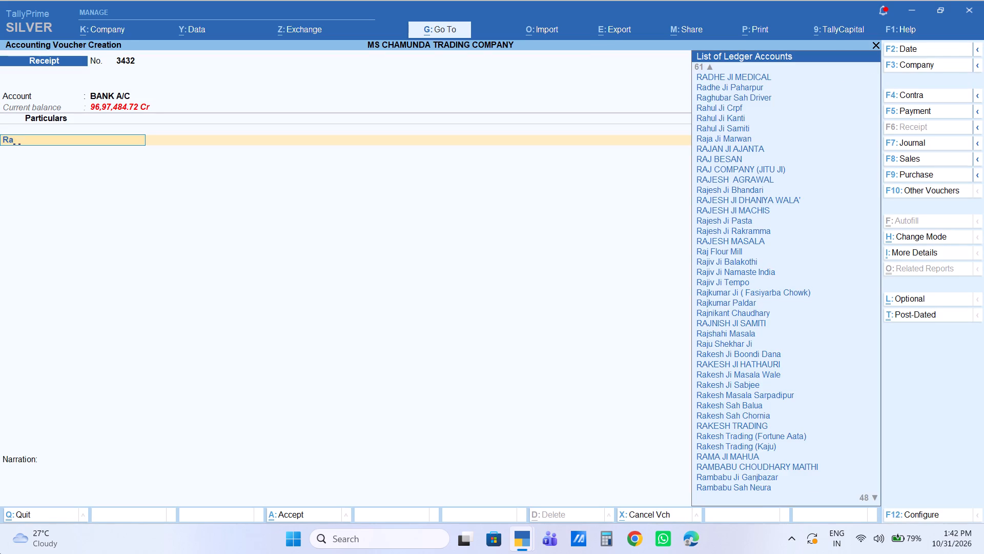
pyautogui.press('h')
pyautogui.press('e')
pyautogui.press('Down')
pyautogui.press('Down')
pyautogui.press('Return')
# Allocate 3,794 of the receipt against pending bill 10729 as an Agst Ref credit.
pyautogui.press('Return')
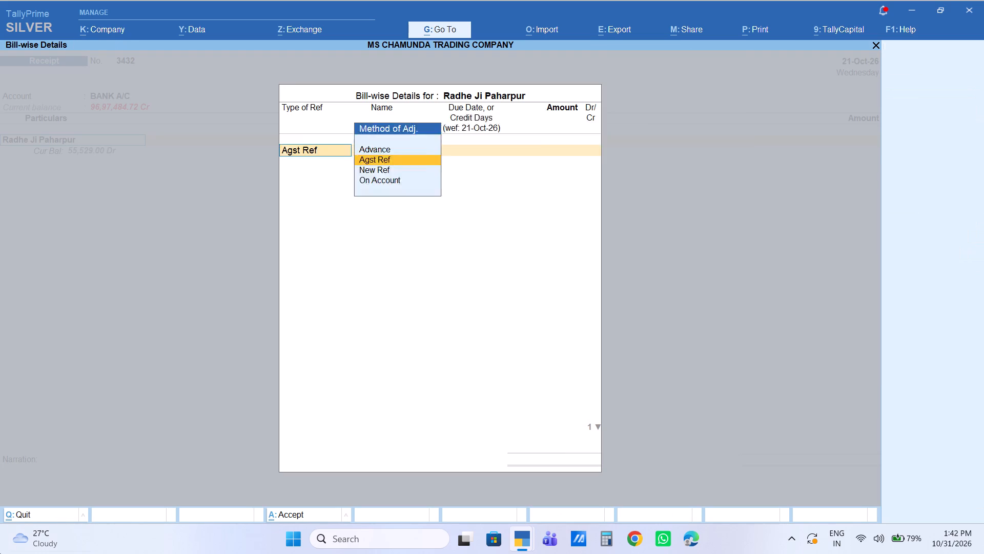
pyautogui.press('Down')
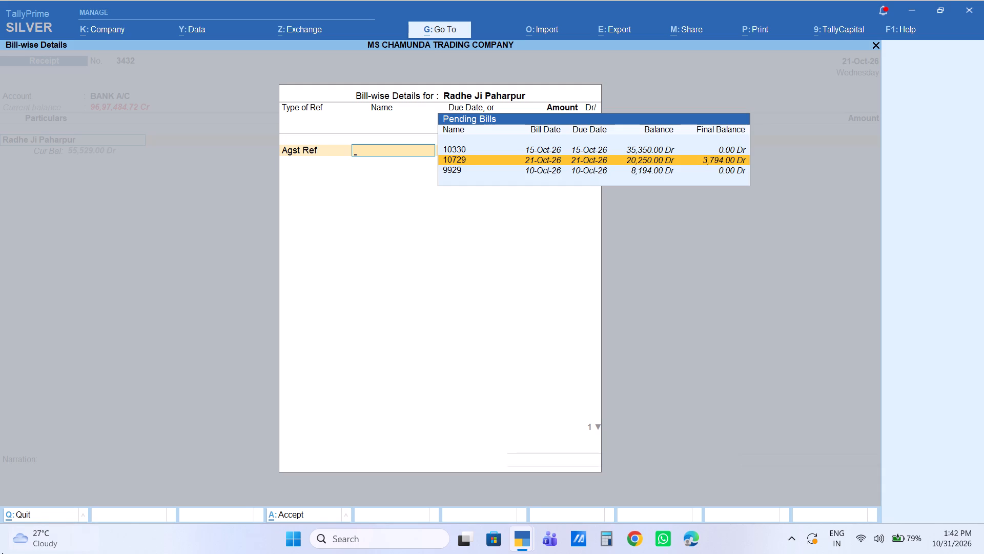
pyautogui.press('Return')
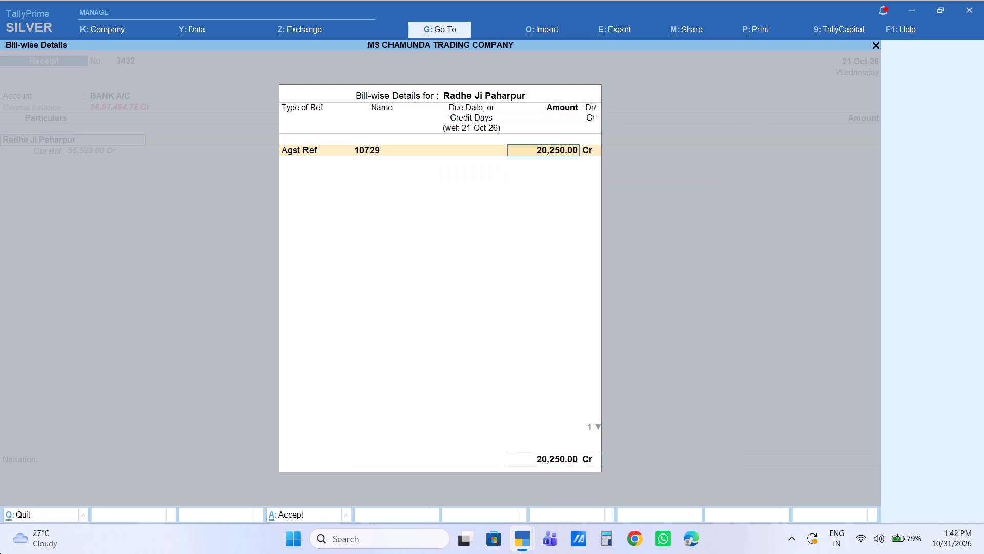
pyautogui.press('3')
pyautogui.press('7')
pyautogui.press('9')
pyautogui.press('4')
pyautogui.press('Return')
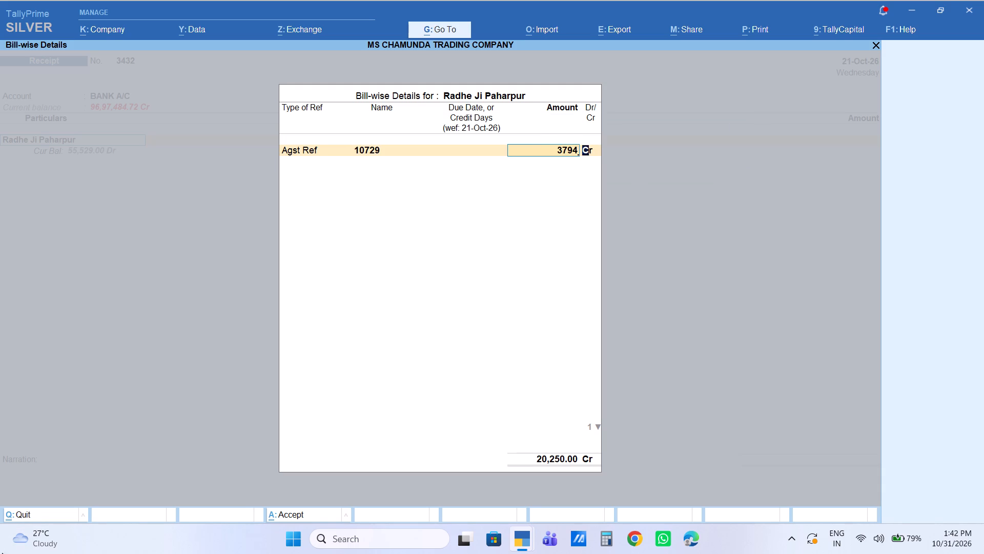
pyautogui.press('Return')
# Add an Advance allocation under reference 3432 for 26,206 credit.
pyautogui.press('Down')
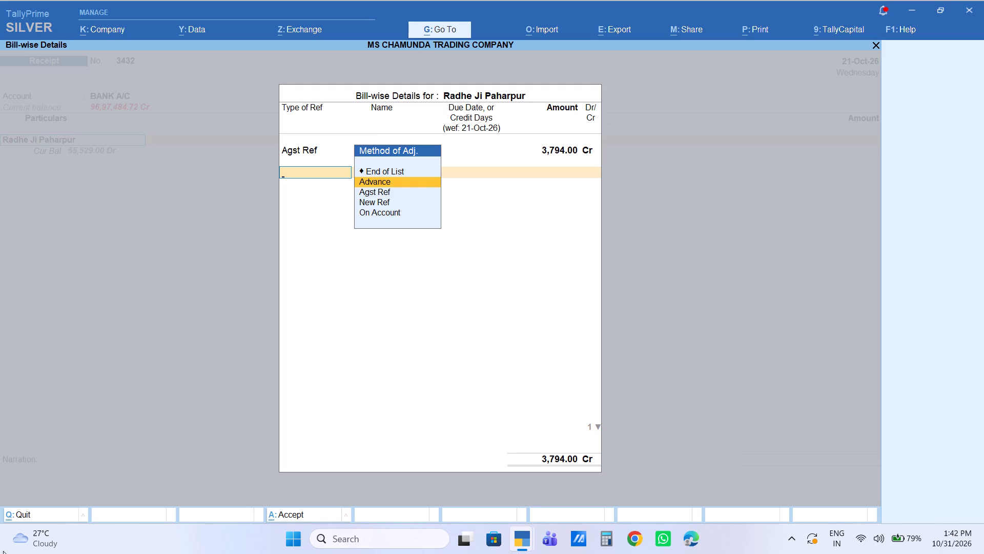
pyautogui.press('Return')
pyautogui.press('Return')
pyautogui.press('Return')
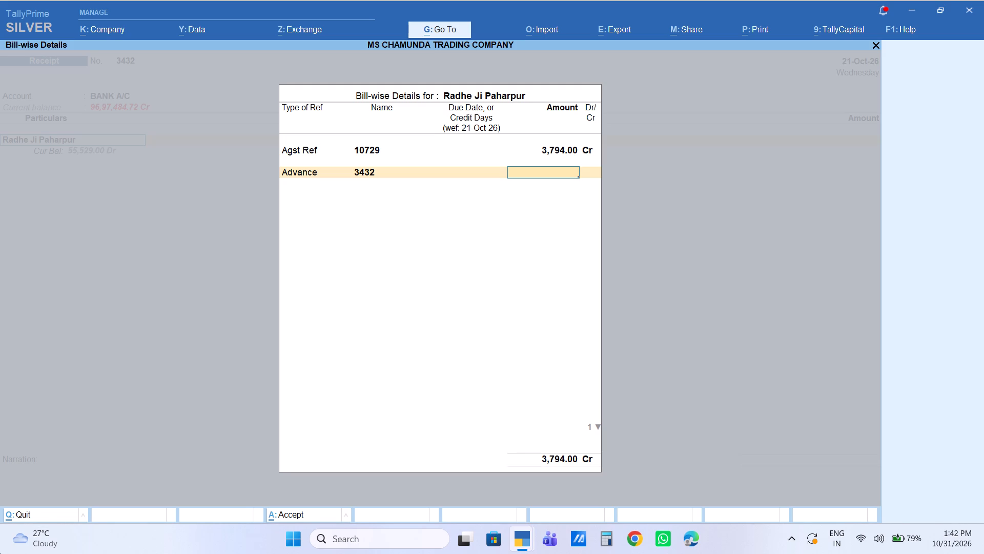
pyautogui.press('2')
pyautogui.press('6')
pyautogui.press('2')
pyautogui.press('0')
pyautogui.press('6')
pyautogui.press('Return')
pyautogui.press('Return')
# Finish the bill-wise details, accept the Cheque/DD bank allocation dated 21-Oct-26, save the receipt and return to the main gateway.
pyautogui.press('Return')
pyautogui.press('Return')
pyautogui.press('Return')
pyautogui.press('Return')
pyautogui.press('Return')
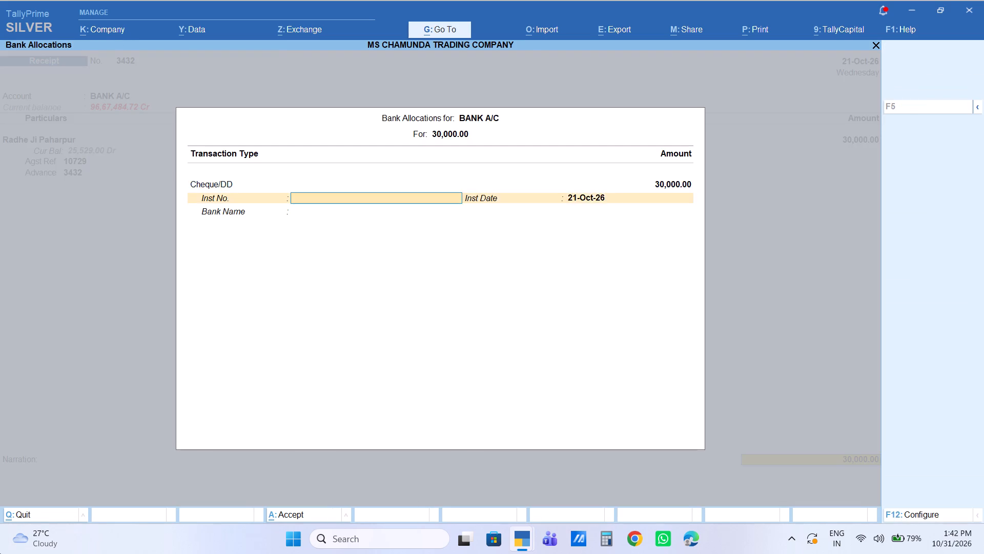
pyautogui.press('Return')
pyautogui.press('Return')
pyautogui.press('Return')
pyautogui.press('Return')
pyautogui.press('Return')
pyautogui.press('Escape')
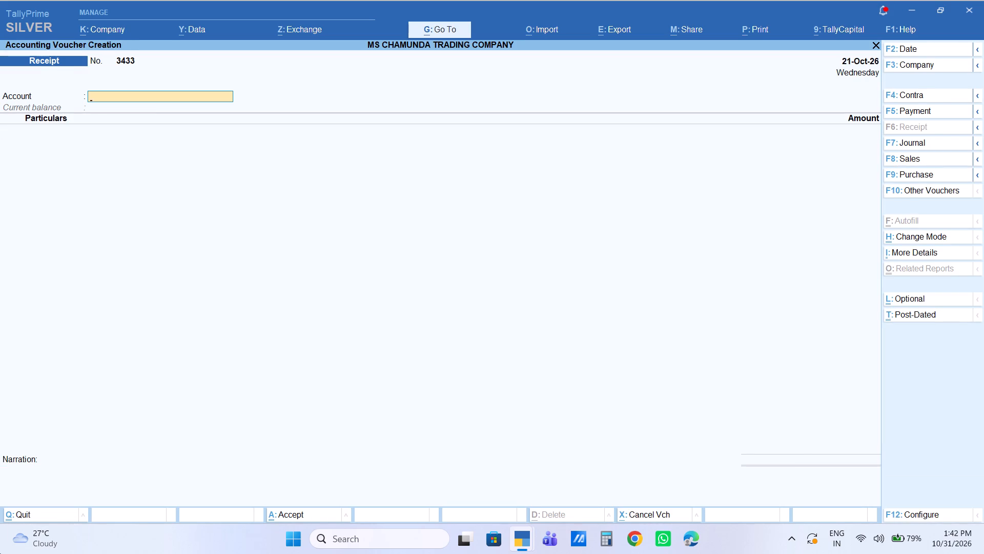
pyautogui.press('Escape')
# Open the ledger vouchers of the Paharpur party Radhe Ji from the account books.
pyautogui.press('d')
pyautogui.press('a')
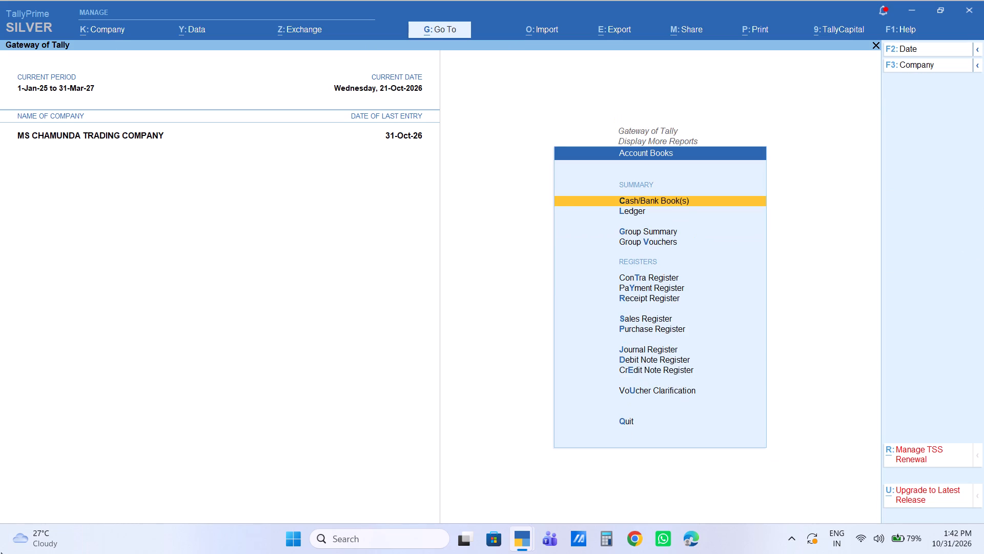
pyautogui.press('l')
pyautogui.press('r')
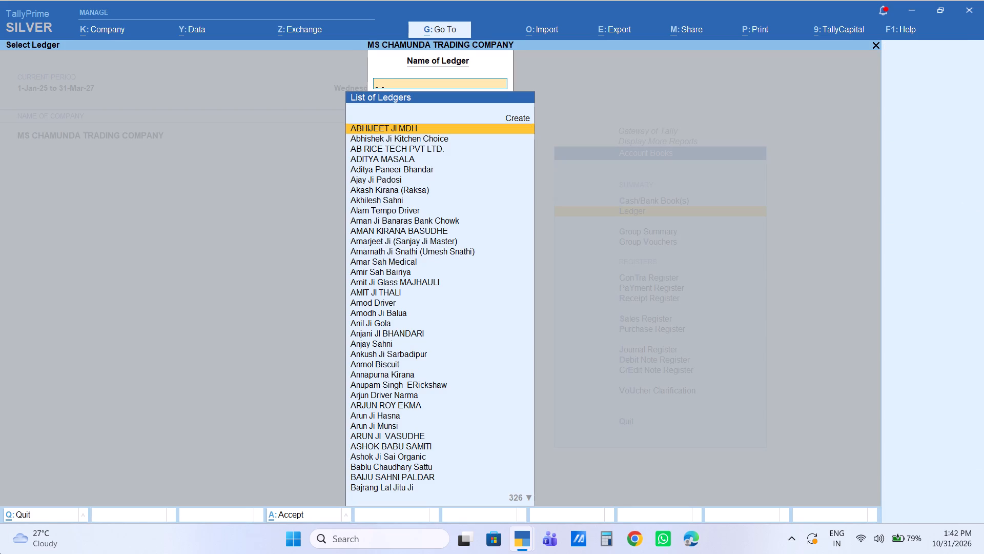
pyautogui.press('a')
pyautogui.press('d')
pyautogui.press('h')
pyautogui.press('e')
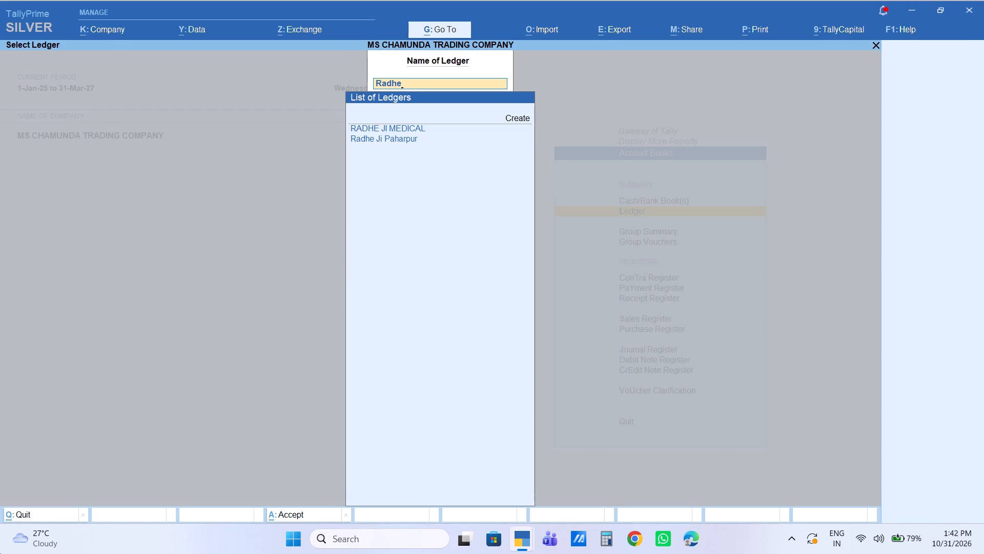
pyautogui.press('Down')
pyautogui.press('Down')
pyautogui.press('Return')
# Open the party's 31-Oct-26 bank receipt voucher 3431 for alteration.
pyautogui.press('Down')
pyautogui.press('Down')
pyautogui.press('Down')
pyautogui.press('Down')
pyautogui.press('Down')
pyautogui.press('Down')
pyautogui.press('Down')
pyautogui.press('Down')
pyautogui.press('Down')
pyautogui.press('Down')
pyautogui.press('Down')
pyautogui.press('Down')
pyautogui.press('Down')
pyautogui.press('Down')
pyautogui.press('Down')
pyautogui.press('Down')
pyautogui.press('Down')
pyautogui.press('Down')
pyautogui.press('Down')
pyautogui.press('Down')
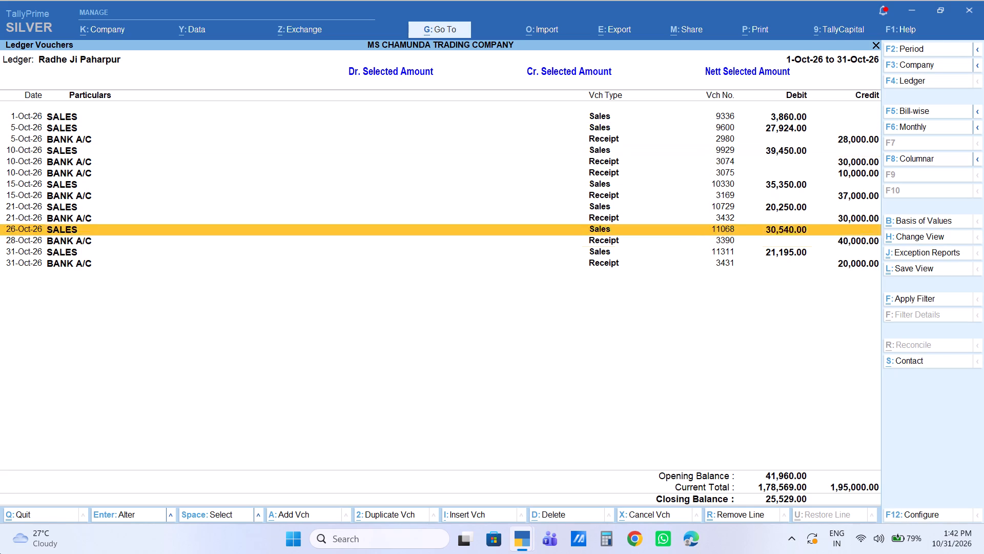
pyautogui.press('Return')
# Reassign the bill 10330 allocation to pending bill 11068 and set its amount to 30,540 credit.
pyautogui.press('Return')
pyautogui.press('Return')
pyautogui.press('Return')
pyautogui.press('Return')
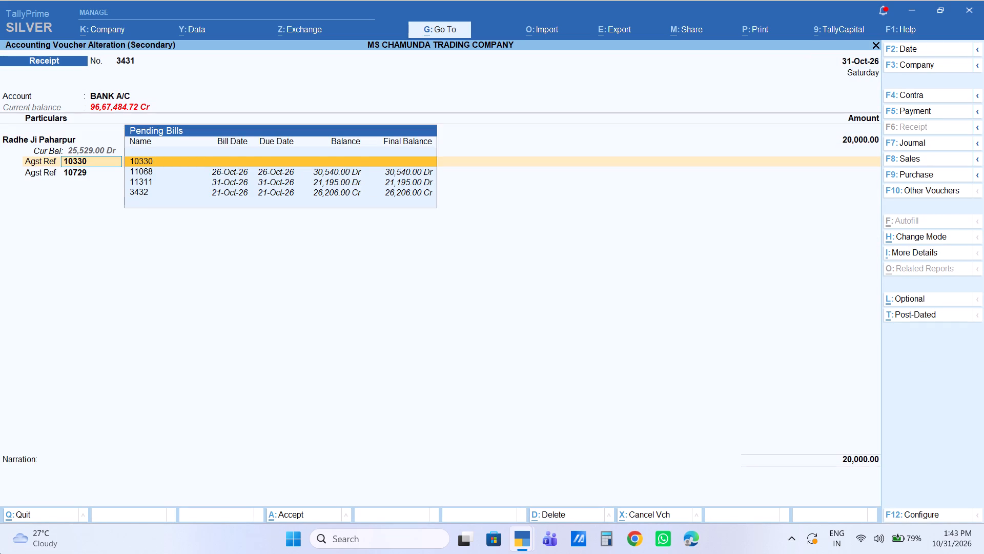
pyautogui.press('Down')
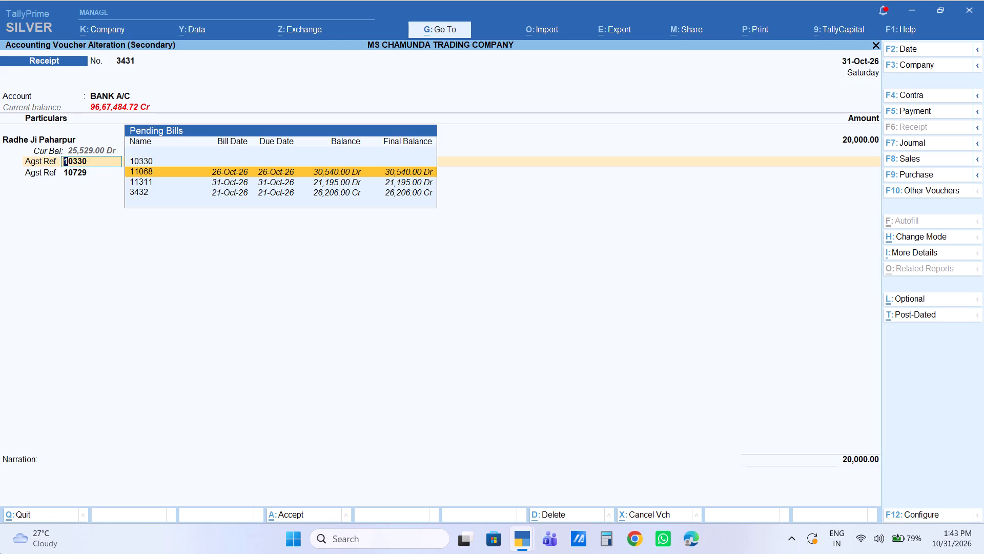
pyautogui.press('Return')
pyautogui.press('Return')
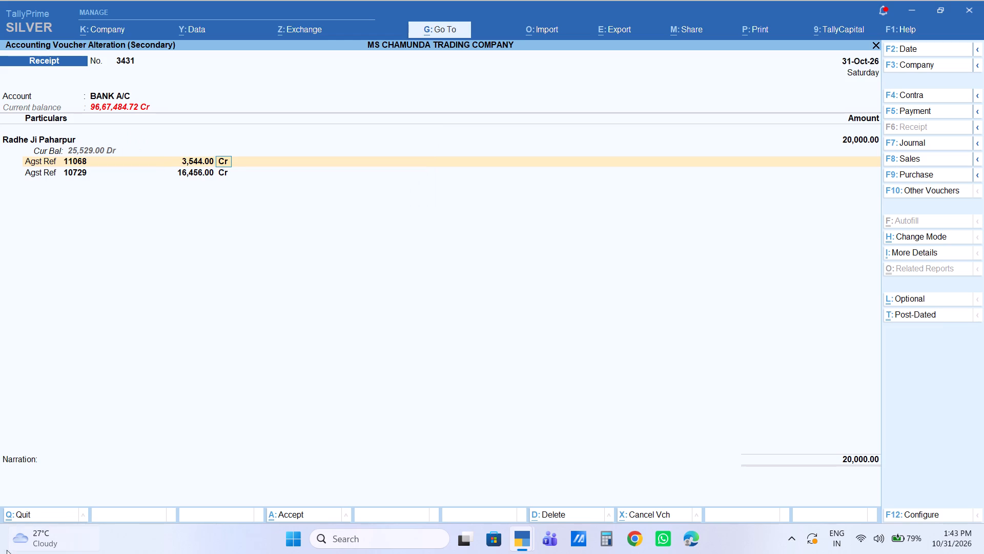
pyautogui.press('BackSpace')
pyautogui.press('BackSpace')
pyautogui.press('Return')
pyautogui.press('3')
pyautogui.press('0')
pyautogui.press('5')
pyautogui.press('4')
pyautogui.press('0')
pyautogui.press('Return')
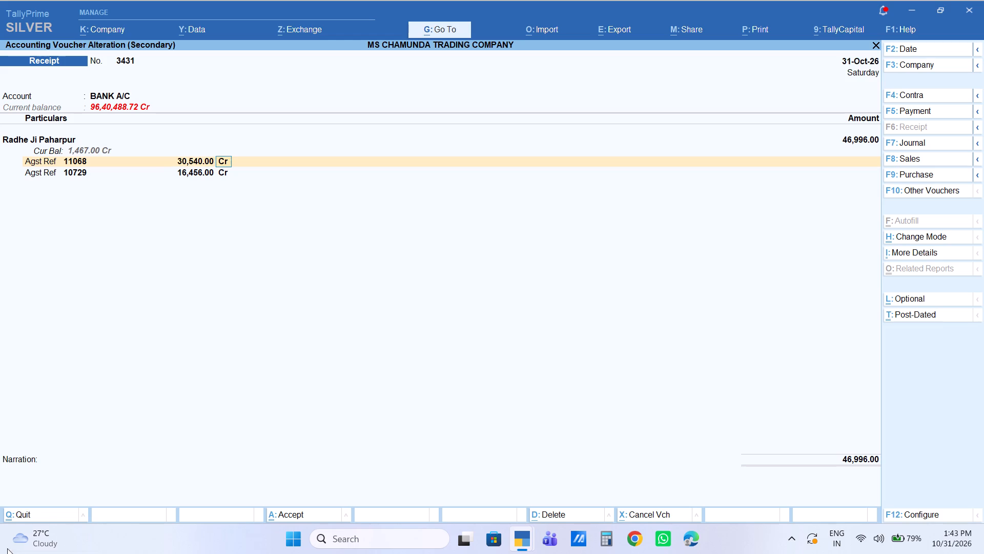
pyautogui.press('Return')
# Reassign the bill 10729 allocation in receipt 3431 to pending reference 3432 and set its amount to 26,206.
pyautogui.press('Return')
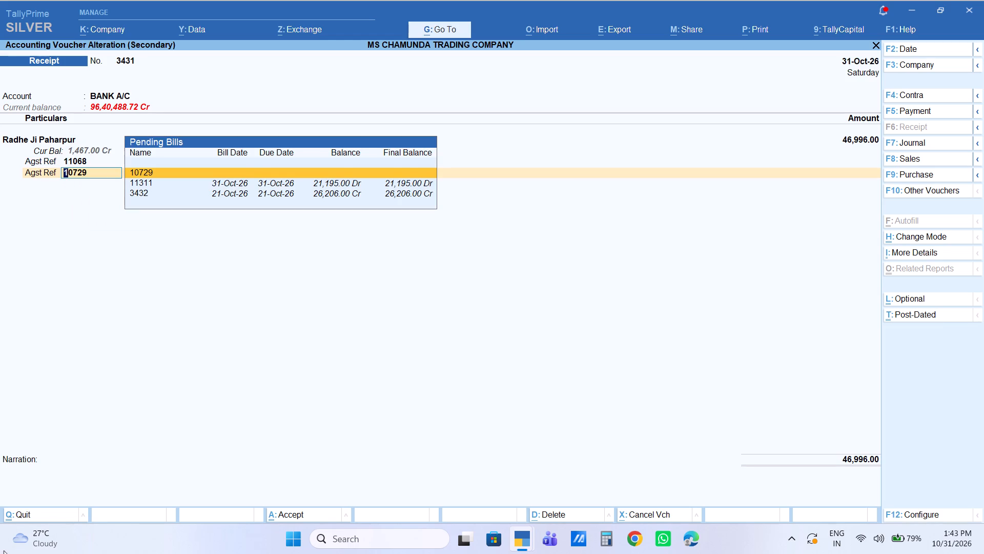
pyautogui.press('Down')
pyautogui.press('Down')
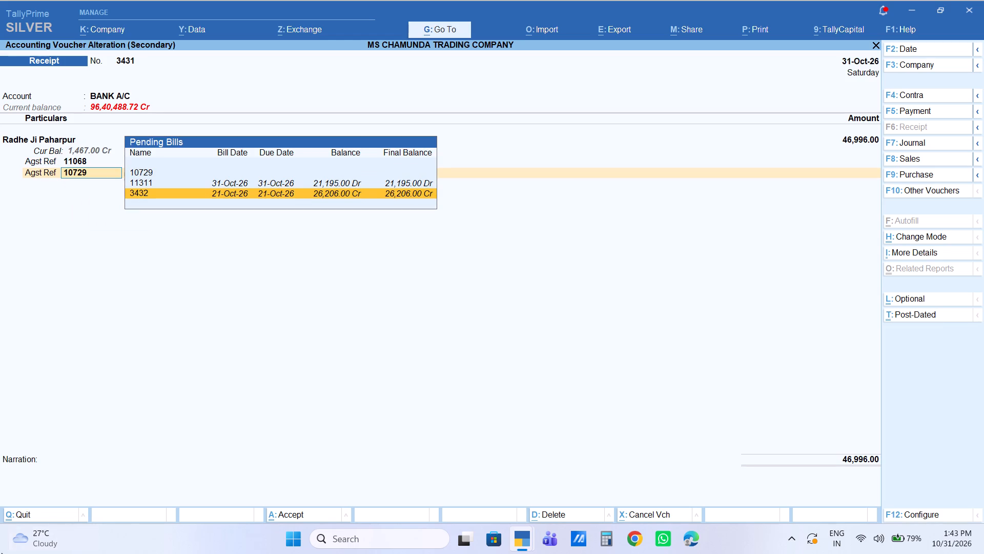
pyautogui.press('Return')
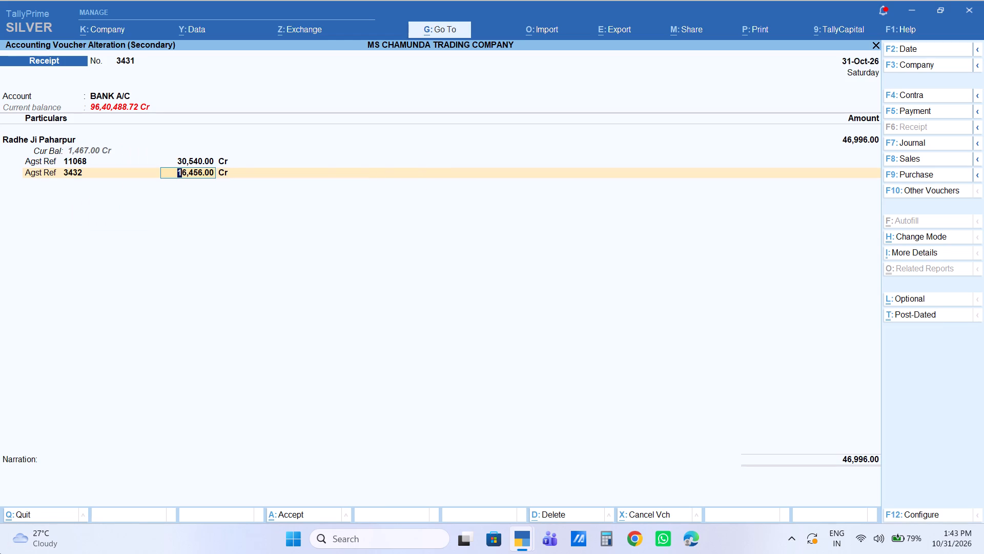
pyautogui.press('BackSpace')
pyautogui.press('Return')
pyautogui.press('2')
pyautogui.press('6')
pyautogui.press('2')
pyautogui.press('0')
pyautogui.press('6')
pyautogui.press('Return')
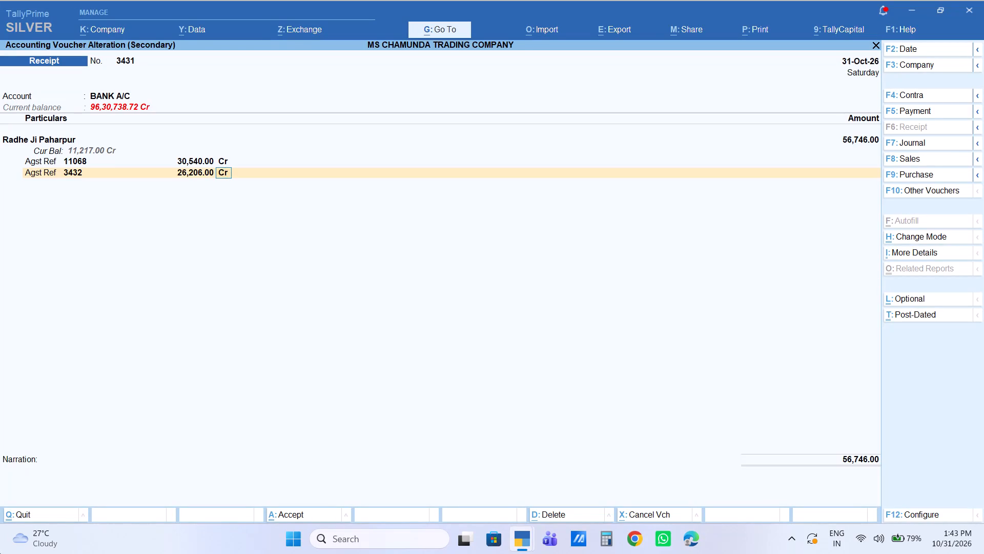
# Set the reference 3432 allocation of 26,206 to debit.
pyautogui.press('BackSpace')
pyautogui.press('BackSpace')
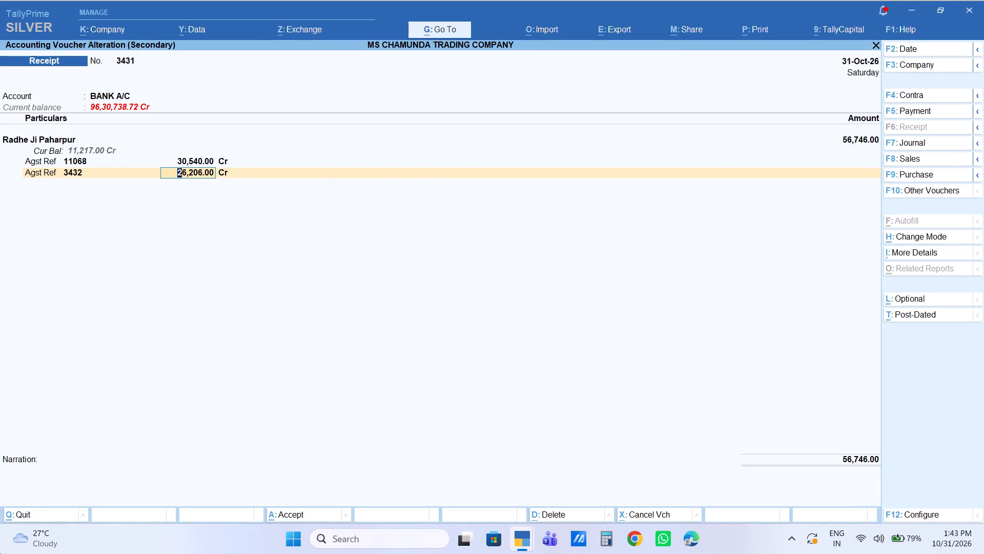
pyautogui.press('Return')
pyautogui.press('Return')
pyautogui.press('d')
pyautogui.press('r')
pyautogui.press('Return')
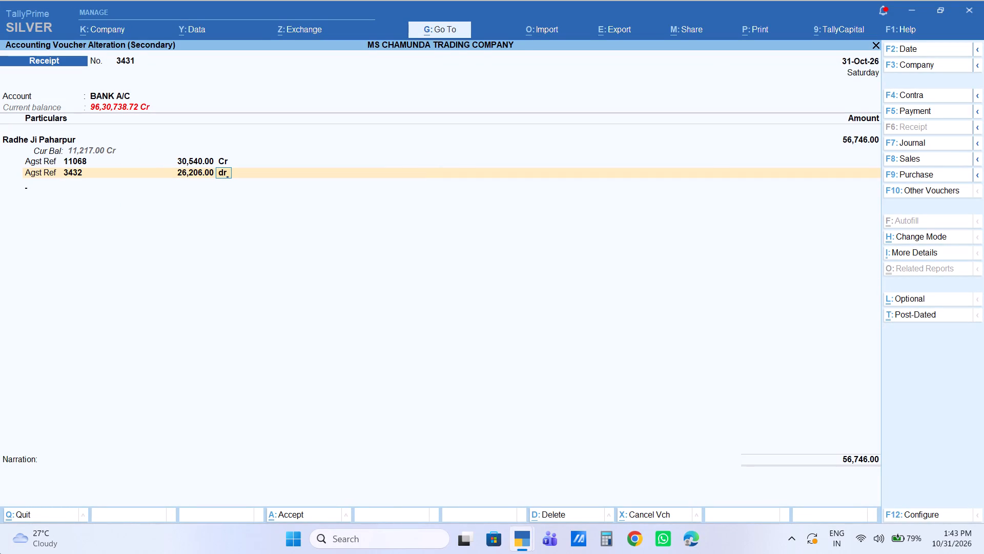
pyautogui.press('BackSpace')
pyautogui.press('BackSpace')
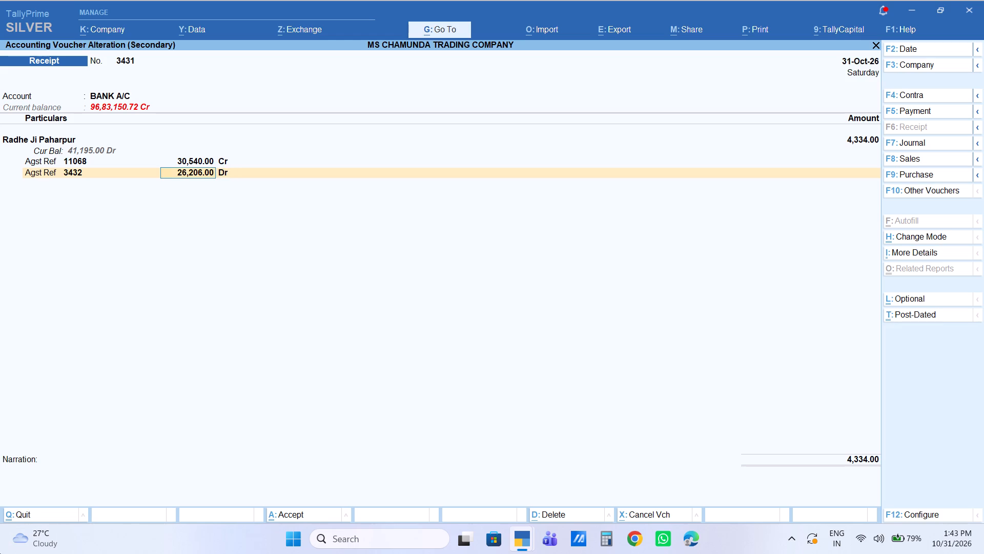
pyautogui.press('BackSpace')
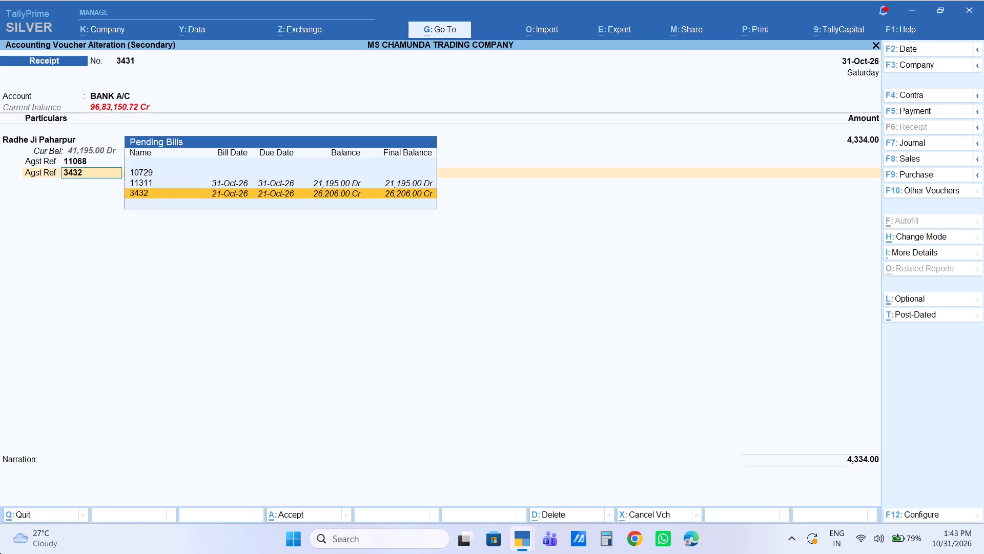
pyautogui.press('Return')
pyautogui.press('BackSpace')
pyautogui.press('BackSpace')
pyautogui.press('BackSpace')
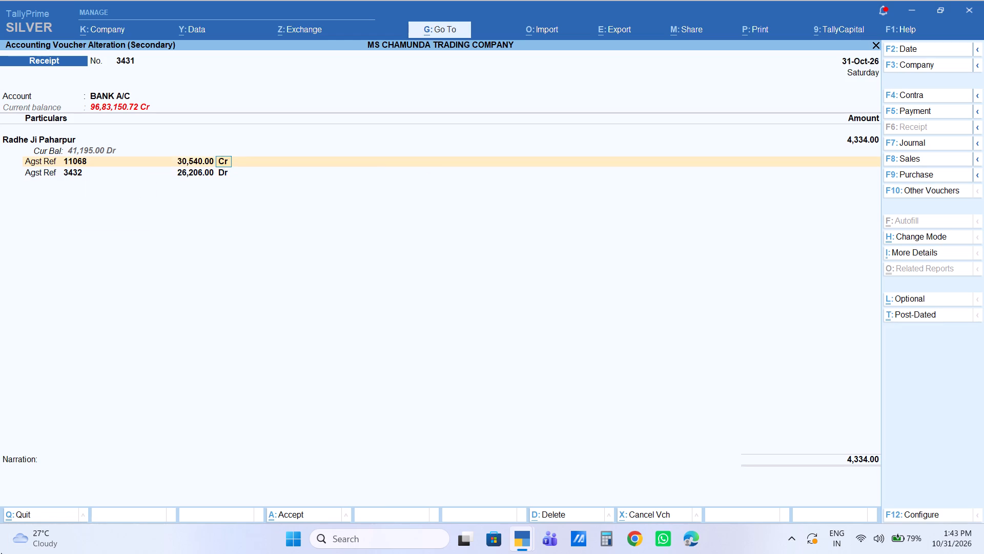
pyautogui.press('BackSpace')
pyautogui.press('BackSpace')
pyautogui.press('Return')
pyautogui.press('Return')
# Add a third Agst Ref allocation against pending bill 11311 with an amount of 15,666 credit.
pyautogui.press('Return')
pyautogui.press('Return')
pyautogui.press('Return')
pyautogui.press('Return')
pyautogui.press('Return')
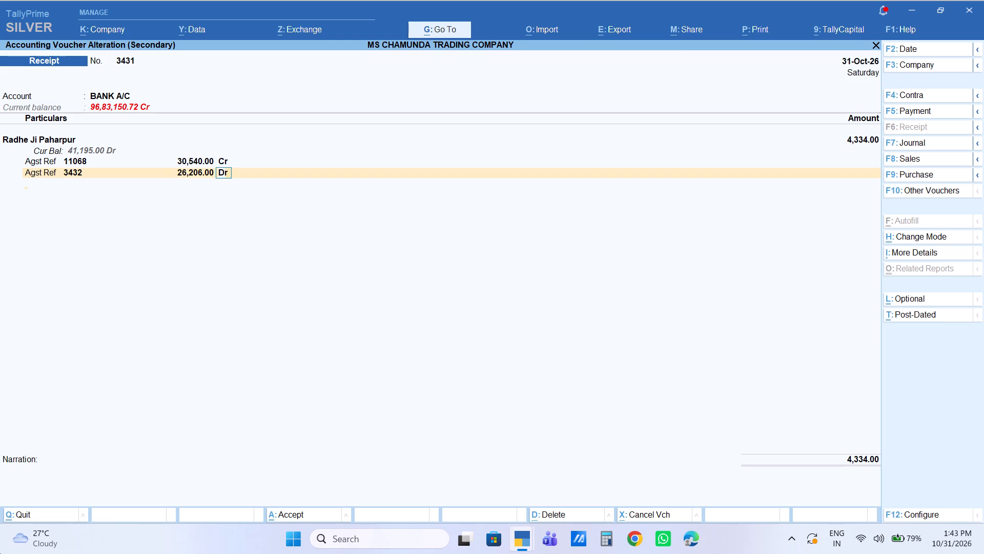
pyautogui.press('Down')
pyautogui.press('Down')
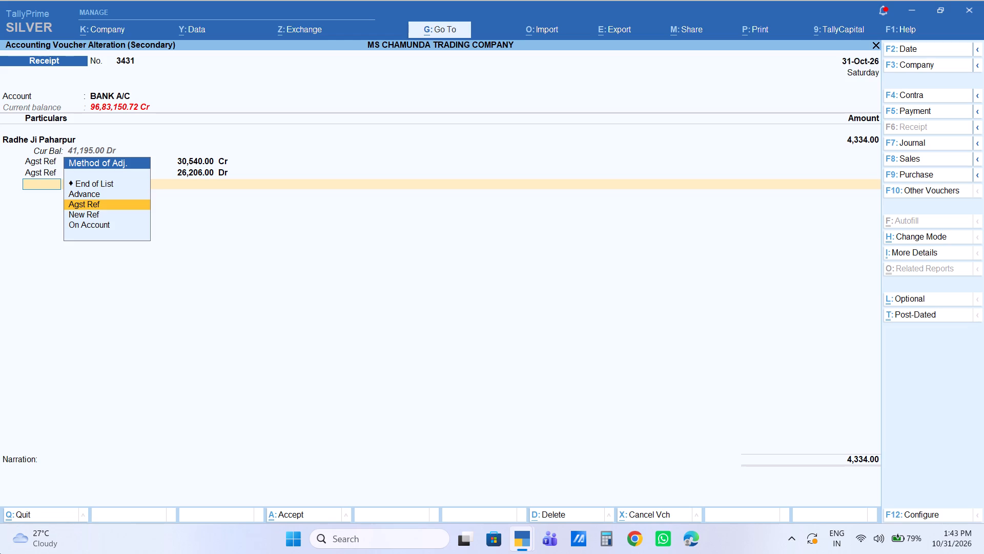
pyautogui.press('Return')
pyautogui.press('Return')
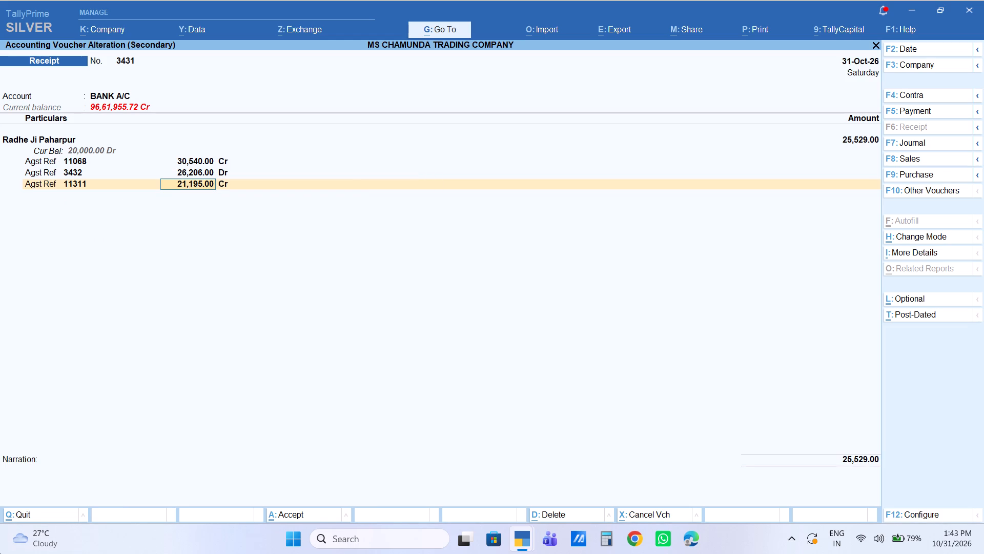
pyautogui.press('1')
pyautogui.press('5')
pyautogui.press('6')
pyautogui.press('6')
pyautogui.press('6')
pyautogui.press('Return')
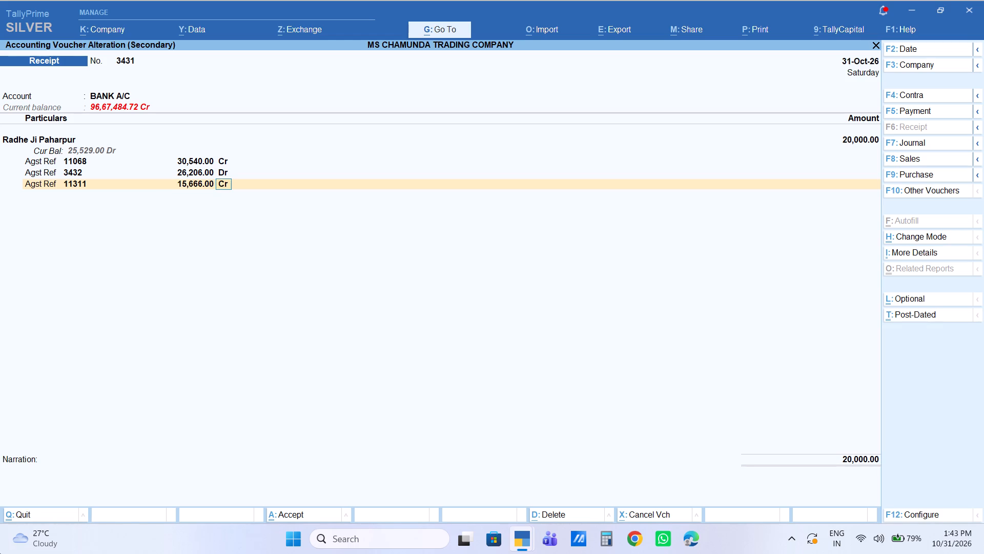
pyautogui.press('Return')
# Finish the bill allocations, accept the altered receipt 3431 and return to the main gateway.
pyautogui.press('Return')
pyautogui.press('Return')
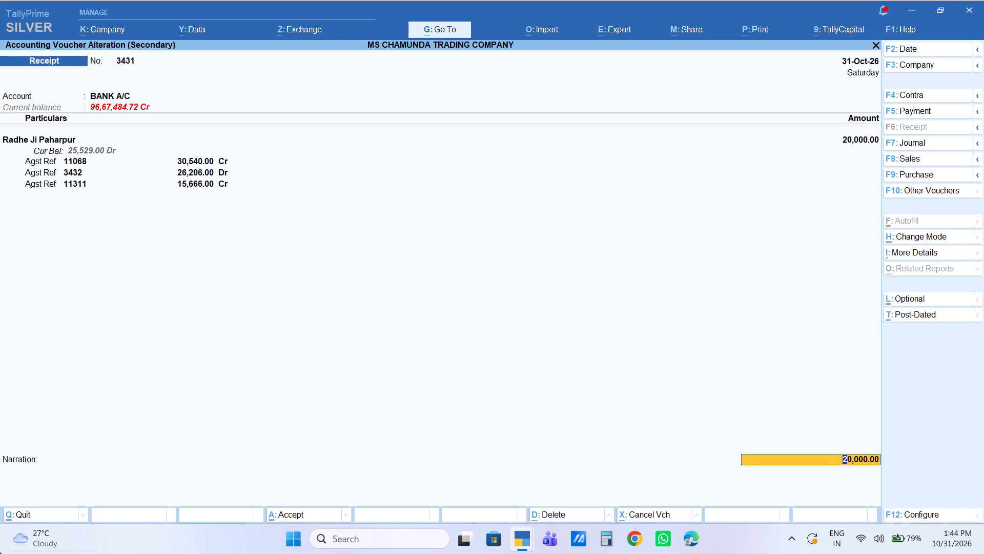
pyautogui.press('Return')
pyautogui.press('Return')
pyautogui.press('Return')
pyautogui.press('Return')
pyautogui.press('Return')
pyautogui.press('Return')
pyautogui.press('Return')
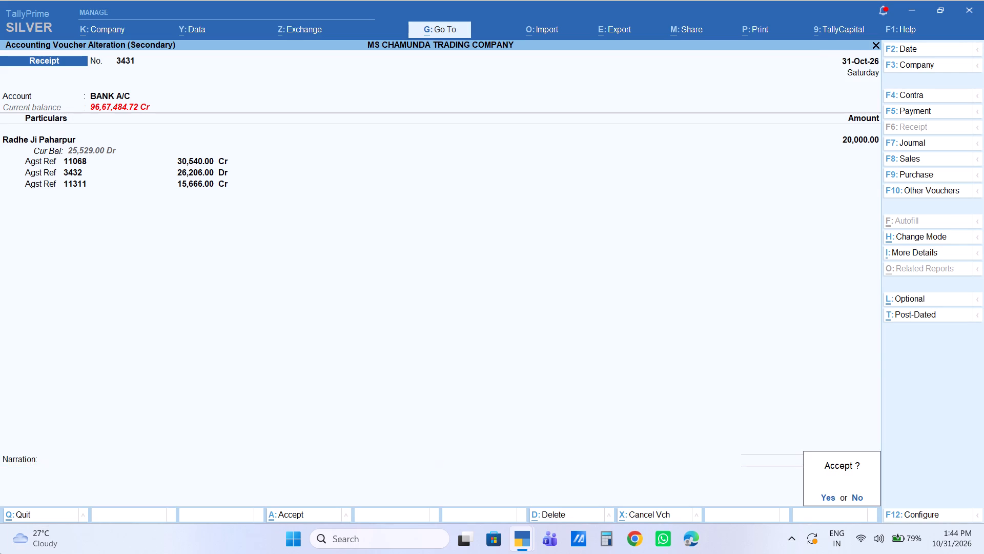
pyautogui.press('Return')
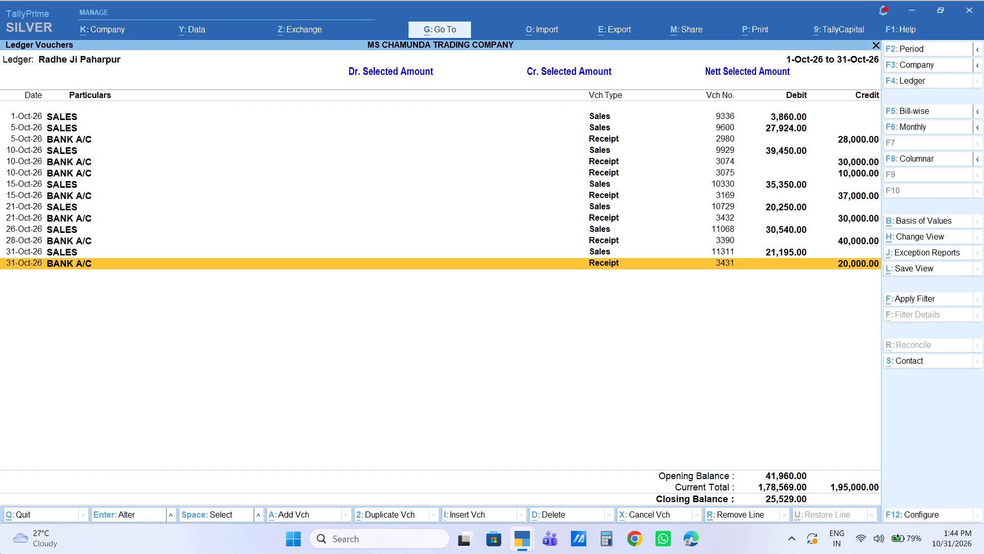
pyautogui.press('Escape')
pyautogui.press('Escape')
pyautogui.press('Escape')
pyautogui.press('Escape')
pyautogui.press('Escape')
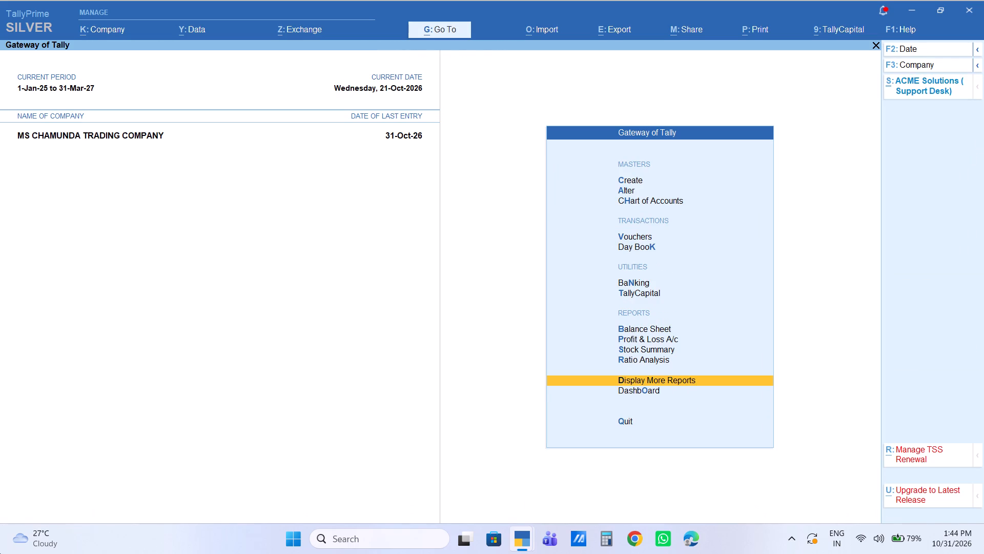
pyautogui.press('v')
pyautogui.press('Return')
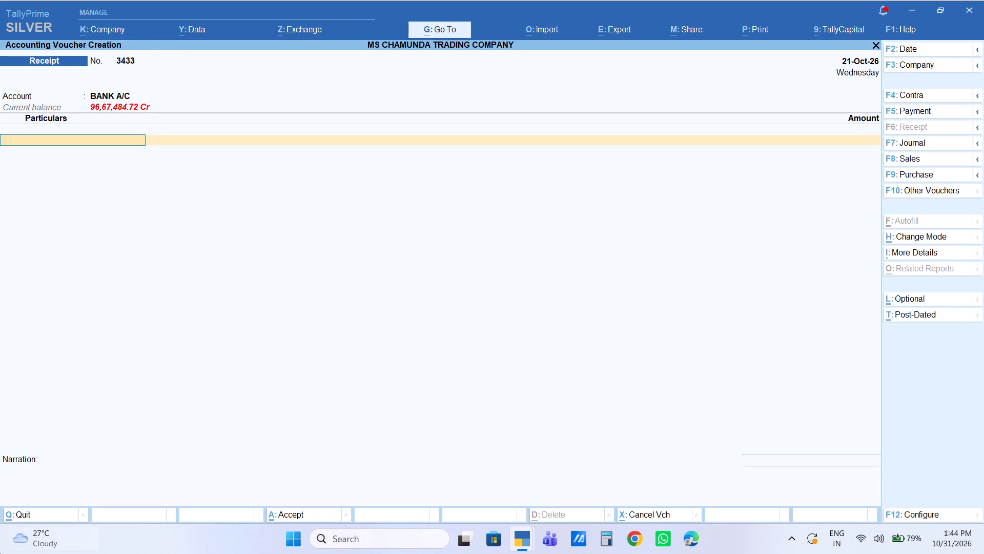
pyautogui.press('r')
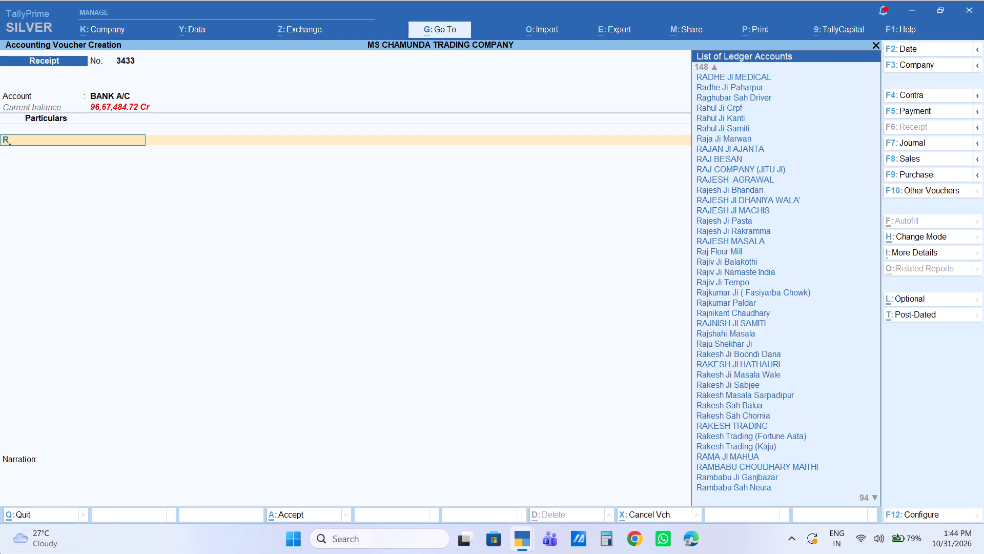
pyautogui.press('F2')
pyautogui.press('3')
pyautogui.press('1')
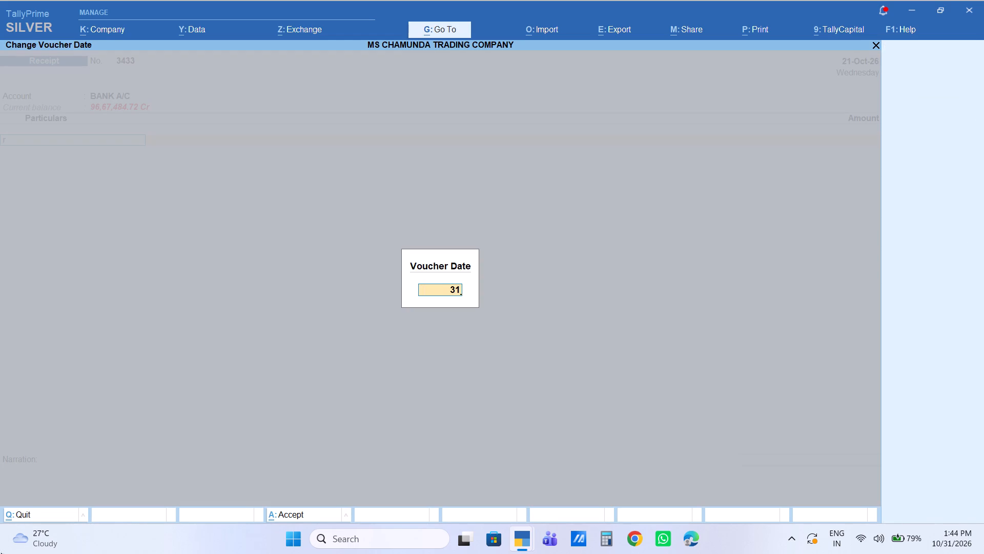
pyautogui.press('Return')
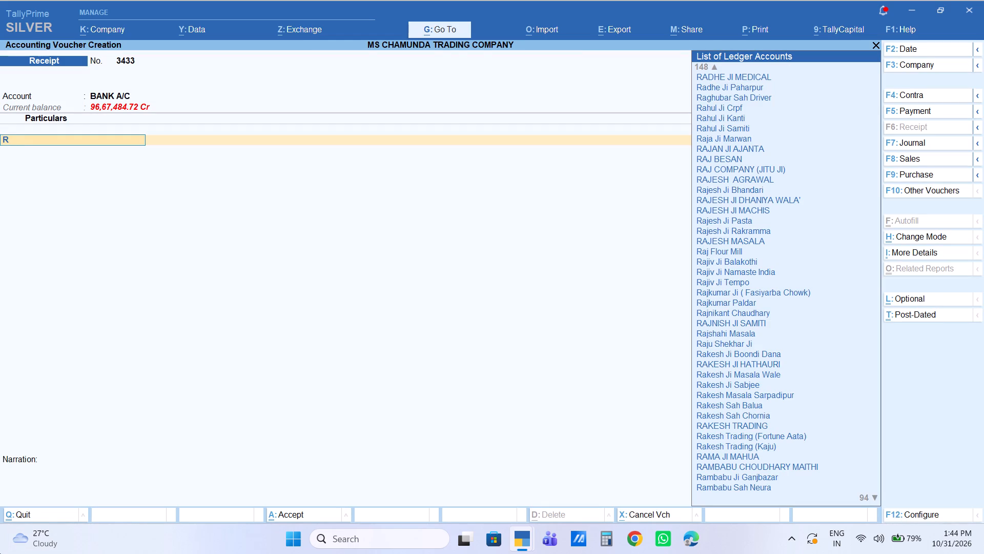
pyautogui.press('a')
pyautogui.press('d')
pyautogui.press('h')
pyautogui.press('e')
pyautogui.press('Down')
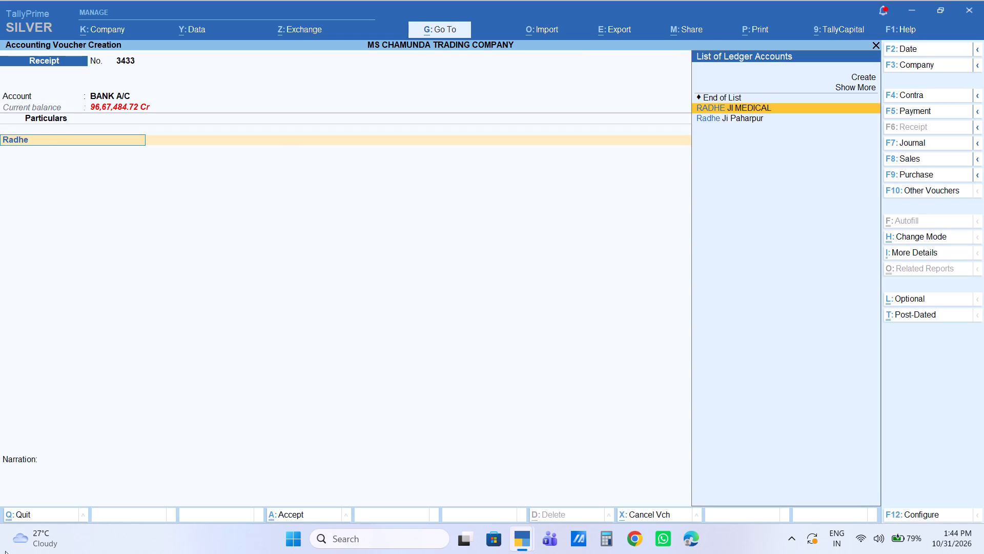
pyautogui.press('Down')
pyautogui.press('Return')
pyautogui.press('Return')
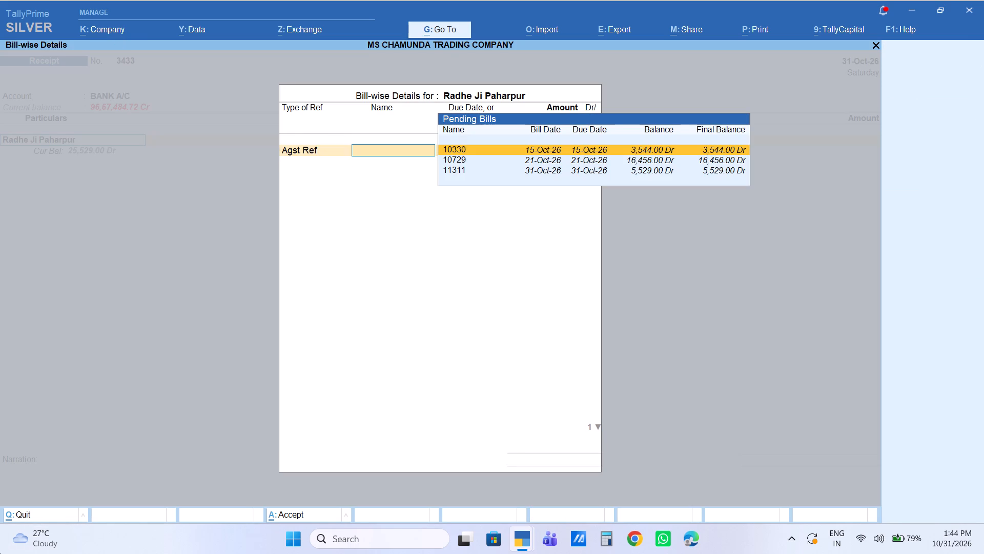
pyautogui.press('Escape')
pyautogui.press('Escape')
pyautogui.press('Escape')
pyautogui.press('Escape')
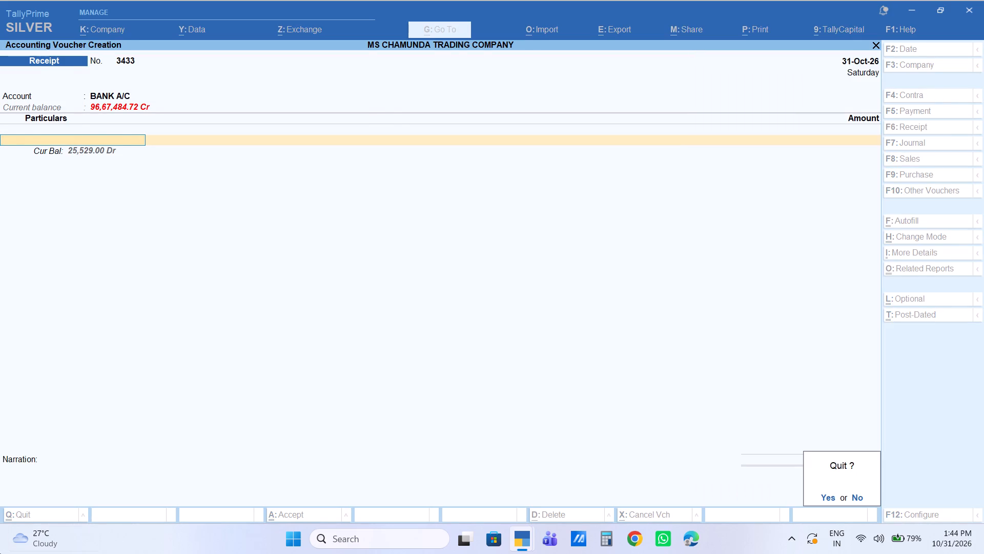
pyautogui.press('Escape')
# Open the ledger vouchers of the Paharpur party Radhe Ji from the account books.
pyautogui.press('d')
pyautogui.press('a')
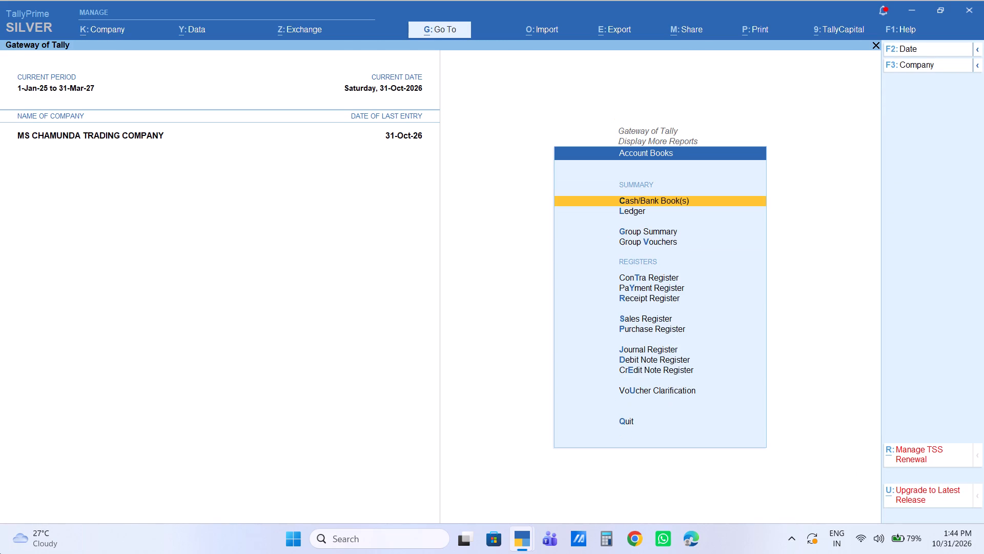
pyautogui.press('l')
pyautogui.press('r')
pyautogui.press('a')
pyautogui.press('d')
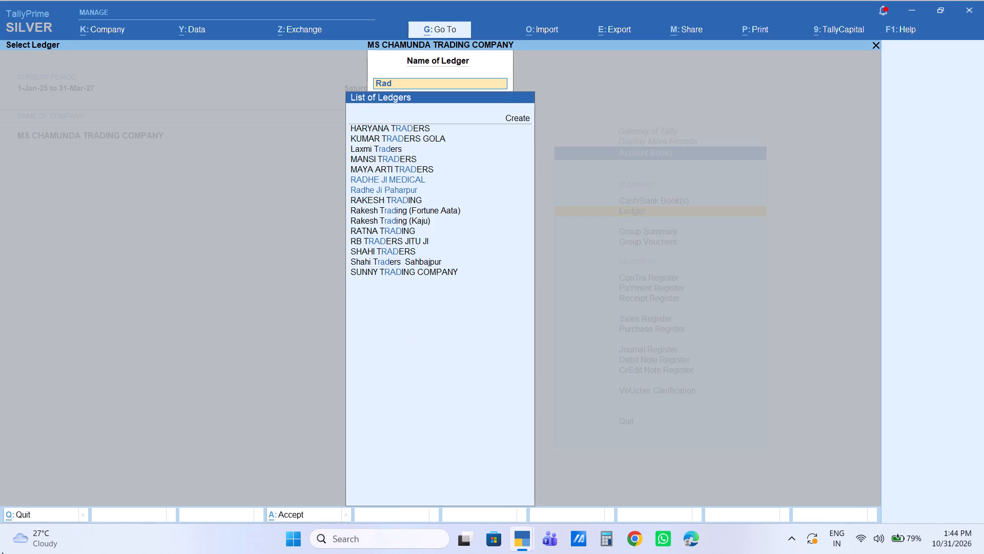
pyautogui.press('h')
pyautogui.press('e')
pyautogui.press('Down')
pyautogui.press('Down')
pyautogui.press('Return')
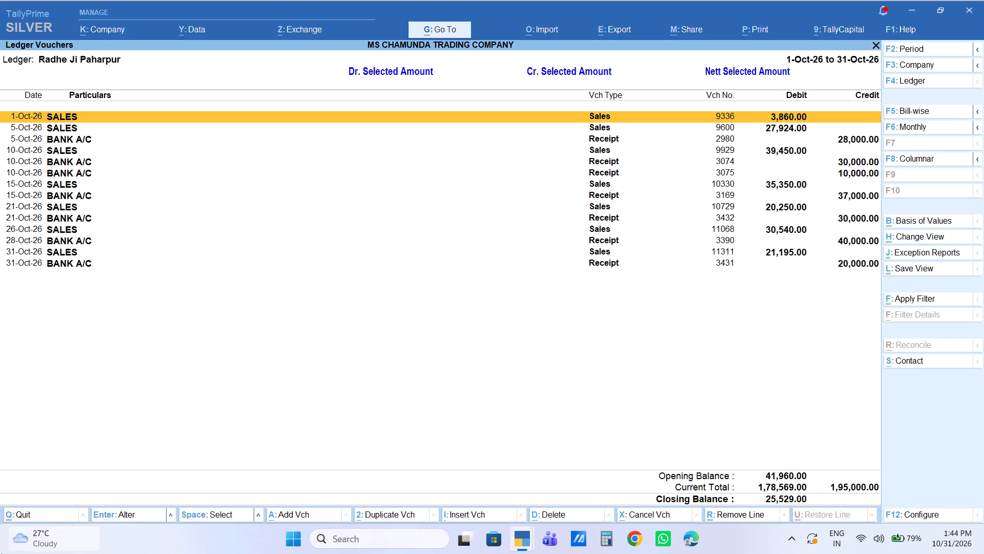
# Open the Paharpur party's 31-Oct-26 bank receipt 3431 for alteration from the ledger vouchers.
pyautogui.press('Down')
pyautogui.press('Down')
pyautogui.press('Down')
pyautogui.press('Down')
pyautogui.press('Down')
pyautogui.press('Down')
pyautogui.press('Down')
pyautogui.press('Down')
pyautogui.press('Down')
pyautogui.press('Down')
pyautogui.press('Down')
pyautogui.press('Down')
pyautogui.press('Down')
pyautogui.press('Down')
pyautogui.press('Down')
pyautogui.press('Down')
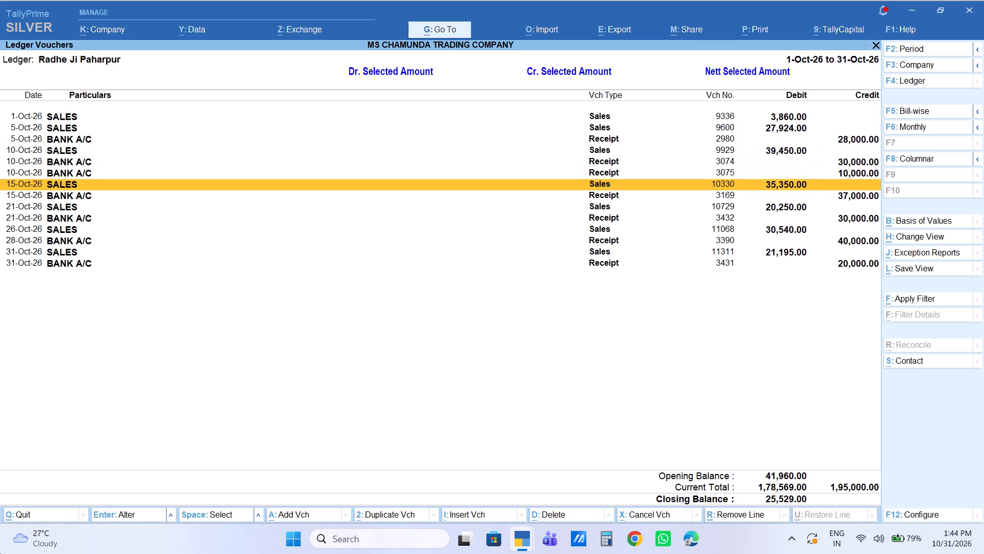
pyautogui.press('Return')
# Reassign the receipt's third Agst Ref allocation, the 15,666 credit, to pending bill 10729.
pyautogui.press('Return')
pyautogui.press('Return')
pyautogui.press('Return')
pyautogui.press('Return')
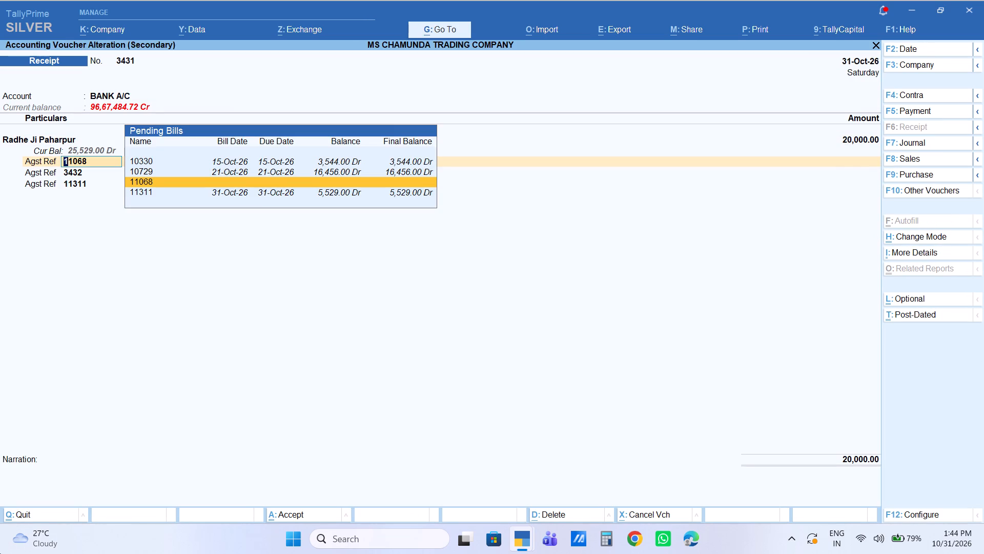
pyautogui.press('Return')
pyautogui.press('Return')
pyautogui.press('Return')
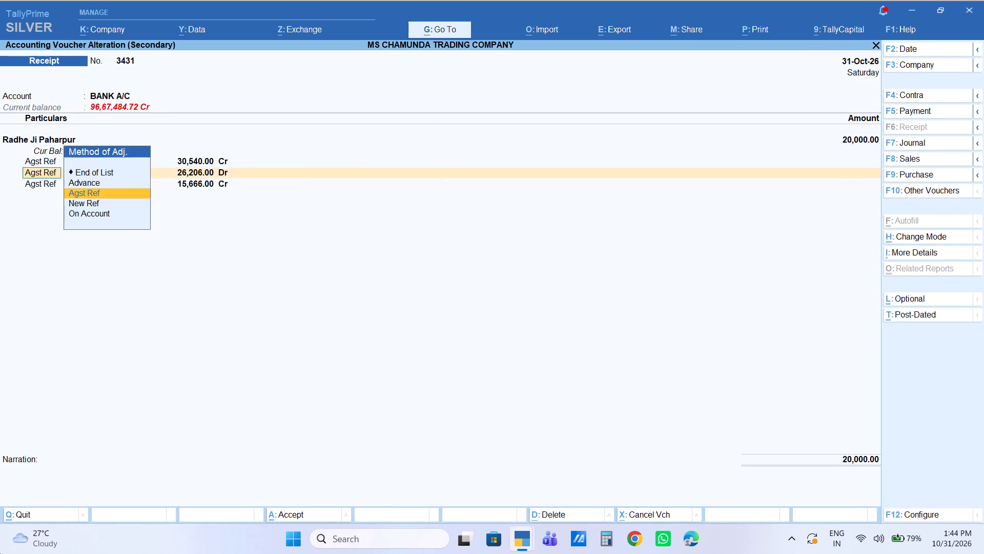
pyautogui.press('Return')
pyautogui.press('Return')
pyautogui.press('Return')
pyautogui.press('Return')
pyautogui.press('Return')
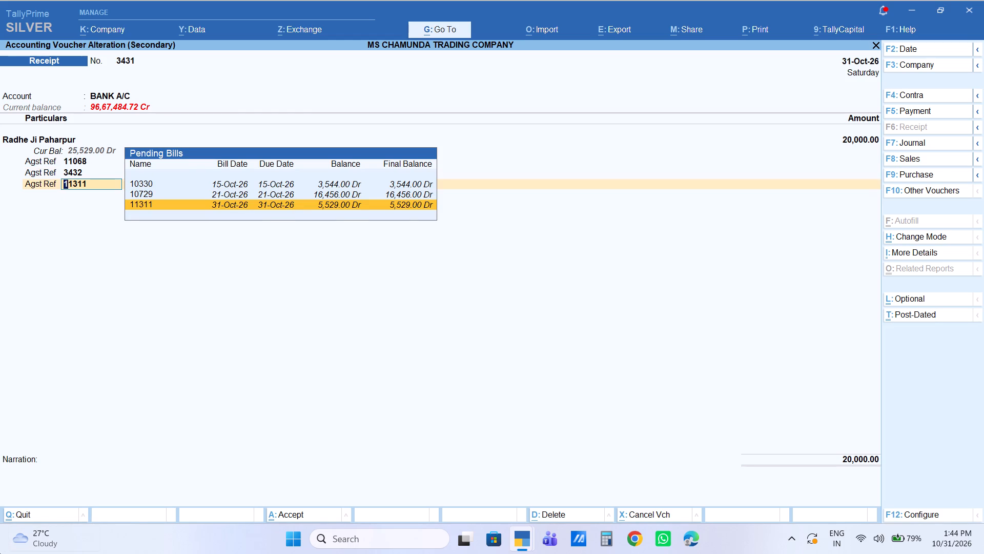
pyautogui.press('Up')
pyautogui.press('Return')
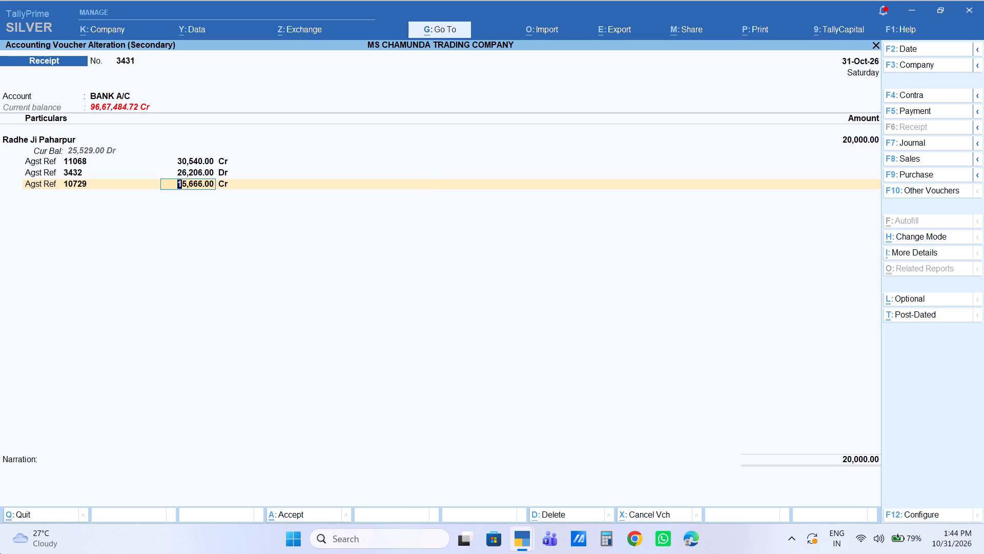
# Finish the allocations, accept the altered receipt 3431 and return to the main gateway.
pyautogui.press('Return')
pyautogui.press('Return')
pyautogui.press('Return')
pyautogui.press('Return')
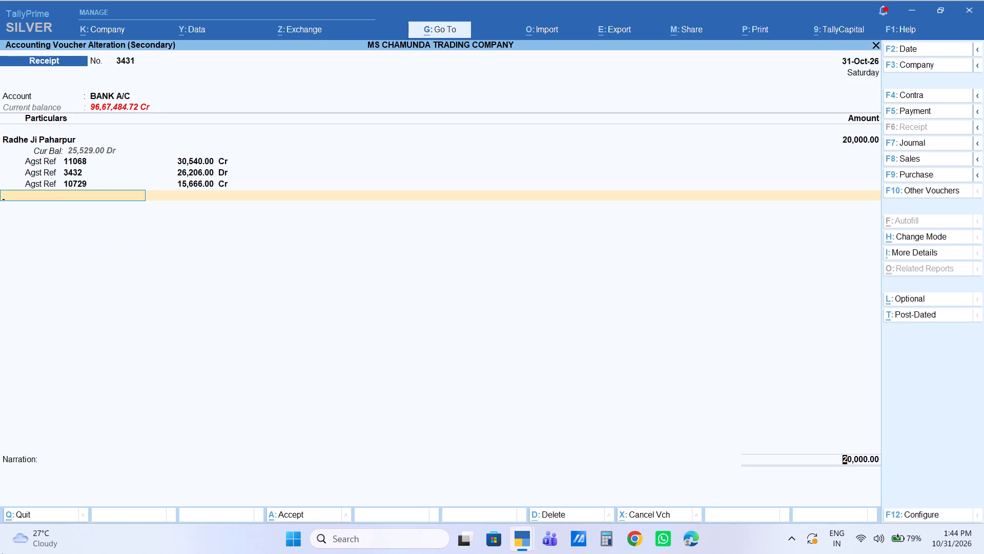
pyautogui.press('Return')
pyautogui.press('Return')
pyautogui.press('Return')
pyautogui.press('Return')
pyautogui.press('Return')
pyautogui.press('Return')
pyautogui.press('Return')
pyautogui.press('Return')
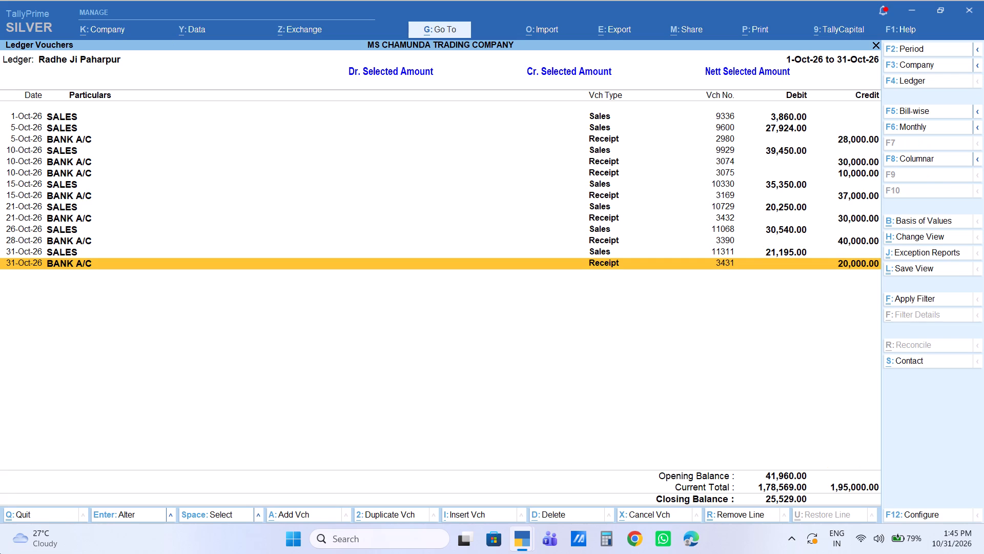
pyautogui.press('Escape')
pyautogui.press('Escape')
pyautogui.press('Escape')
pyautogui.press('Escape')
pyautogui.press('Escape')
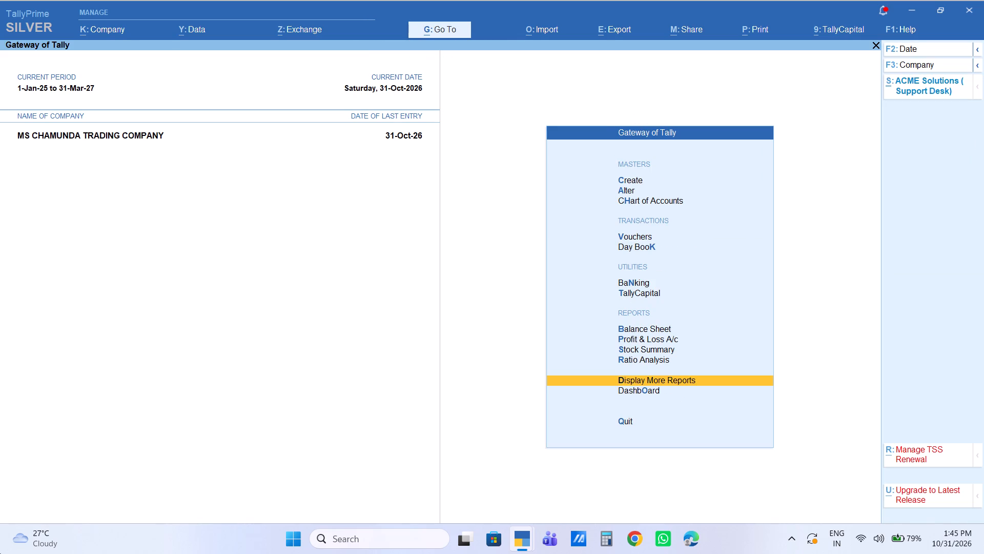
pyautogui.press('v')
pyautogui.press('Return')
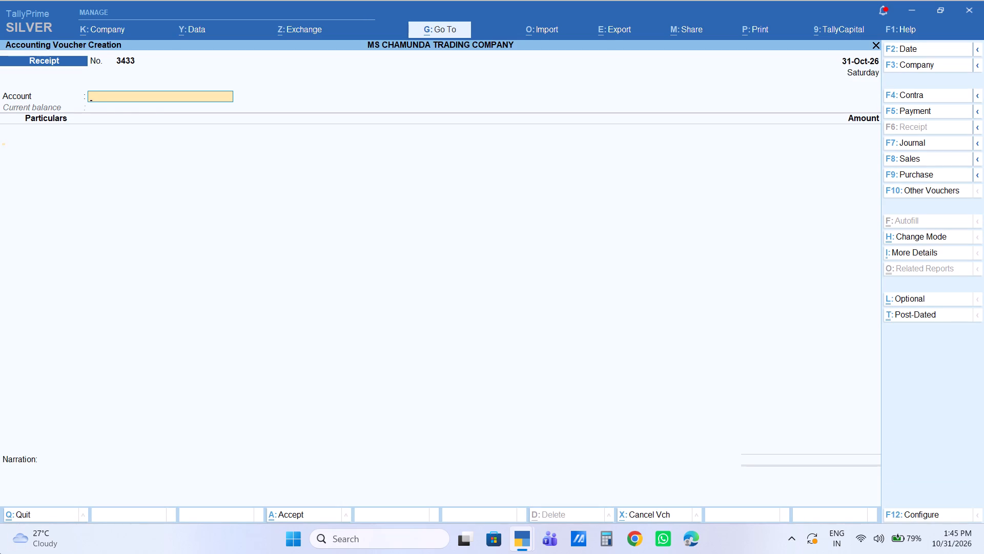
pyautogui.press('r')
pyautogui.press('a')
pyautogui.press('d')
pyautogui.press('h')
pyautogui.press('e')
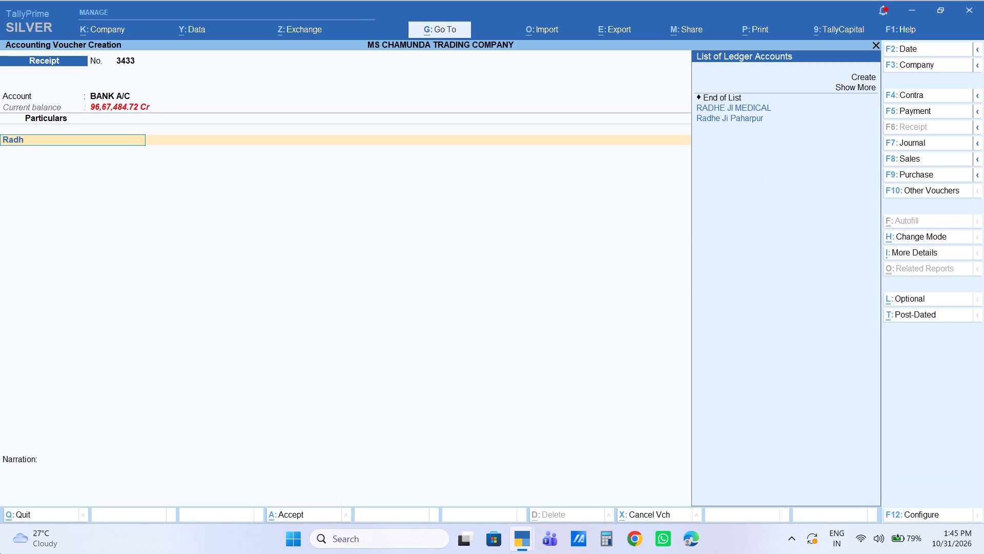
pyautogui.press('Down')
pyautogui.press('Down')
pyautogui.press('Return')
pyautogui.press('Return')
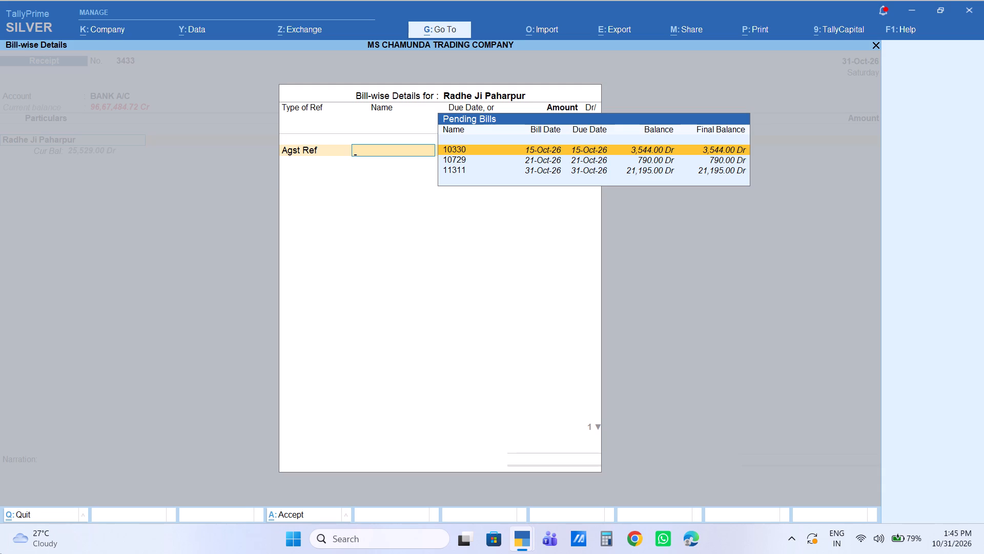
pyautogui.press('Escape')
pyautogui.press('Escape')
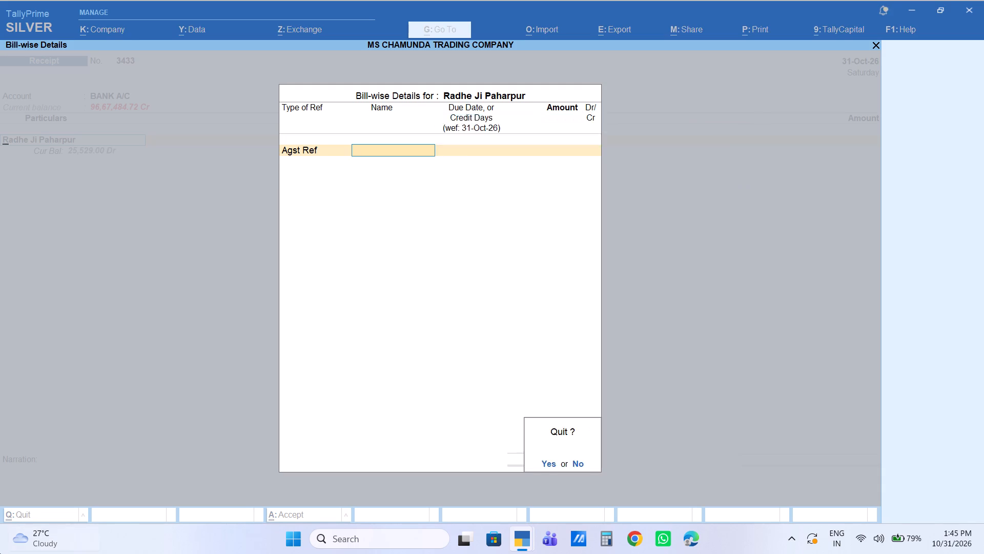
pyautogui.press('Escape')
pyautogui.press('Escape')
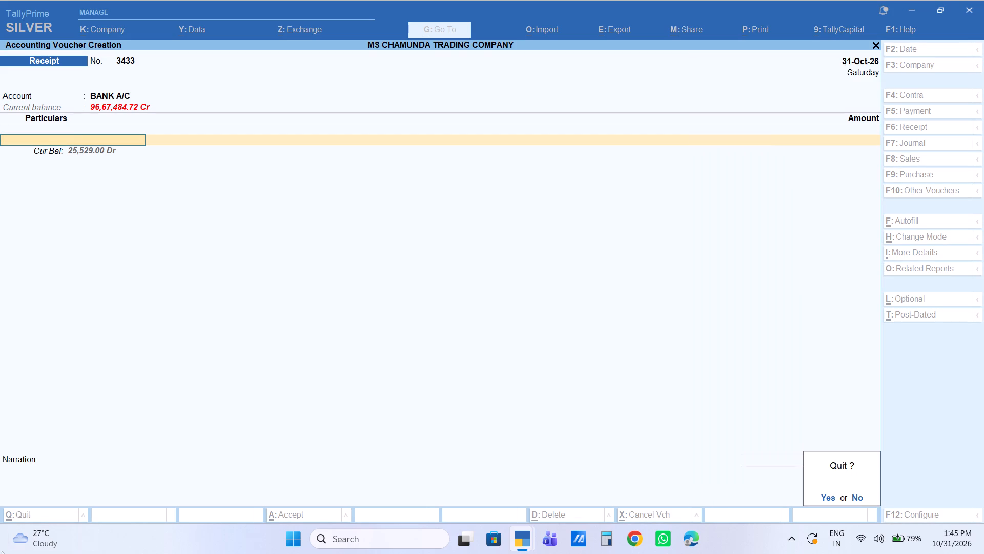
pyautogui.press('Return')
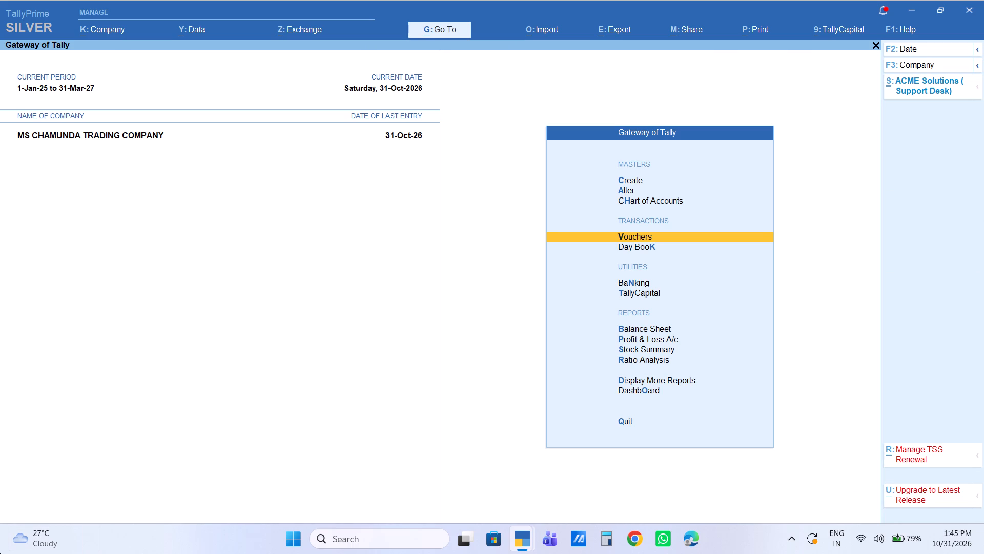
# Start a receipt dated 31-Oct-26 into BANK A/C for the Narma party Sanjay Ji.
pyautogui.press('Return')
pyautogui.press('Return')
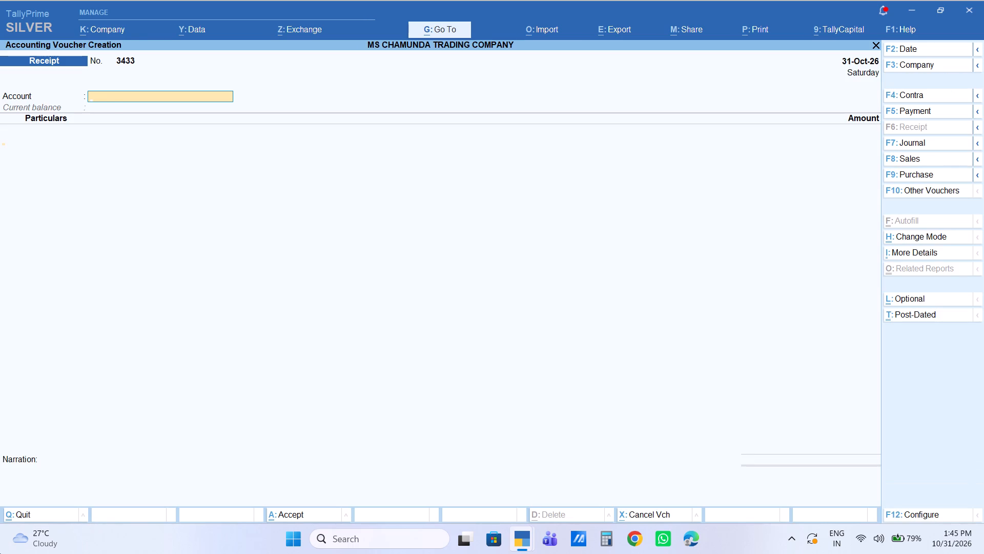
pyautogui.press('s')
pyautogui.press('a')
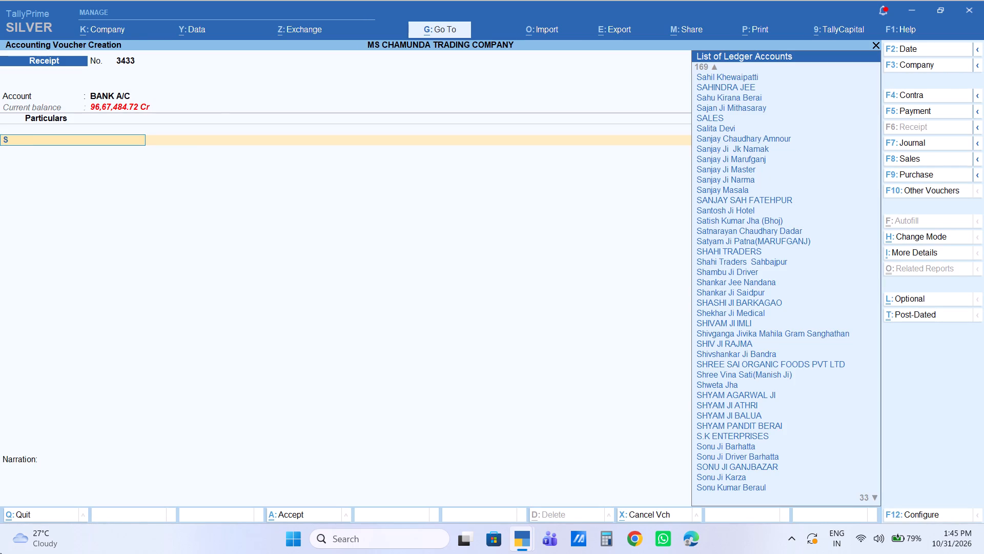
pyautogui.press('n')
pyautogui.press('j')
pyautogui.press('a')
pyautogui.press('y')
pyautogui.press('Down')
pyautogui.press('Down')
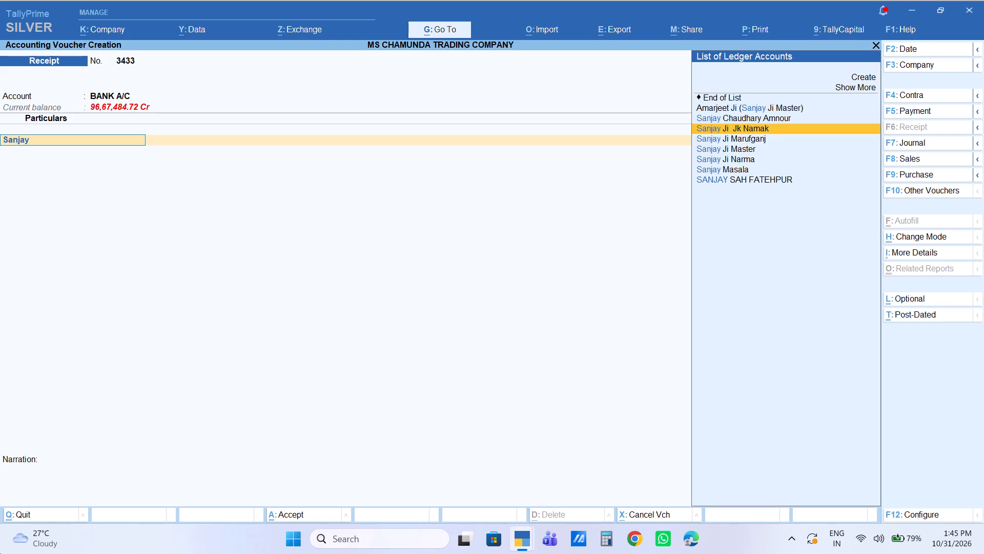
pyautogui.press('Down')
pyautogui.press('Down')
pyautogui.press('Down')
pyautogui.press('Return')
pyautogui.press('Return')
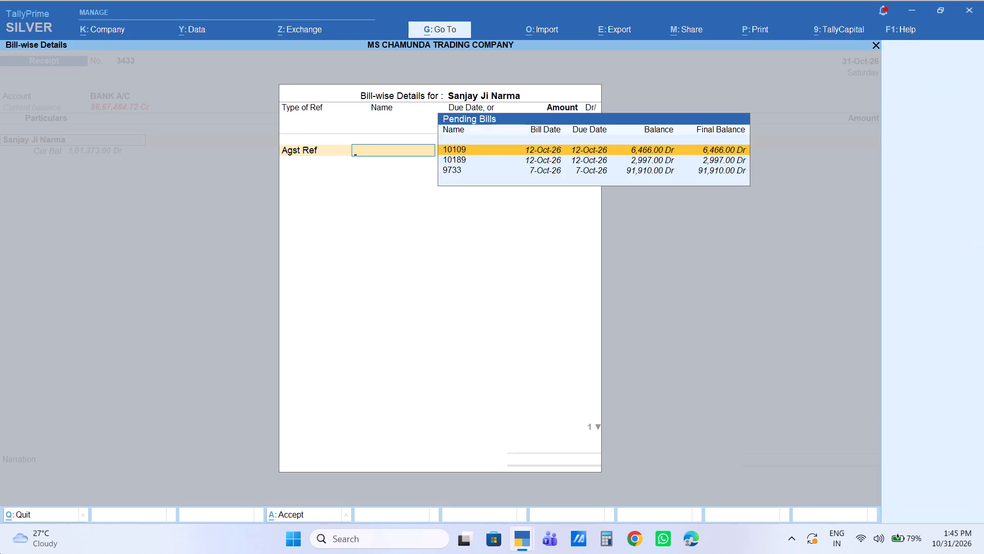
pyautogui.press('Down')
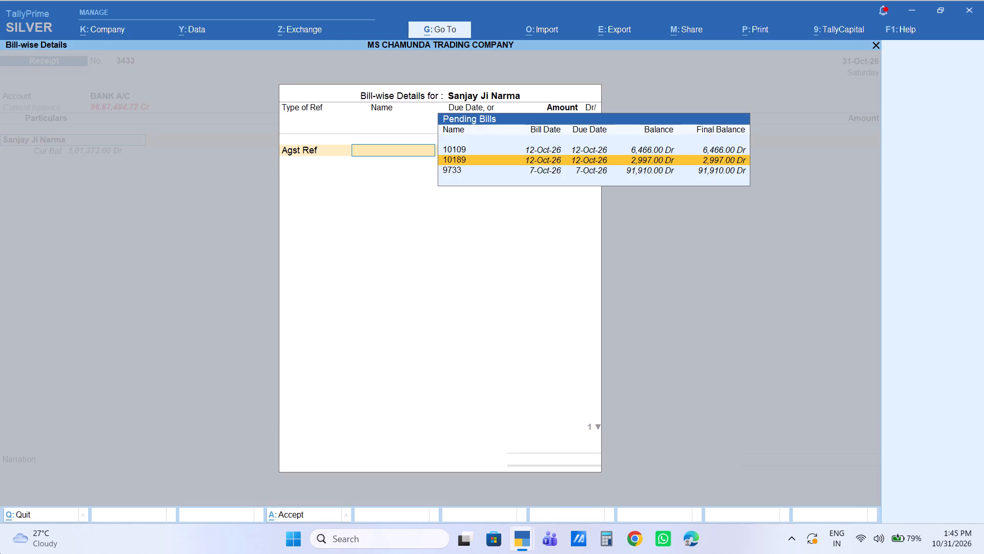
pyautogui.press('Down')
pyautogui.press('Return')
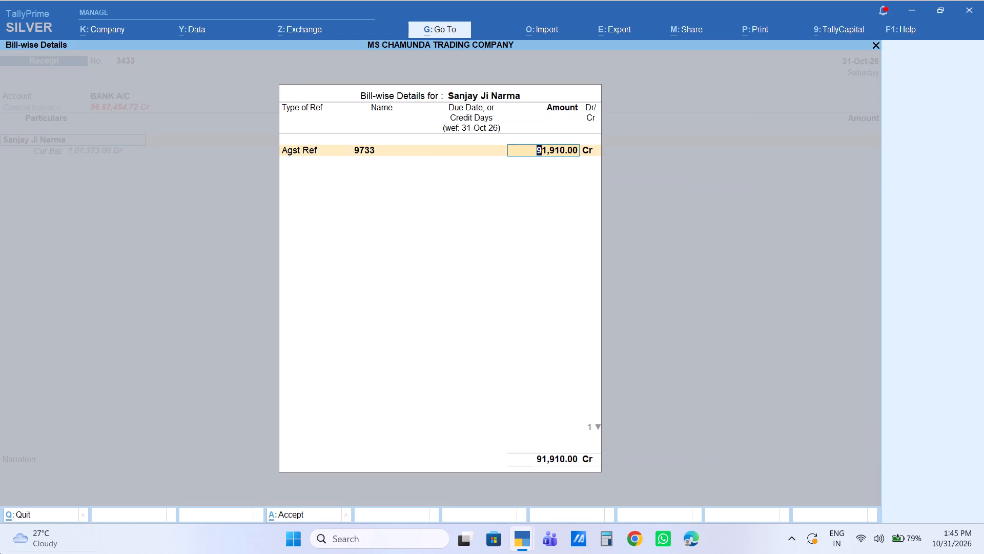
pyautogui.press('1')
pyautogui.press('0')
pyautogui.press('0')
pyautogui.press('0')
pyautogui.press('0')
pyautogui.press('Return')
pyautogui.press('Return')
pyautogui.press('Return')
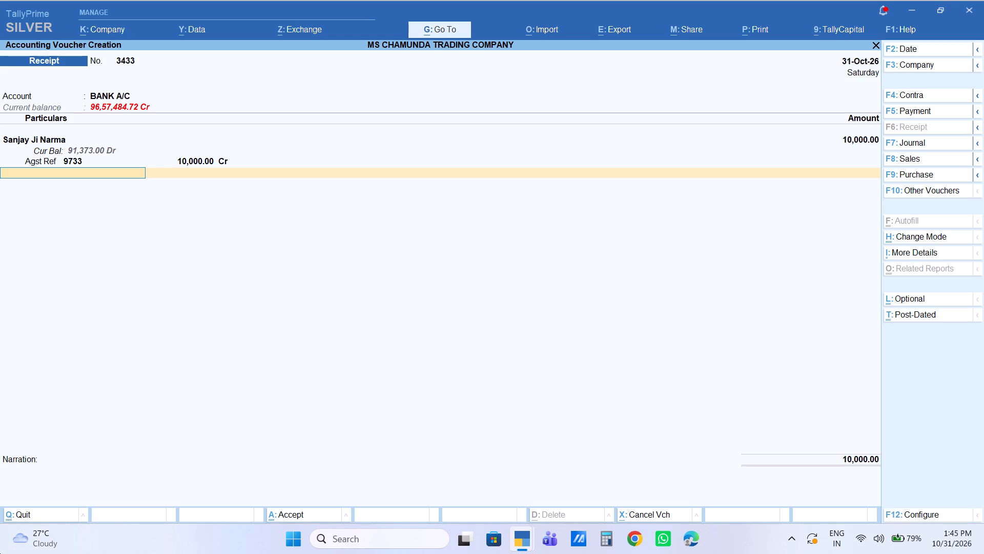
# Keep the Cheque/DD bank allocation without instrument details and accept the Narma party's 10,000 receipt with a blank narration.
pyautogui.press('Return')
pyautogui.press('Return')
pyautogui.press('Return')
pyautogui.press('Return')
pyautogui.press('Return')
pyautogui.press('Return')
pyautogui.press('Return')
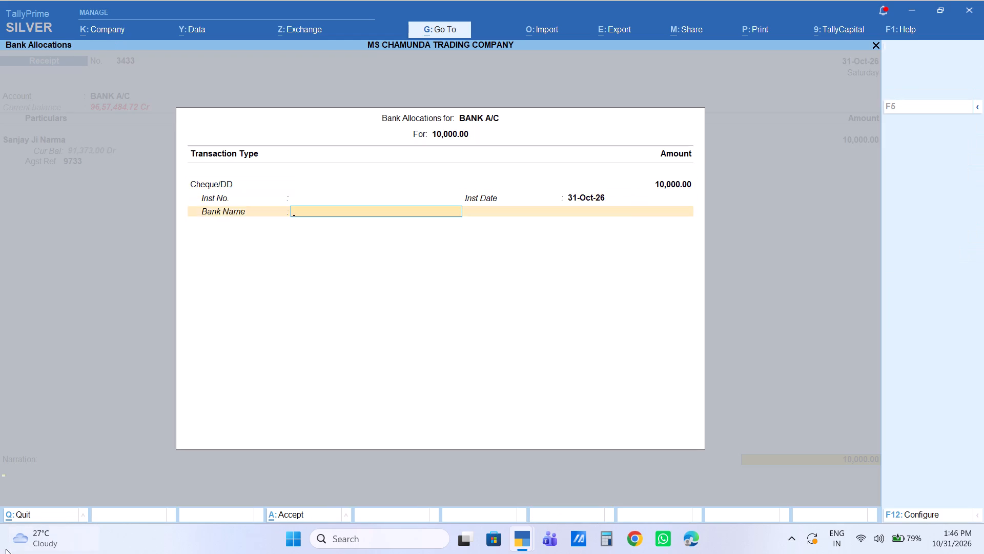
pyautogui.press('Return')
pyautogui.press('Return')
pyautogui.press('Return')
pyautogui.press('Return')
# Start a BANK A/C receipt for the Mithasaray party Sajan Ji, allocating 3,300 credit as Agst Ref to pending bill 11223.
pyautogui.press('BackSpace')
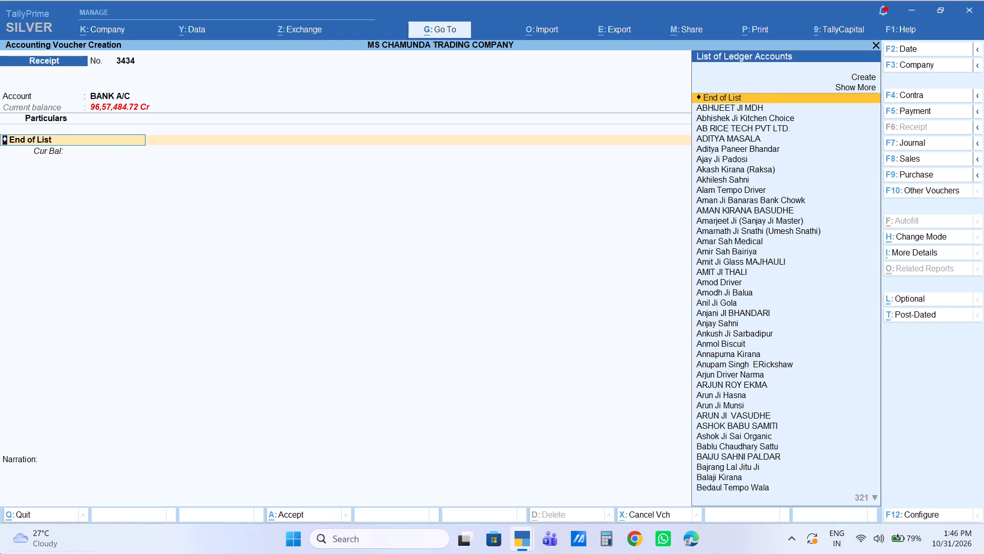
pyautogui.press('s')
pyautogui.press('a')
pyautogui.press('j')
pyautogui.press('a')
pyautogui.press('n')
pyautogui.press('Return')
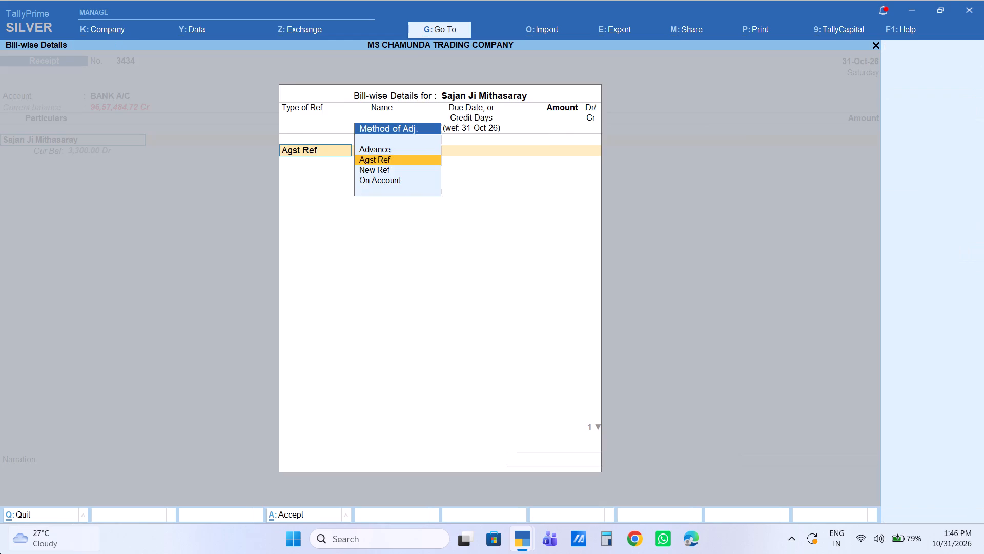
pyautogui.press('Return')
pyautogui.press('Return')
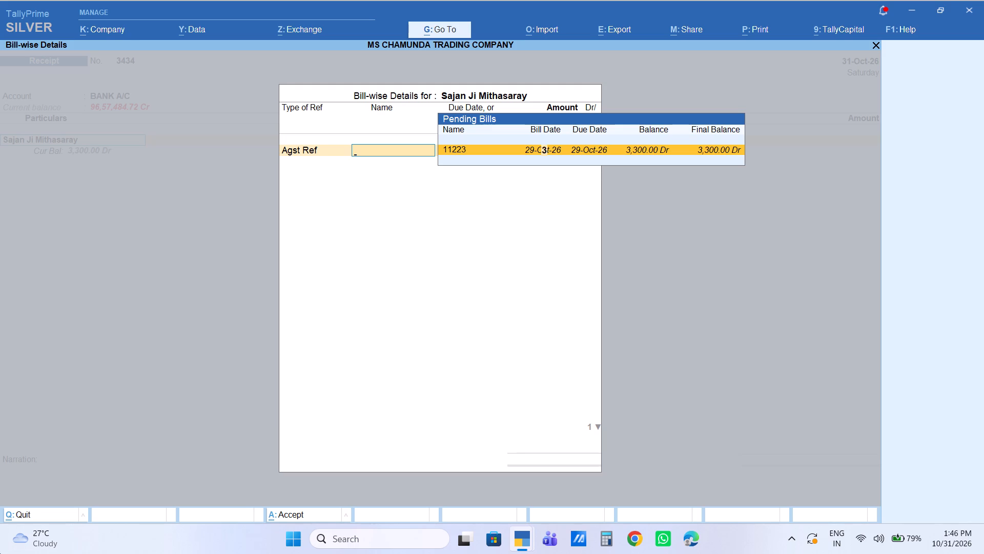
pyautogui.press('Return')
pyautogui.press('Return')
pyautogui.press('Return')
# Finish the bill and bank allocations and accept the Mithasaray party's 3,300 receipt with a blank narration.
pyautogui.press('Return')
pyautogui.press('Return')
pyautogui.press('Return')
pyautogui.press('Return')
pyautogui.press('Return')
pyautogui.press('Return')
pyautogui.press('Return')
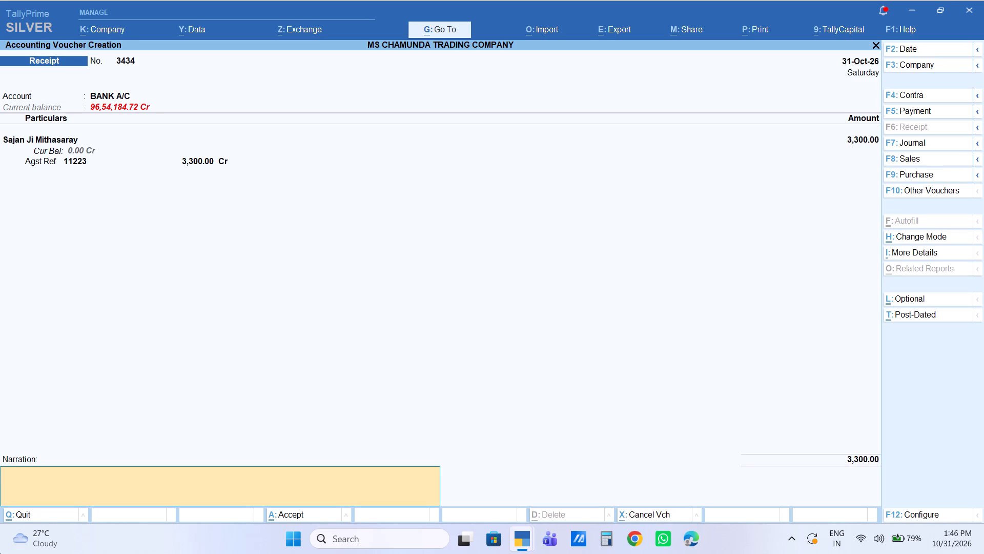
pyautogui.press('Return')
pyautogui.press('Return')
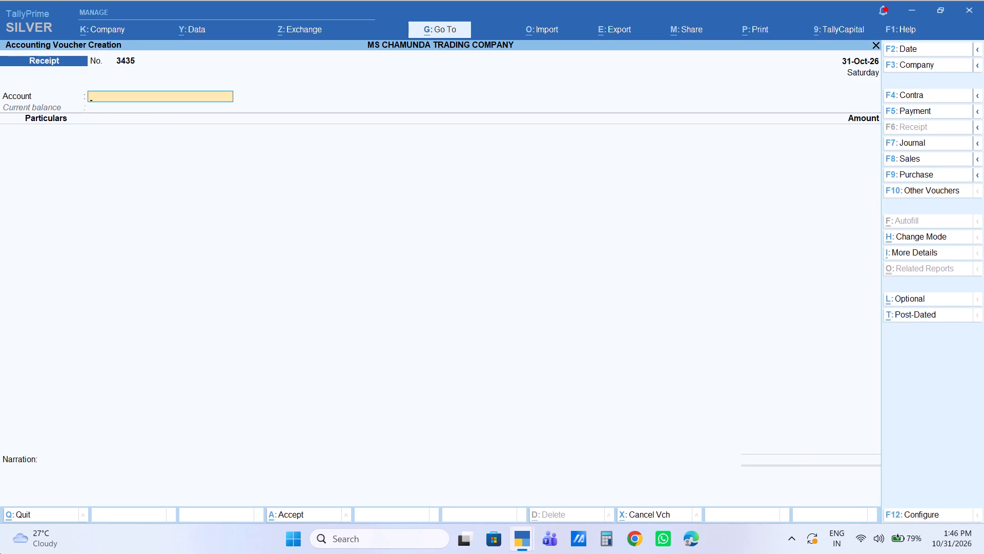
pyautogui.press('Return')
pyautogui.press('d')
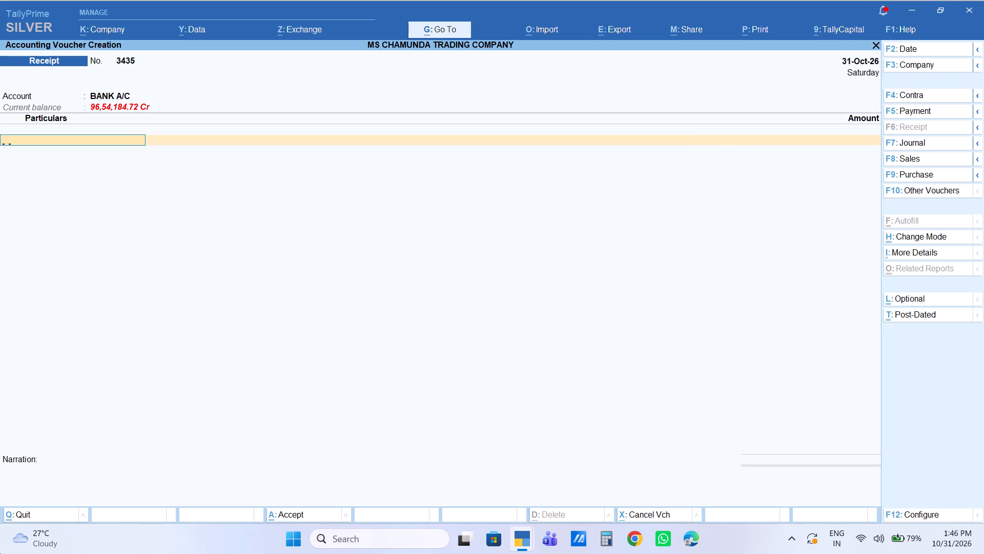
pyautogui.press('h')
pyautogui.press('a')
pyautogui.press('r')
pyautogui.press('m')
pyautogui.press('e')
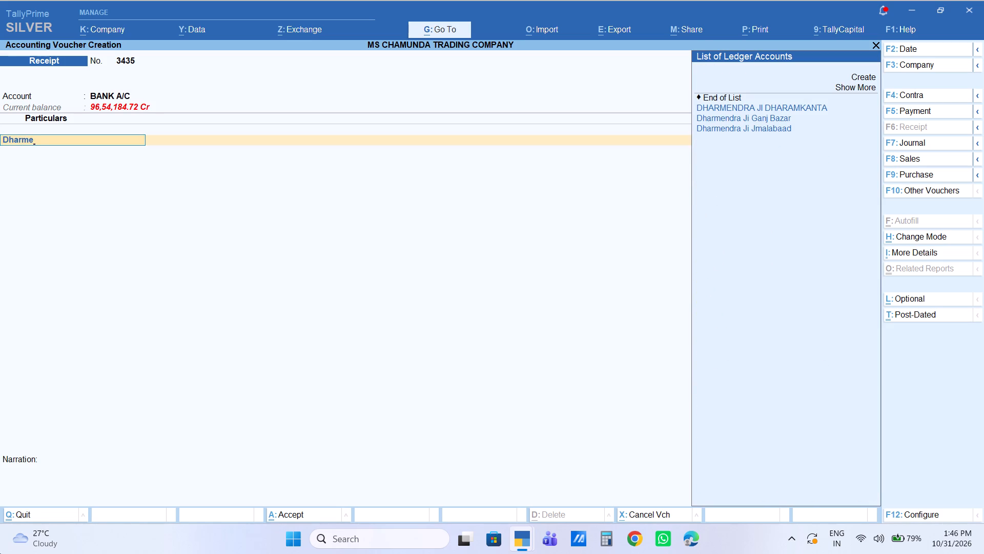
pyautogui.press('Down')
pyautogui.press('Down')
pyautogui.press('Down')
pyautogui.press('Return')
# Add Agst Ref allocations for the Jmalabaad party: 12,465 credit against bill 8436 and 4,650 credit against bill 8870.
pyautogui.press('Return')
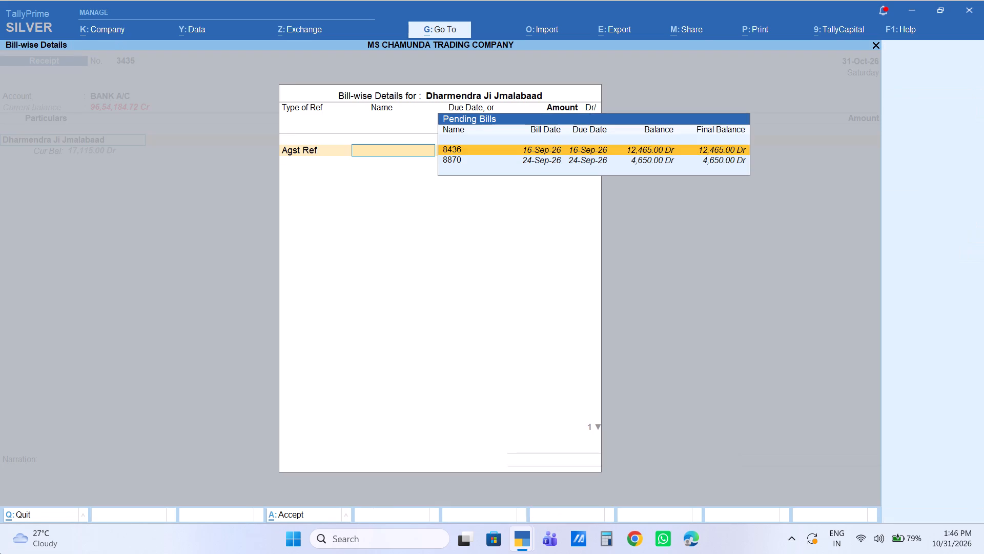
pyautogui.press('Return')
pyautogui.press('Return')
pyautogui.press('Return')
pyautogui.press('Down')
pyautogui.press('Down')
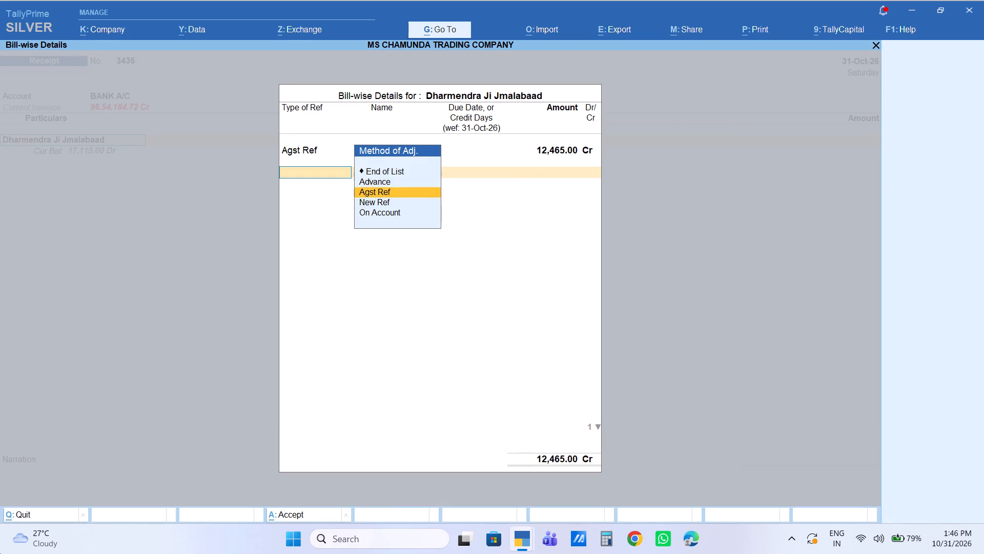
pyautogui.press('Return')
pyautogui.press('Return')
pyautogui.press('Return')
pyautogui.press('Return')
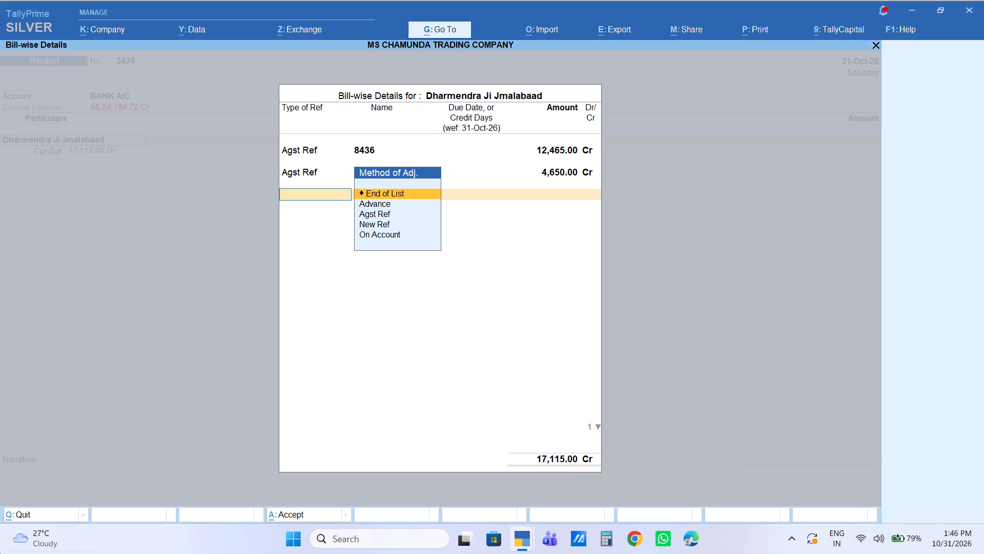
# Add an Advance allocation of 2,885 credit for the Jmalabaad party and finish the bill-wise details.
pyautogui.press('Down')
pyautogui.press('Down')
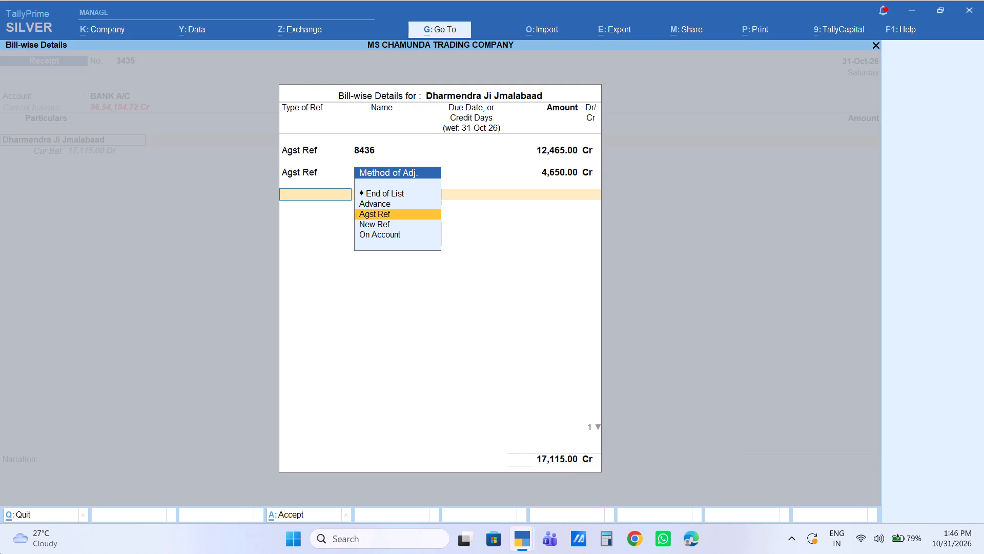
pyautogui.press('Up')
pyautogui.press('Return')
pyautogui.press('Return')
pyautogui.press('Return')
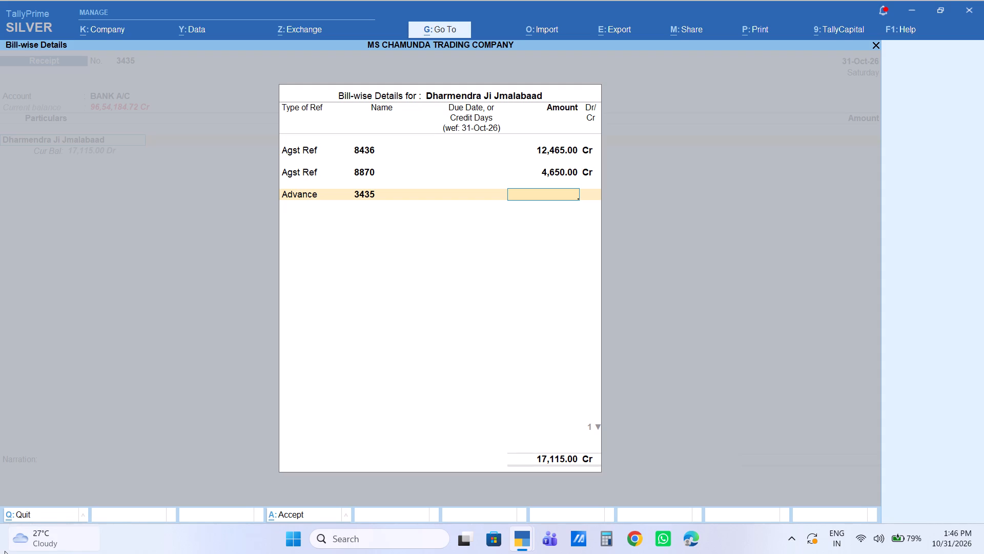
pyautogui.press('2')
pyautogui.press('8')
pyautogui.press('8')
pyautogui.press('5')
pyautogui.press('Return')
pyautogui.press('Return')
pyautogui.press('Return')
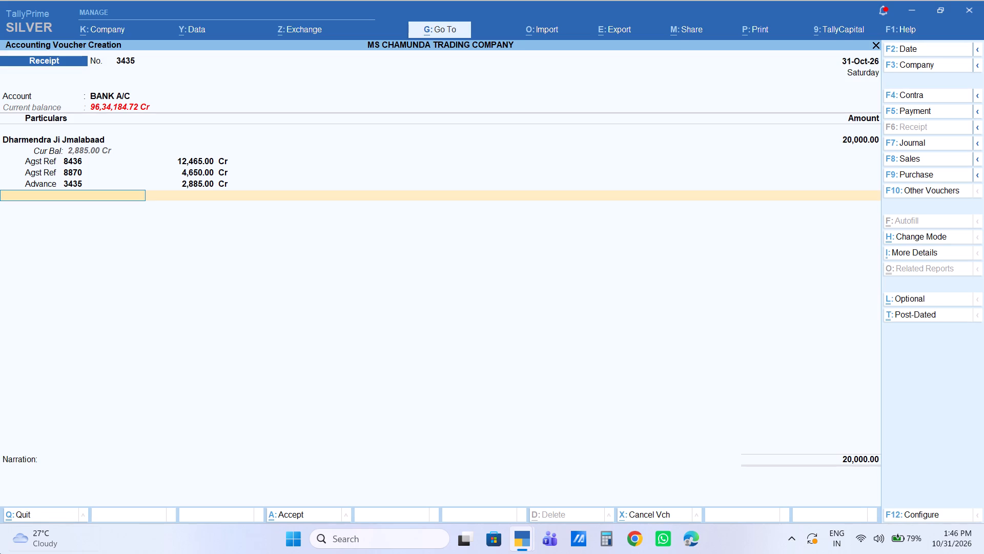
# Complete the bank allocation and accept the Jmalabaad party's 20,000 receipt with a blank narration.
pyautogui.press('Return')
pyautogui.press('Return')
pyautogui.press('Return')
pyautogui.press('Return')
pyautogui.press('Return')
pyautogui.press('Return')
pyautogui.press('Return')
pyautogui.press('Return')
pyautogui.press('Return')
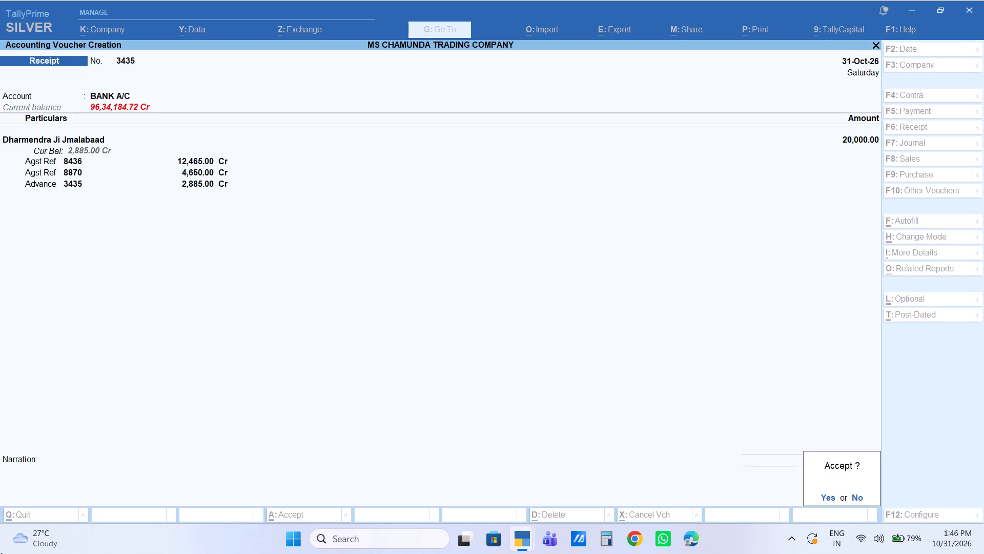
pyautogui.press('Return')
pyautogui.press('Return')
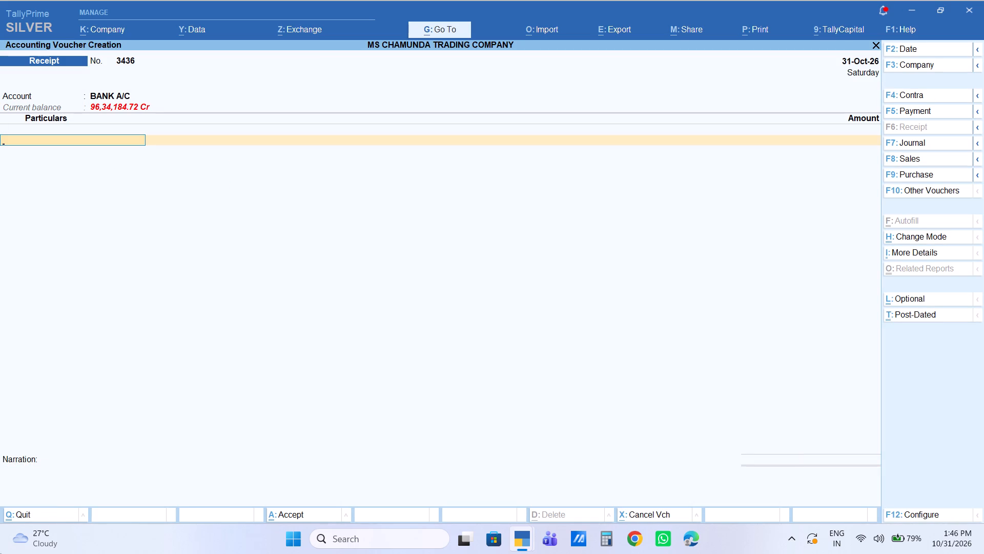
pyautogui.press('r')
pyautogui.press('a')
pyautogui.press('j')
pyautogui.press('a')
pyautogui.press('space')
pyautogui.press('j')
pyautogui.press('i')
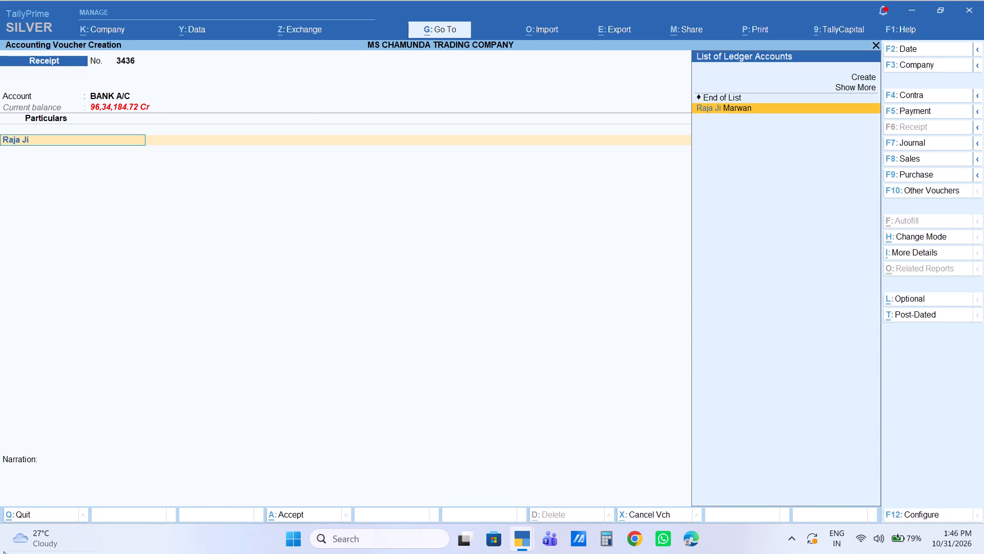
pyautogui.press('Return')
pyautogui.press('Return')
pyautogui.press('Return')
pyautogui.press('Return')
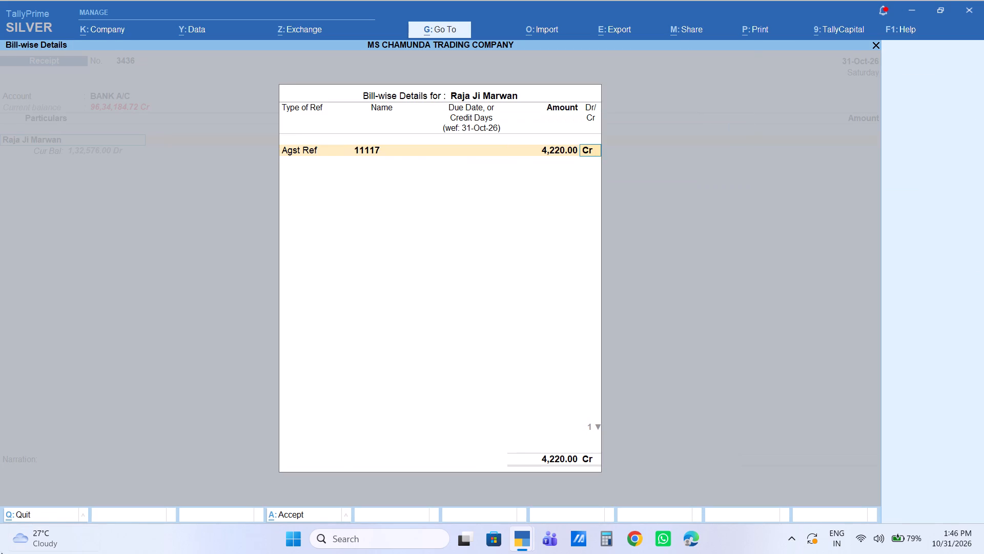
# Add an Agst Ref allocation of 60,290 credit against the Marwan party's pending bill 11172.
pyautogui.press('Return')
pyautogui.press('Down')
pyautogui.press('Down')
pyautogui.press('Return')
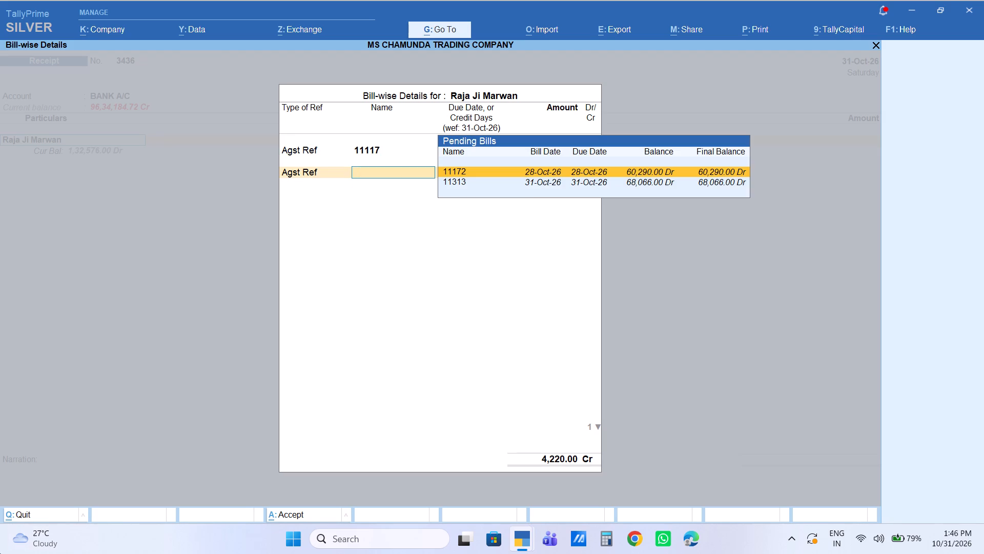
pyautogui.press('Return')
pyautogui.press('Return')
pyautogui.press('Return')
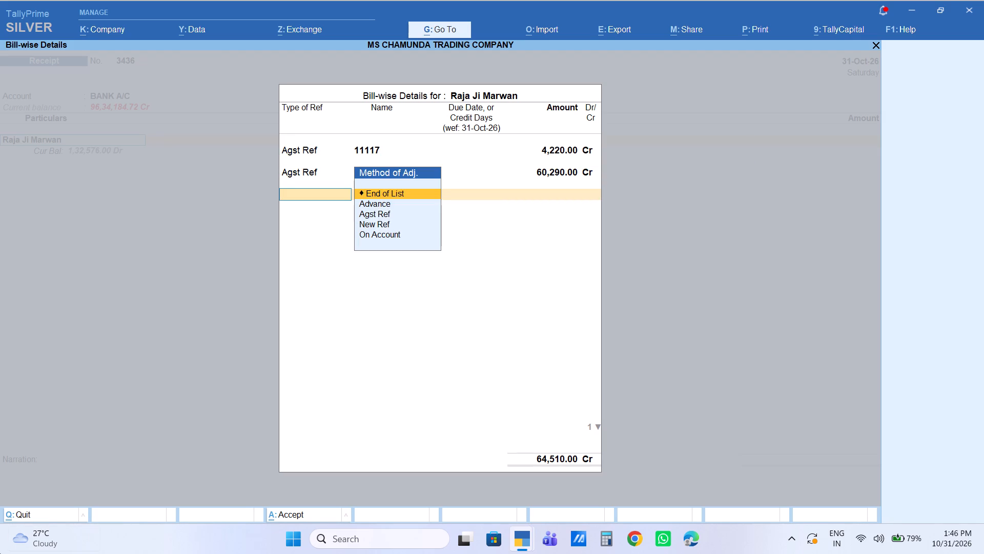
# Finish the bill and bank allocations and accept the Marwan party's 64,510 receipt with a blank narration.
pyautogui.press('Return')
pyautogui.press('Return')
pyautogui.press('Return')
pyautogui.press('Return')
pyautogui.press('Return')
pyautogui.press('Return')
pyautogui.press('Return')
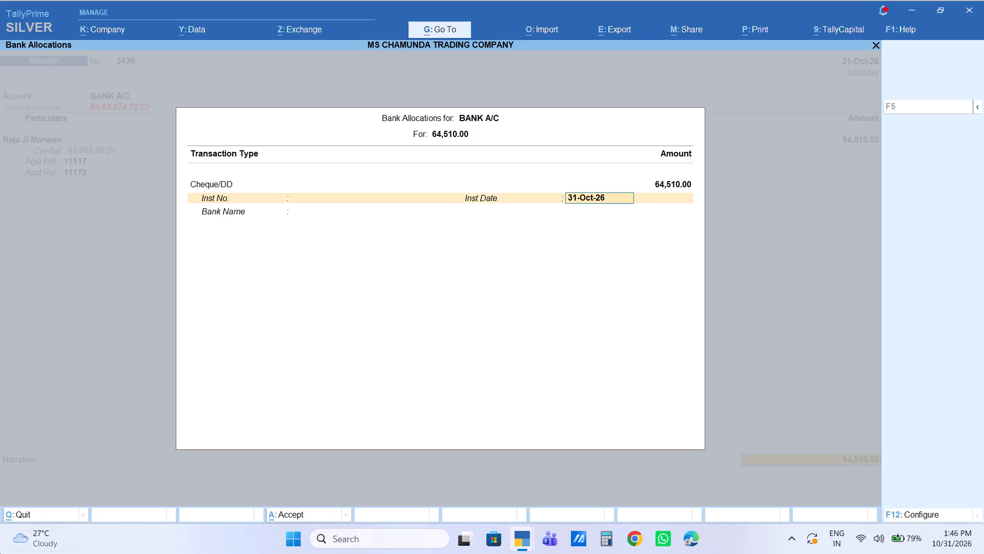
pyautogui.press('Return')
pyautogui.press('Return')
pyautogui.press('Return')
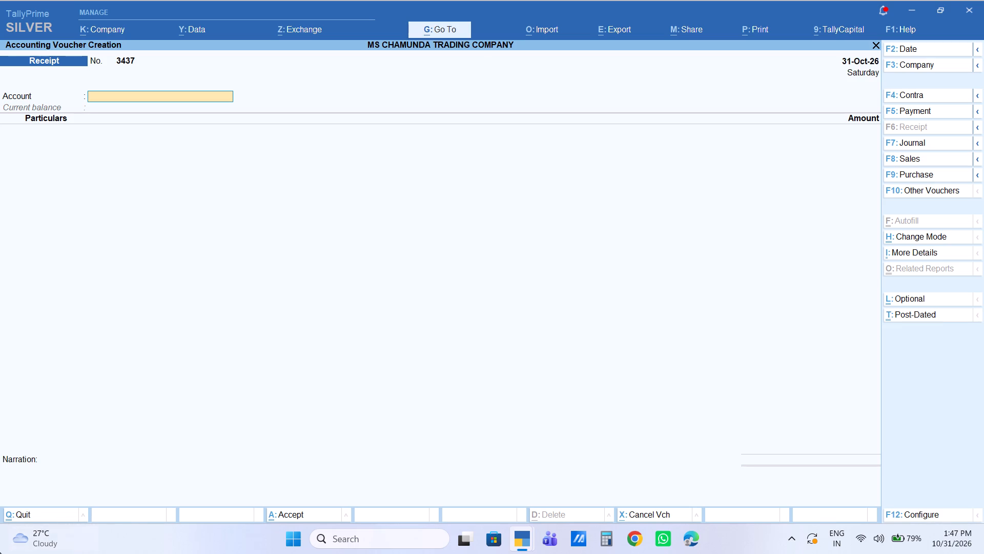
# Quit voucher creation back to the Gateway of Tally and minimise TallyPrime to reach the desktop.
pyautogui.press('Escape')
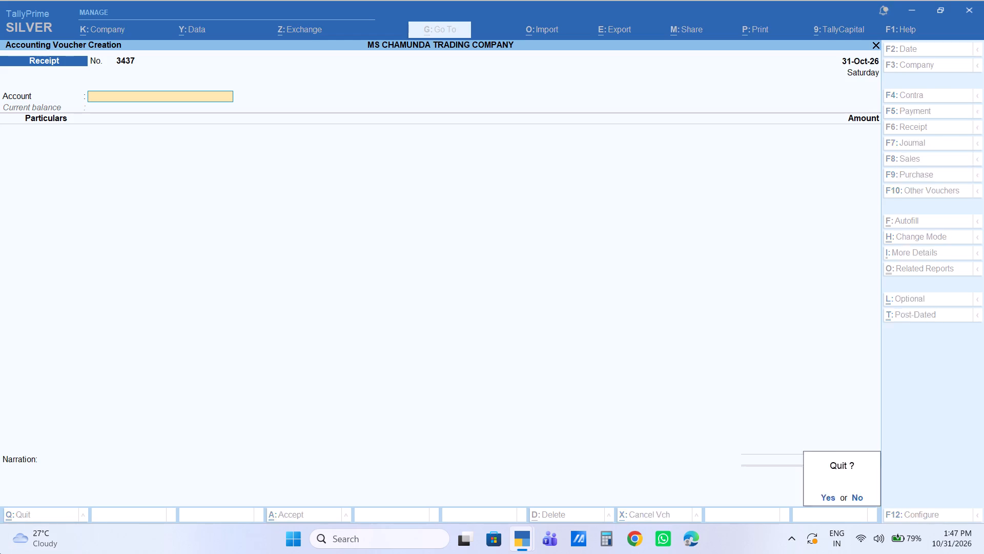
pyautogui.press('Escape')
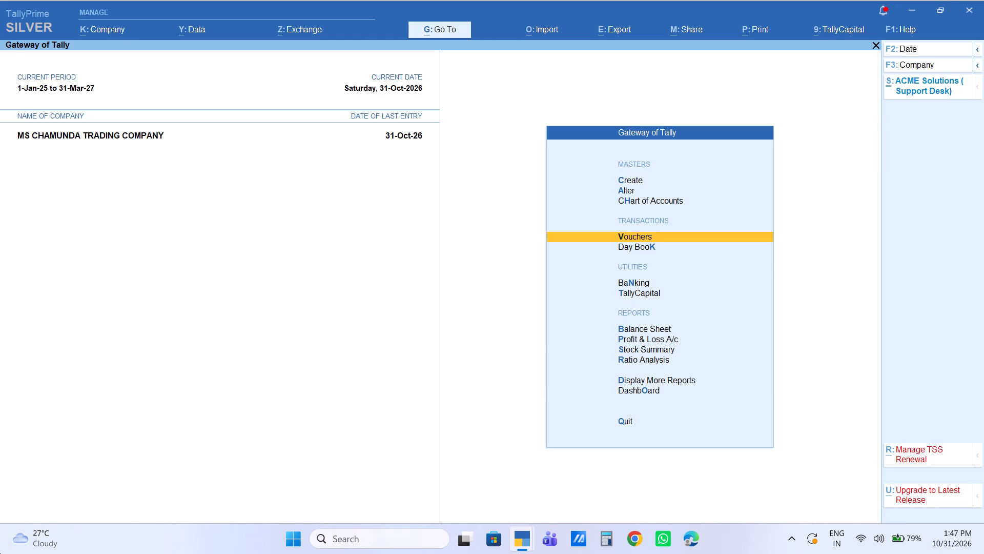
pyautogui.doubleClick(915, 8)
pyautogui.click(909, 4)
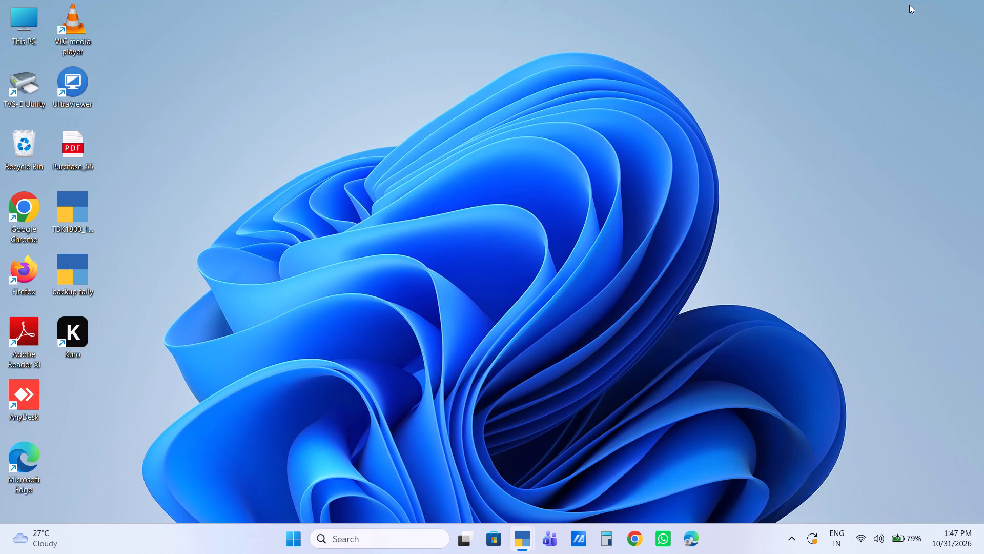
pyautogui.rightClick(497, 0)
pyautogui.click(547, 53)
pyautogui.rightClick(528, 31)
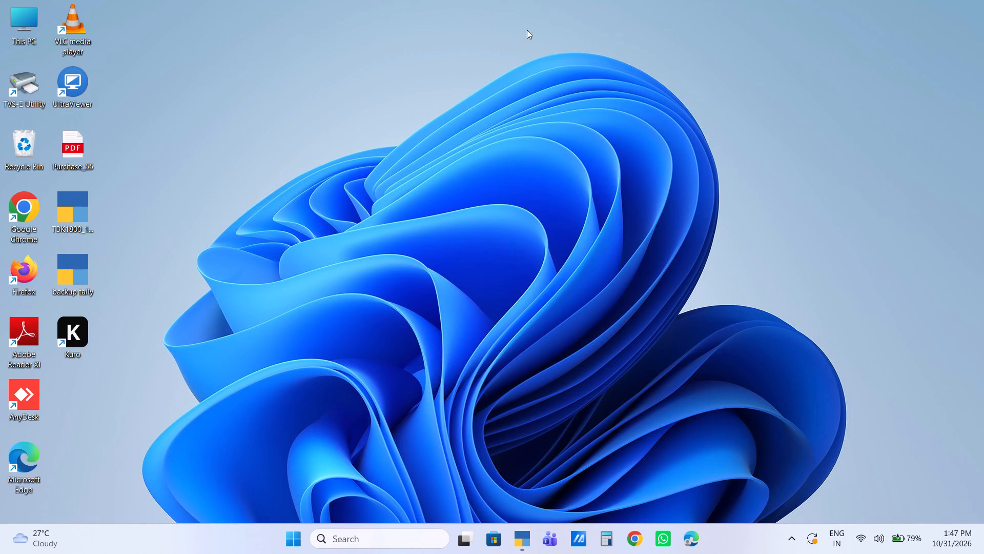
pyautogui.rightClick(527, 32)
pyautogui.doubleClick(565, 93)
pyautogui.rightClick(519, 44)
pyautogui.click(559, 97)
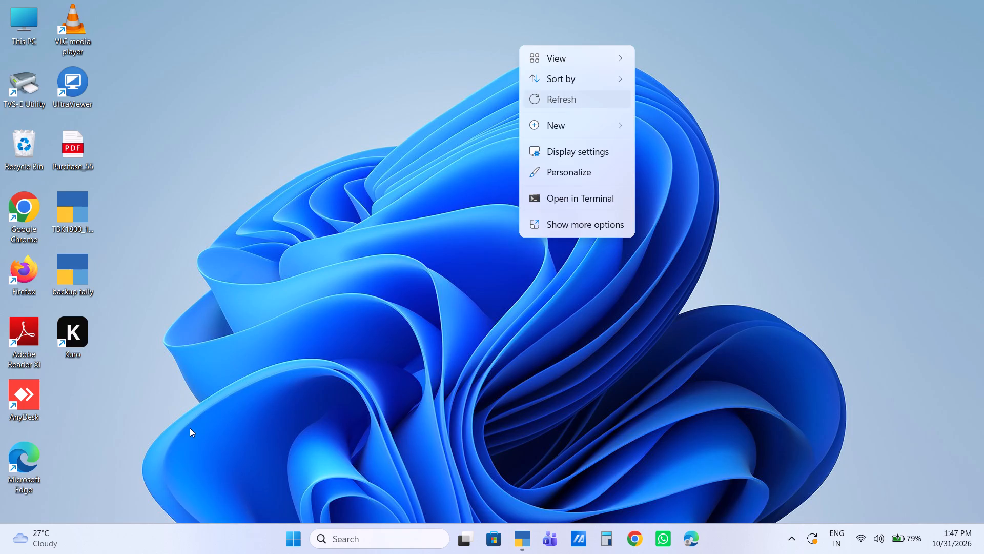
# Launch the Kuro application from the desktop.
pyautogui.doubleClick(68, 351)
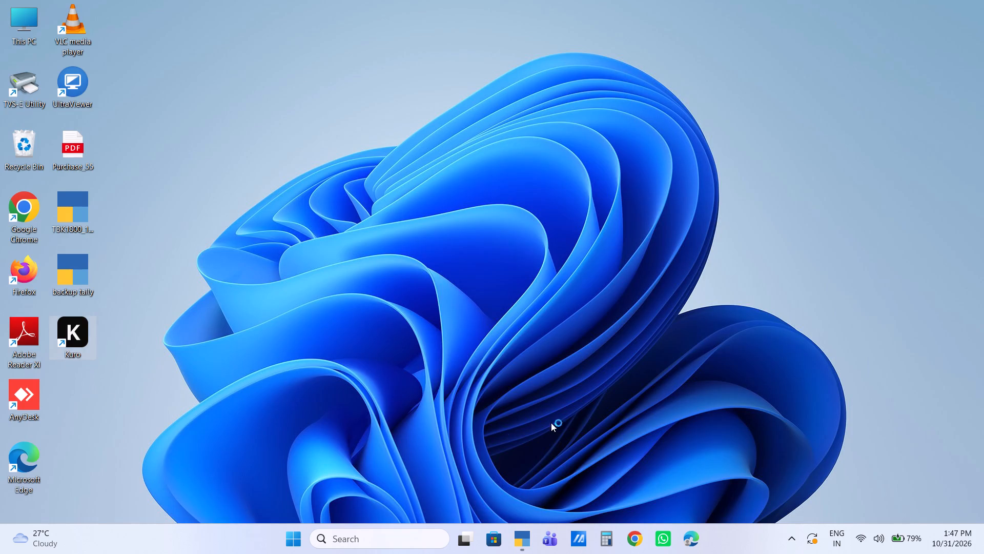
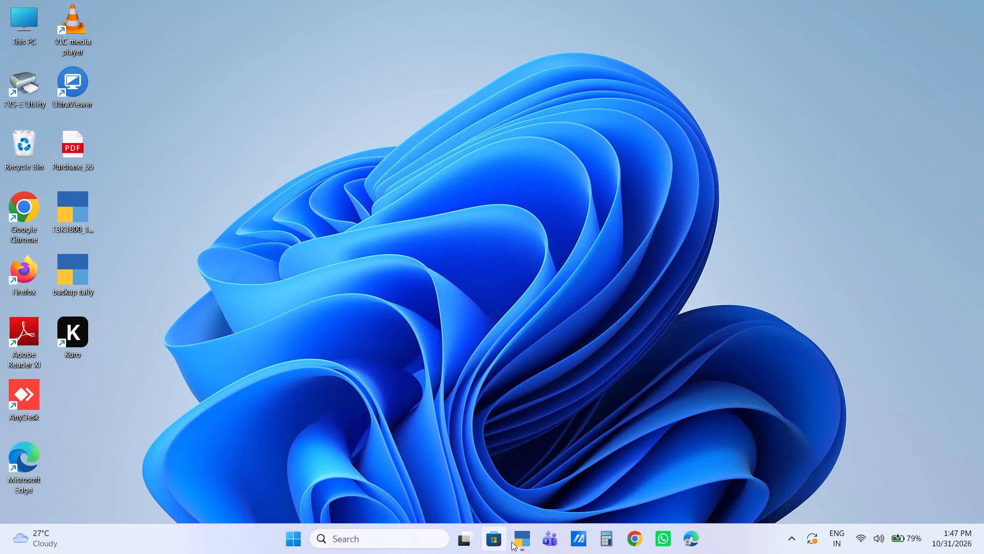
# Close the second TallyPrime window and bring the remaining one to the front at the Gateway of Tally.
pyautogui.click(525, 541)
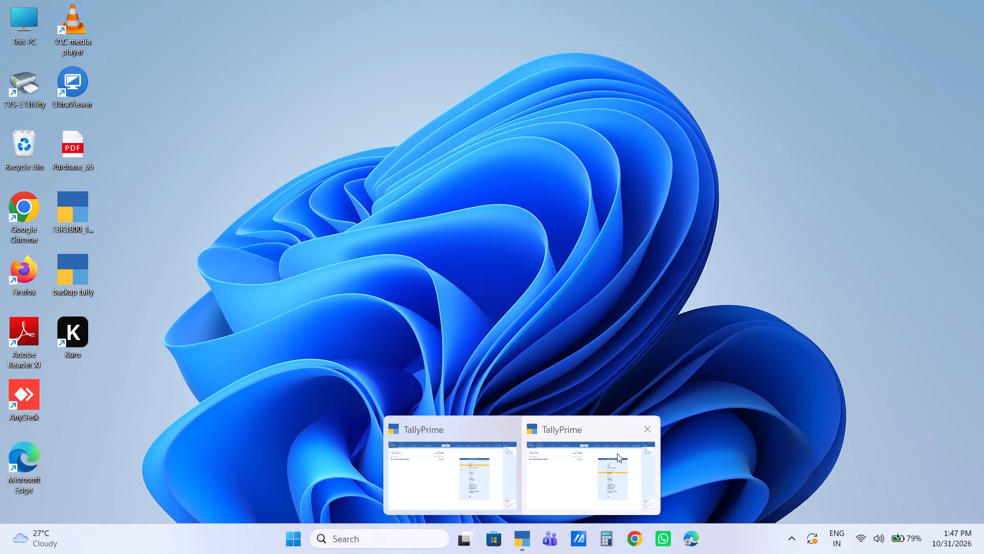
pyautogui.click(646, 431)
pyautogui.click(646, 430)
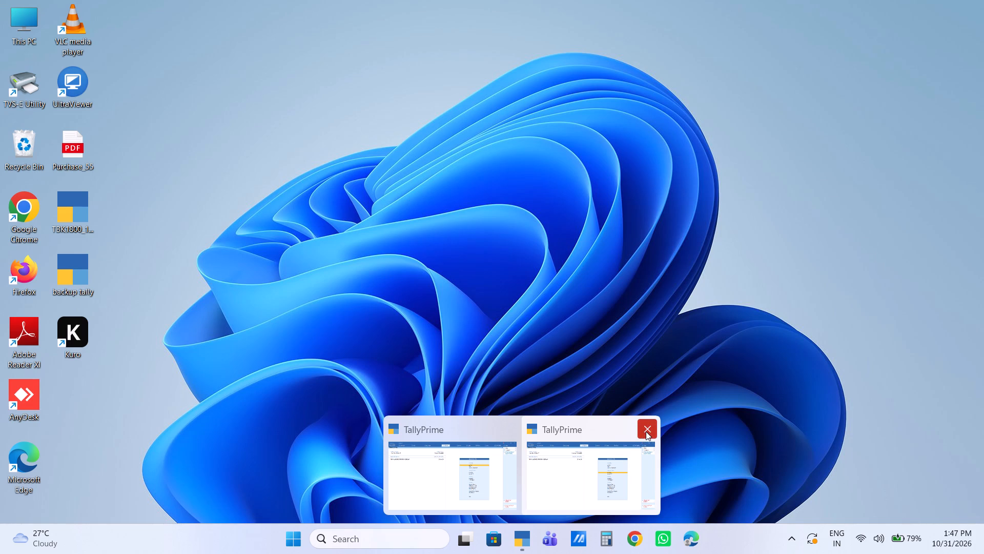
pyautogui.click(649, 430)
pyautogui.click(521, 544)
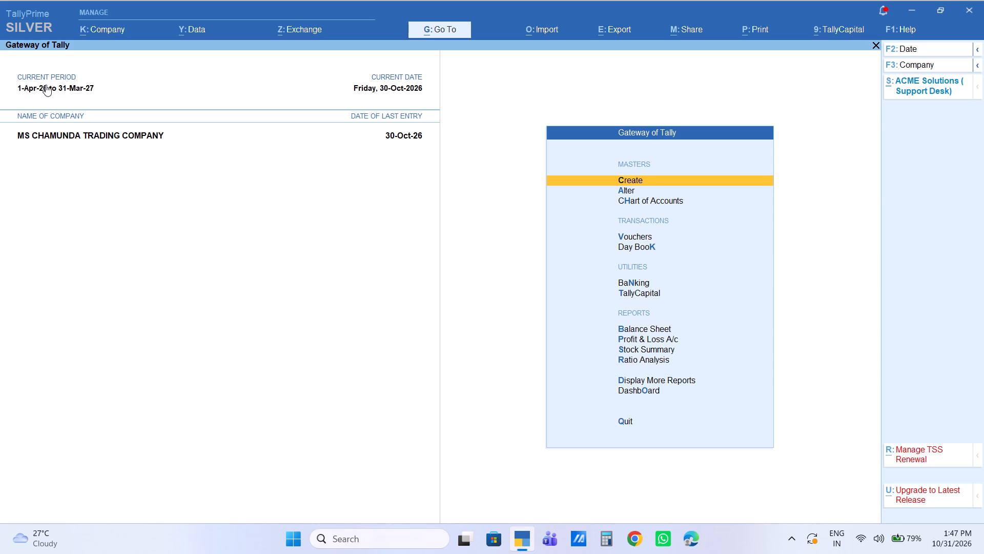
pyautogui.press('Escape')
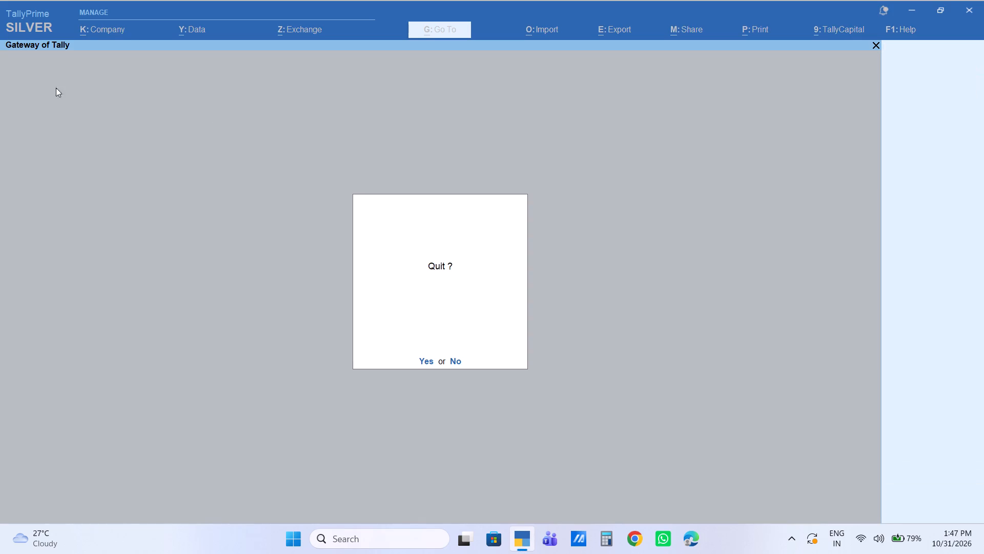
pyautogui.press('Escape')
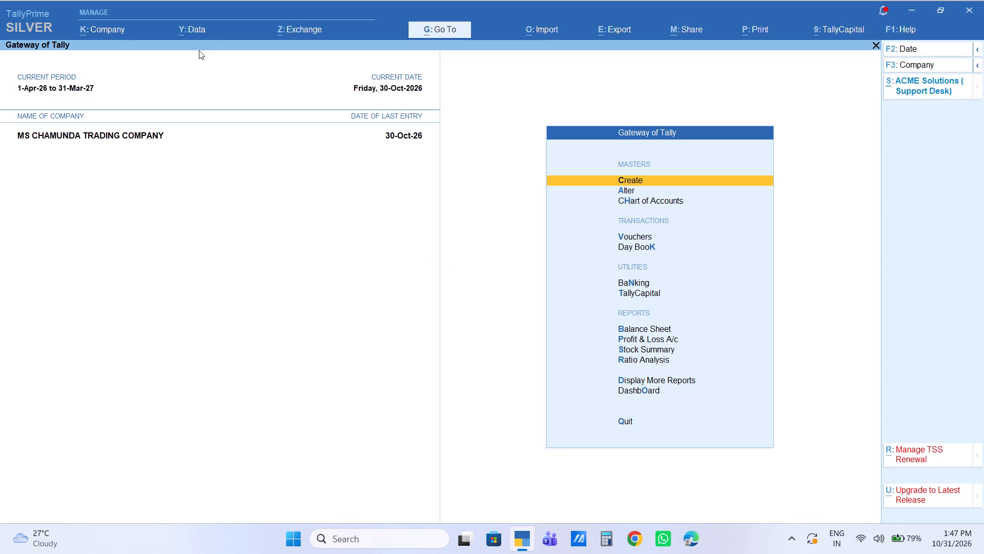
# Back up MS CHAMUNDA TRADING COMPANY (100002) to the Desktop folder, overwriting the existing backup file TBK1800_100002.001.
pyautogui.click(198, 25)
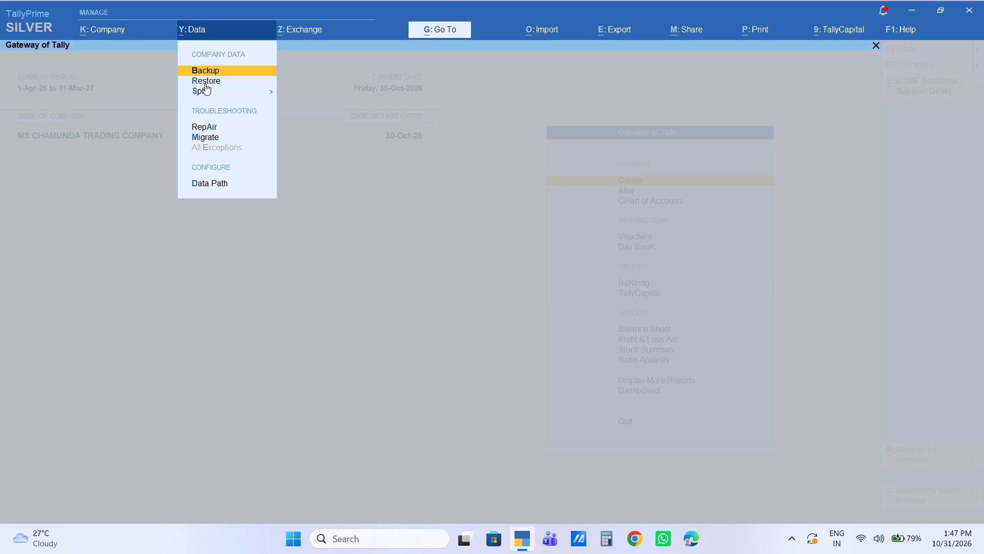
pyautogui.doubleClick(207, 68)
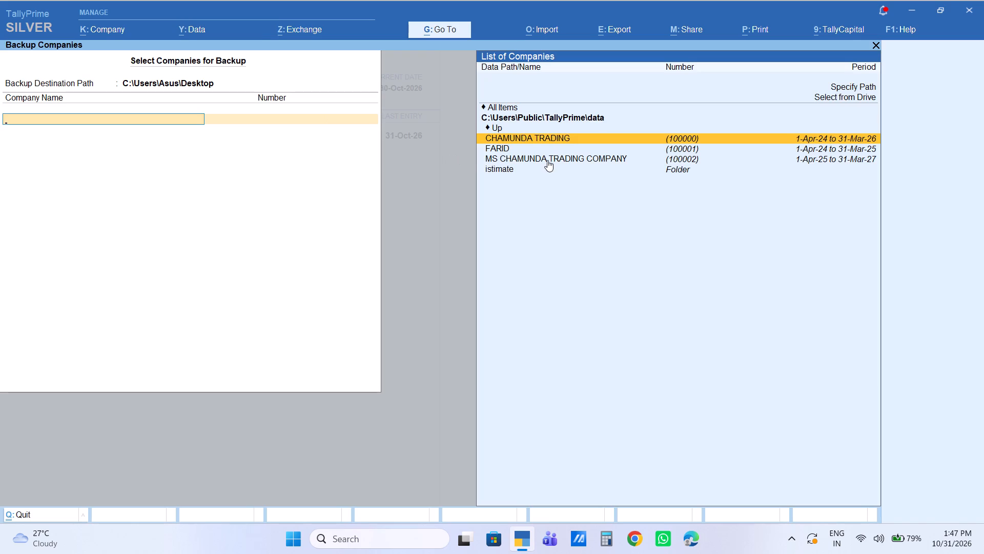
pyautogui.doubleClick(548, 159)
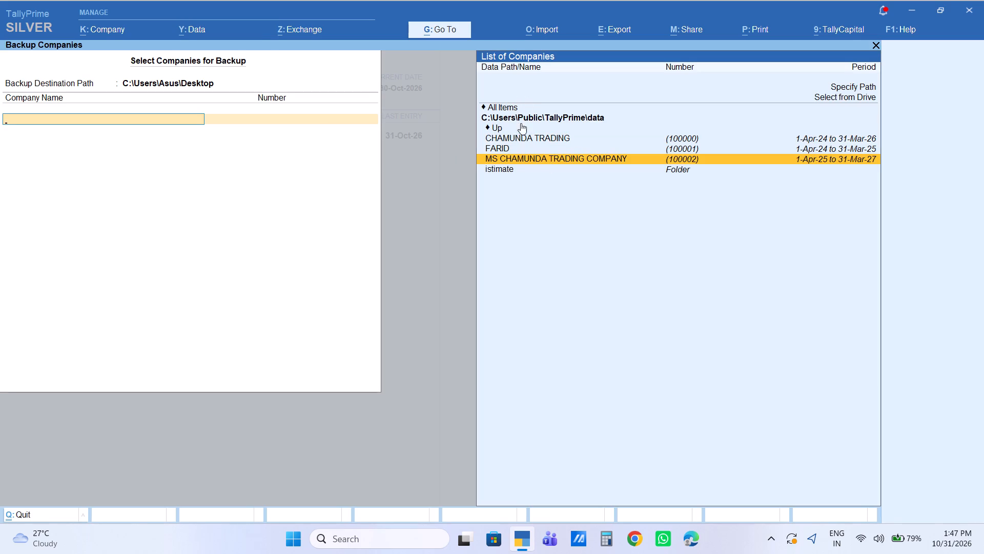
pyautogui.doubleClick(529, 157)
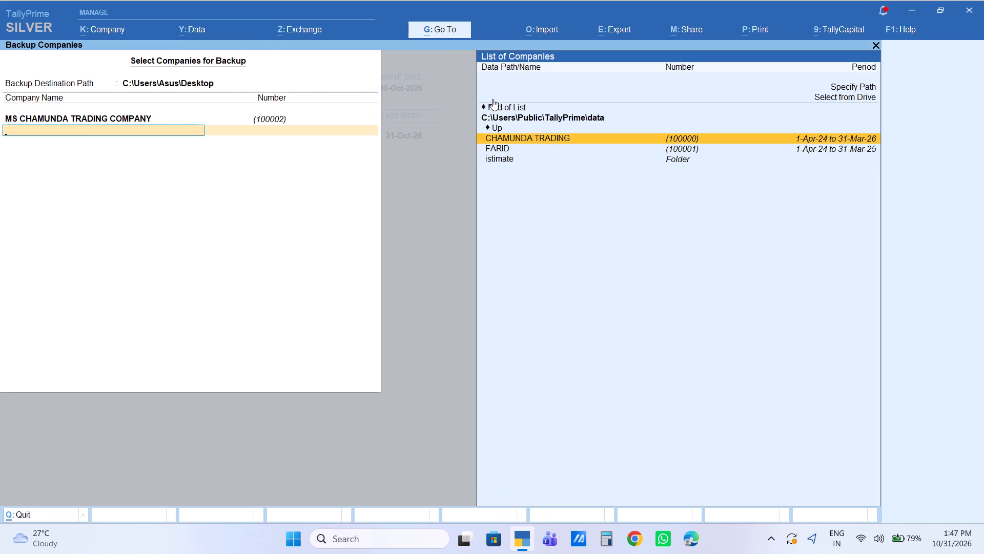
pyautogui.click(497, 106)
pyautogui.click(498, 106)
pyautogui.click(498, 106)
pyautogui.click(498, 106)
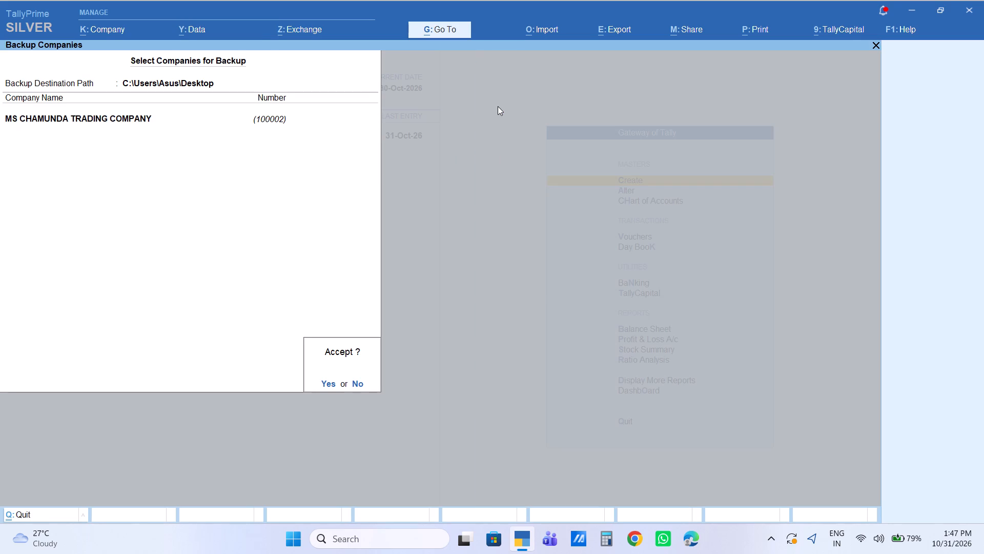
pyautogui.click(330, 380)
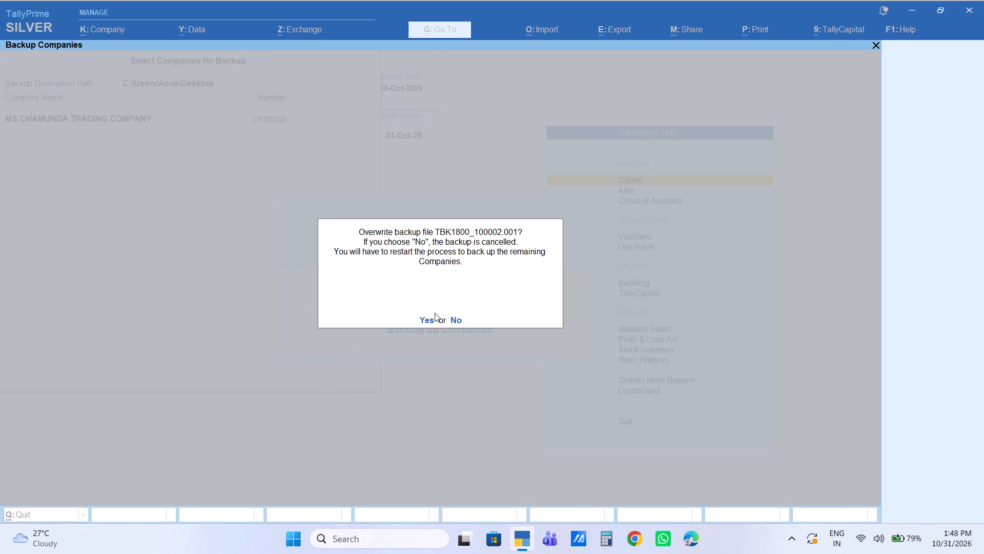
pyautogui.click(427, 316)
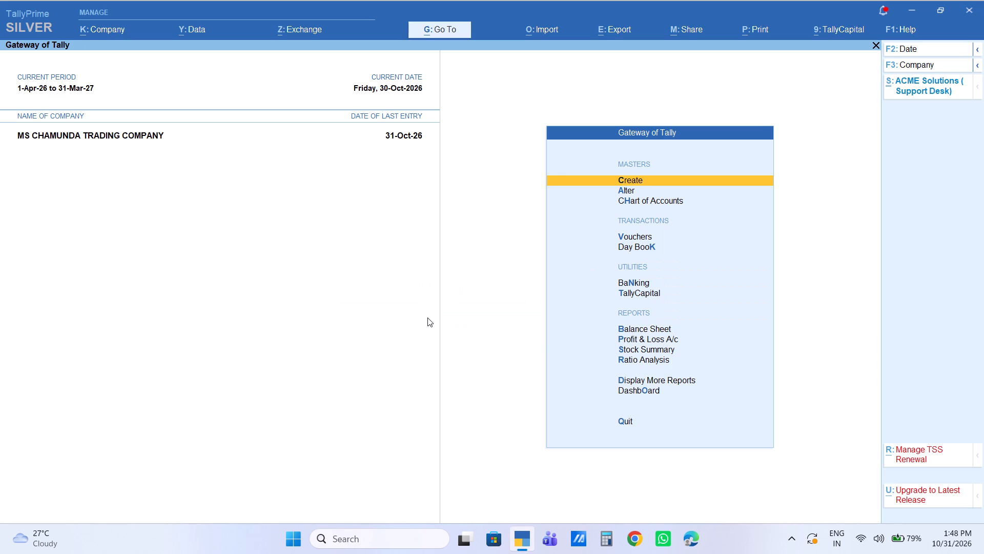
# Quit TallyPrime from the Gateway of Tally.
pyautogui.press('Escape')
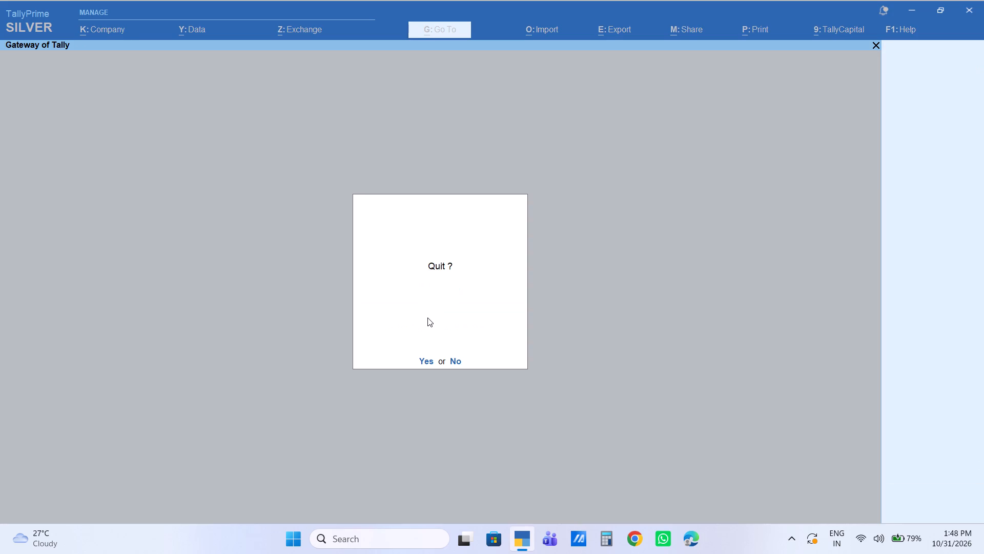
pyautogui.press('Return')
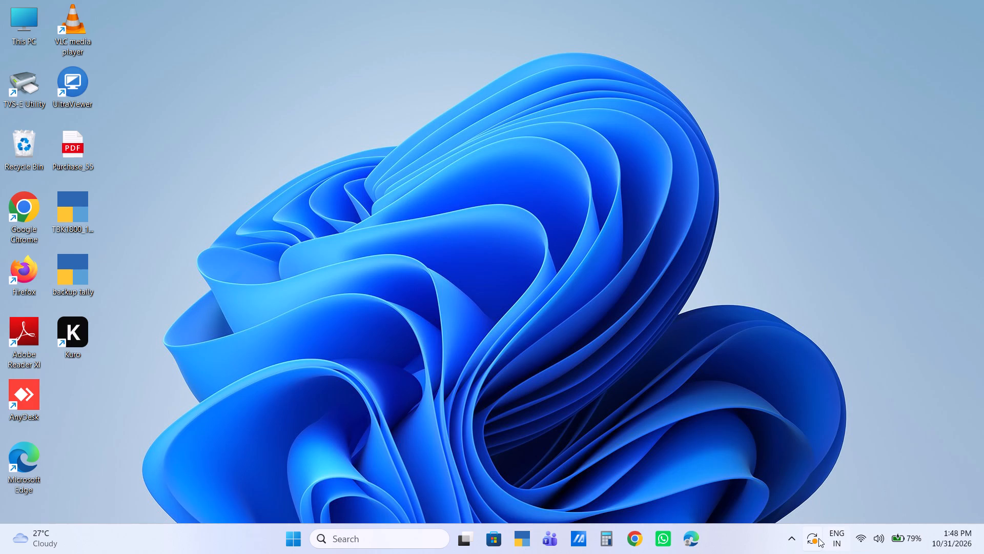
# Open the Windows Update page in Windows Settings.
pyautogui.doubleClick(818, 538)
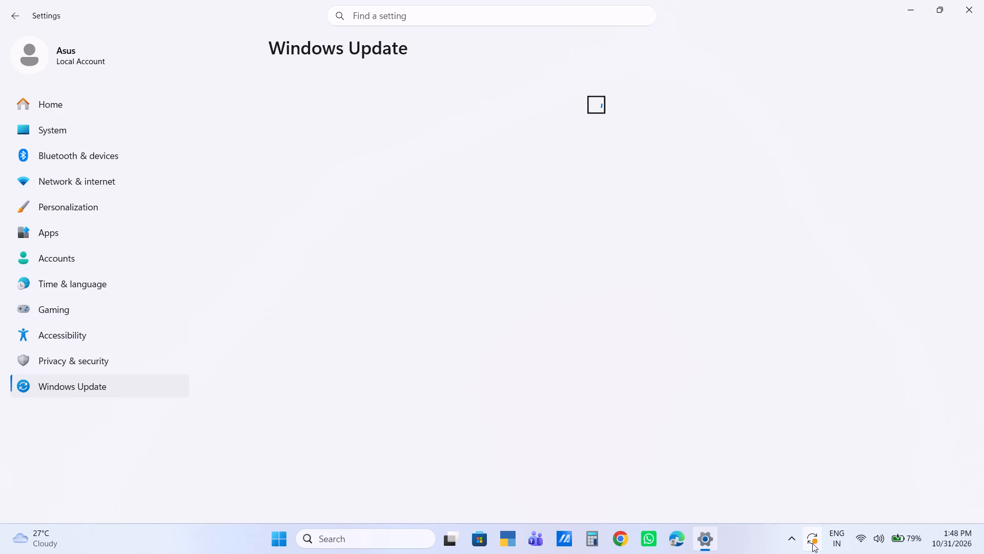